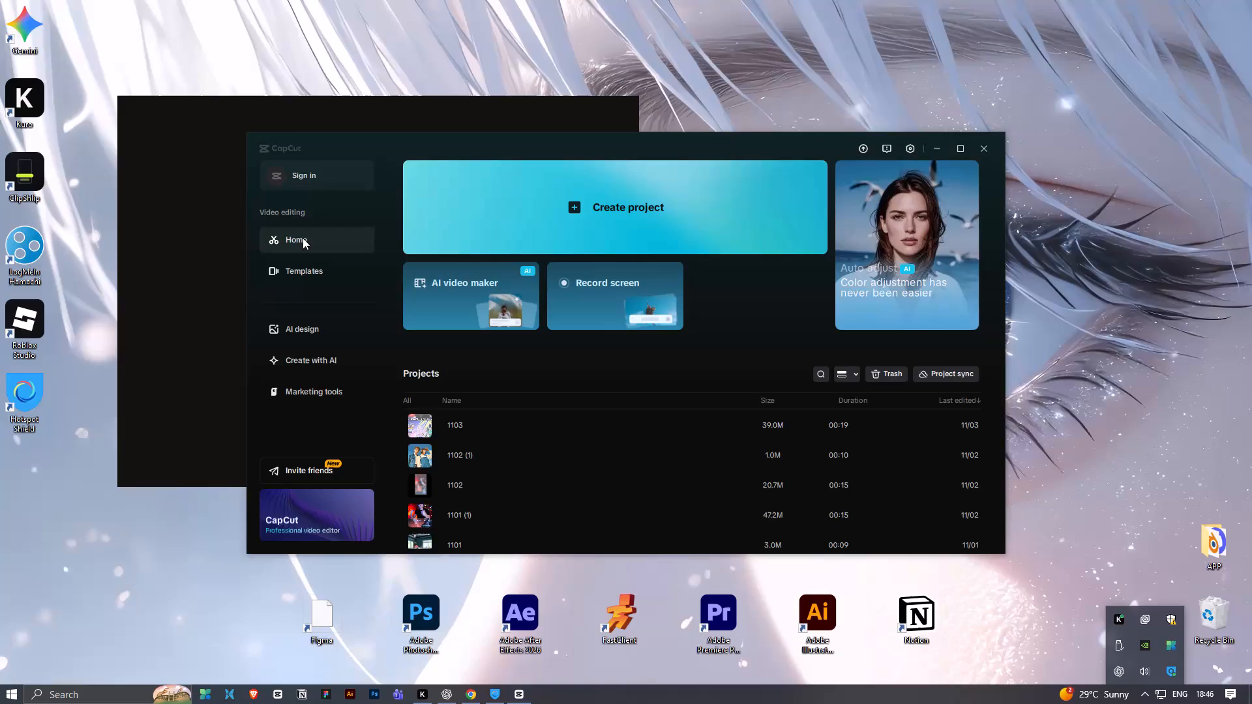
Browse the recommended video templates in the For You category and return to the projects overview.
{"action": "left_click", "coordinate": [321, 271]}
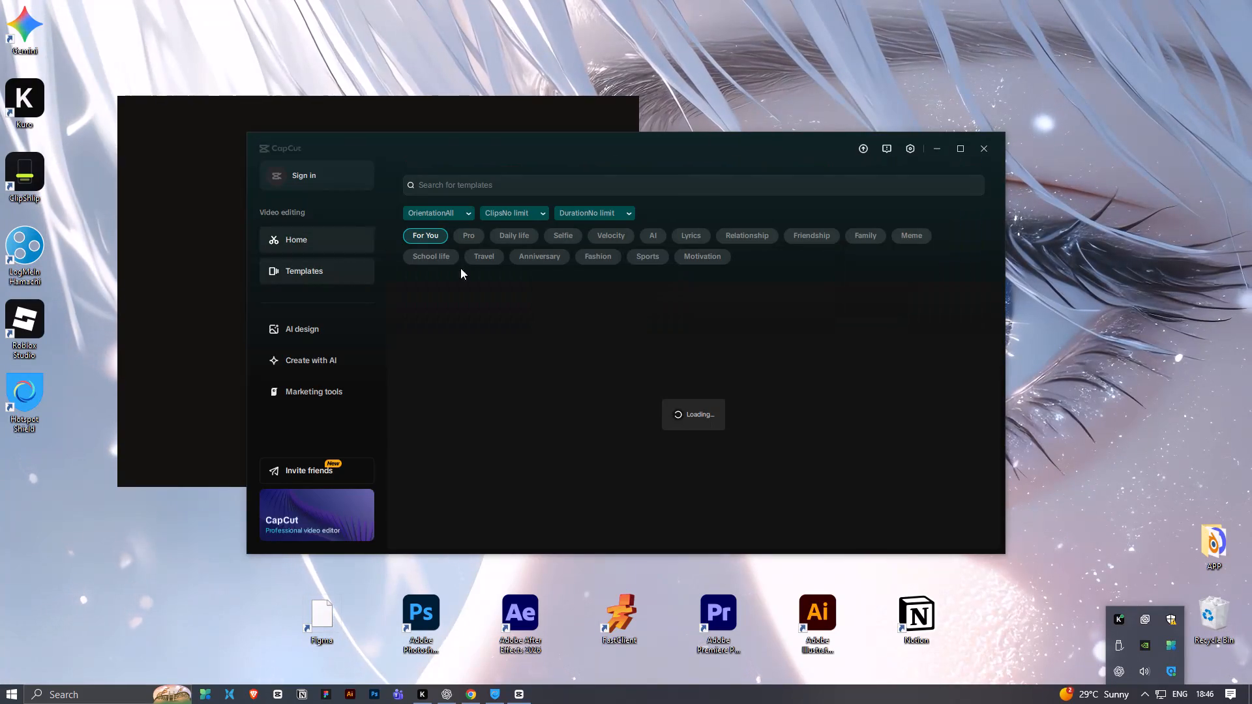
{"action": "scroll", "coordinate": [674, 265], "scroll_direction": "down", "scroll_amount": 2}
{"action": "scroll", "coordinate": [670, 325], "scroll_direction": "up", "scroll_amount": 1}
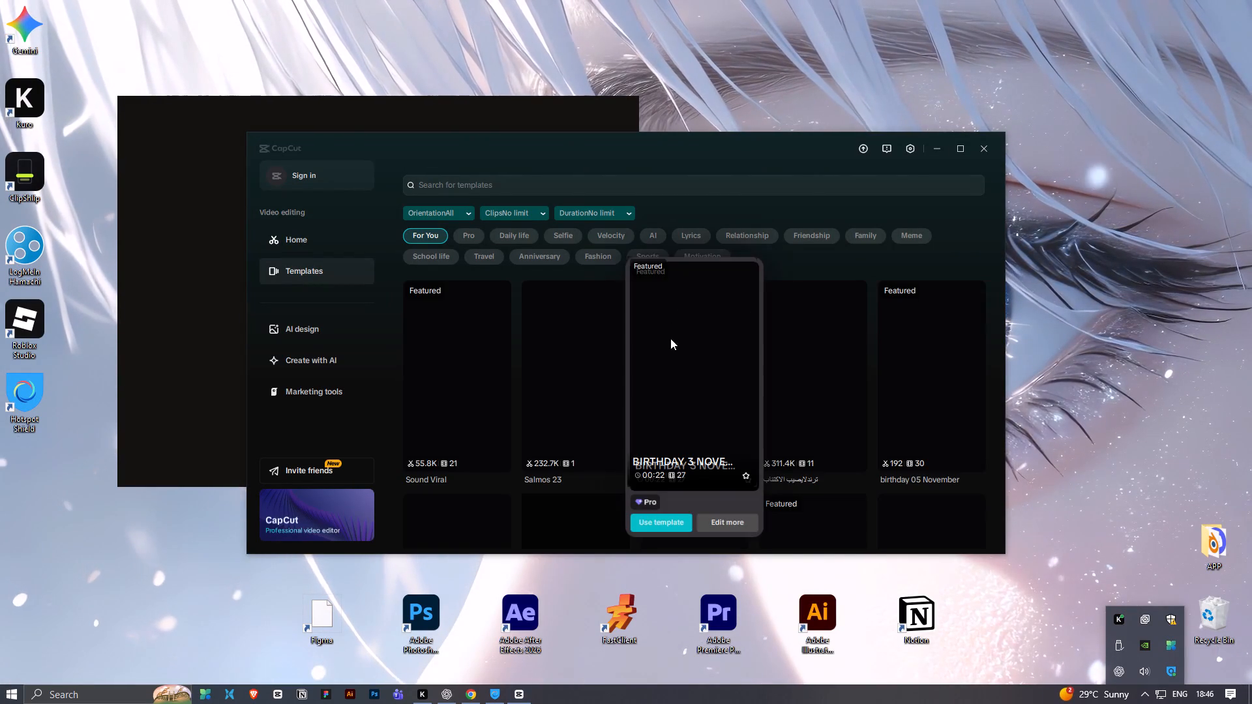
{"action": "left_click", "coordinate": [340, 247]}
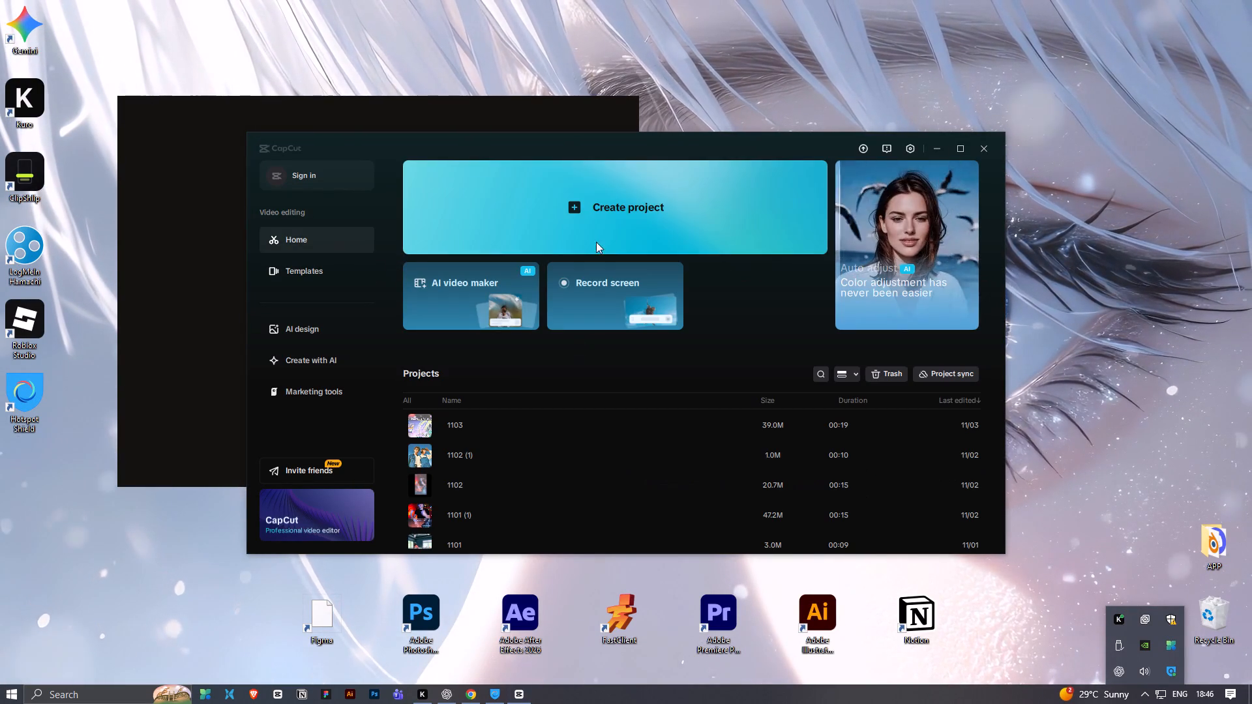
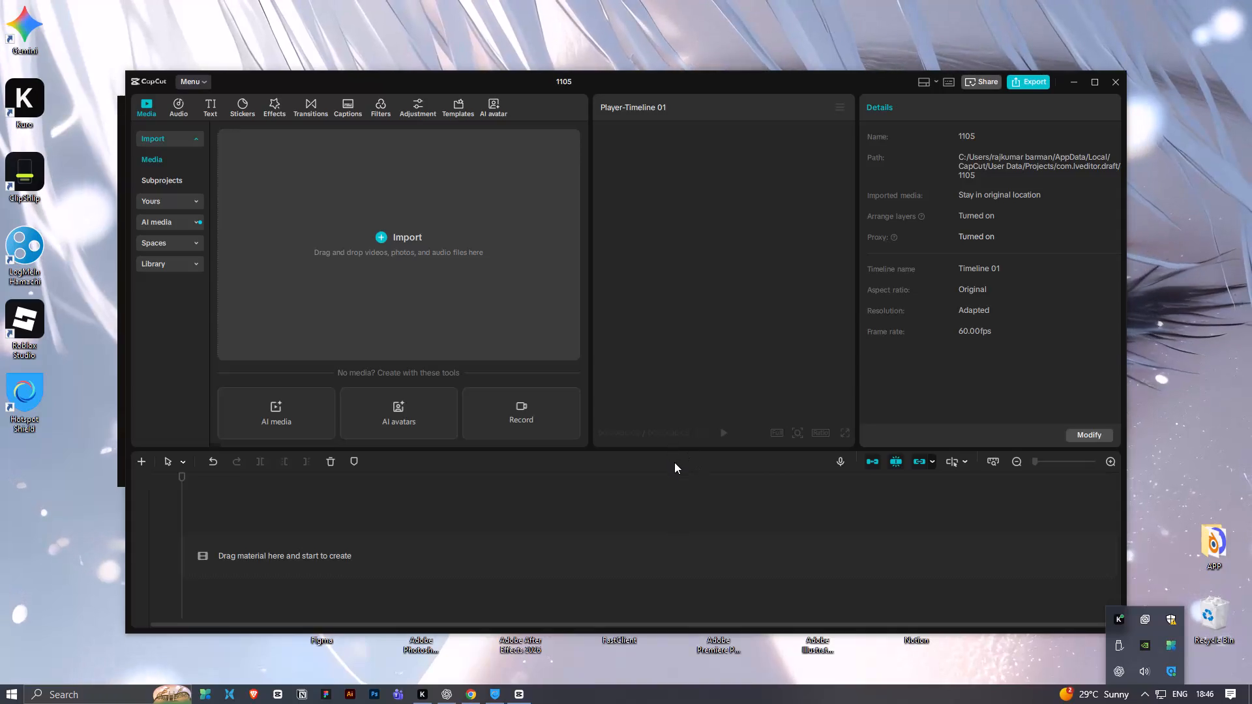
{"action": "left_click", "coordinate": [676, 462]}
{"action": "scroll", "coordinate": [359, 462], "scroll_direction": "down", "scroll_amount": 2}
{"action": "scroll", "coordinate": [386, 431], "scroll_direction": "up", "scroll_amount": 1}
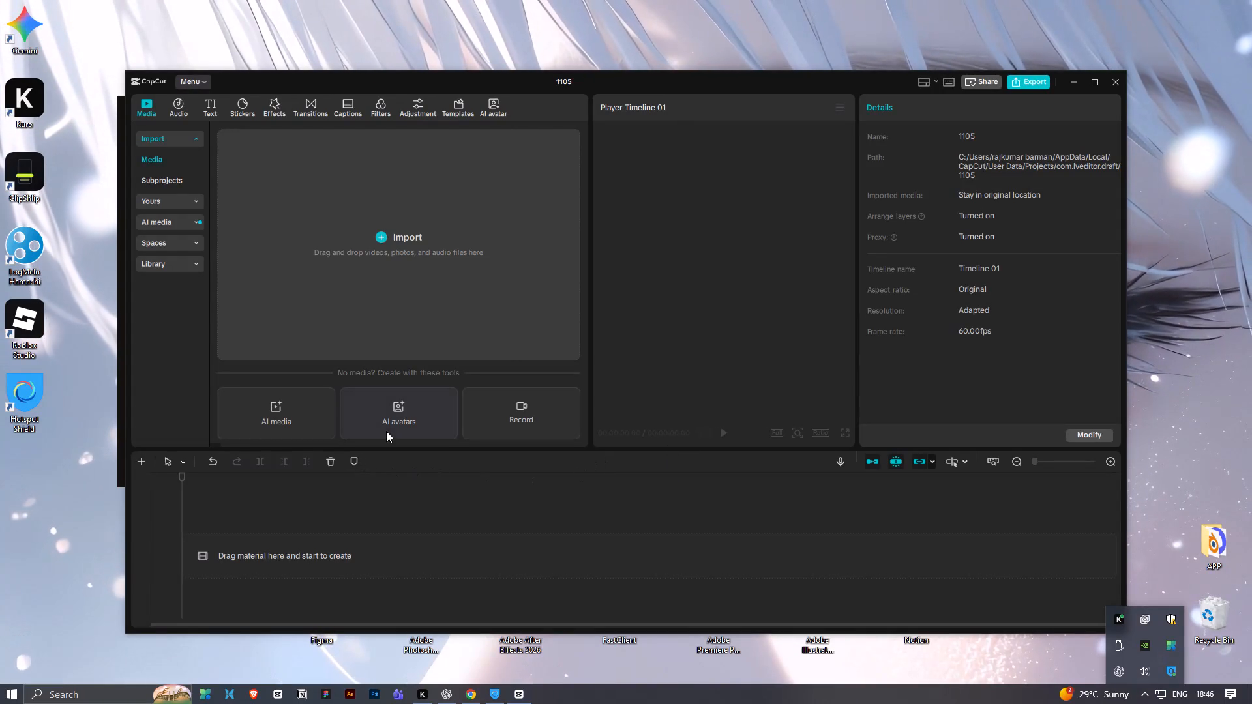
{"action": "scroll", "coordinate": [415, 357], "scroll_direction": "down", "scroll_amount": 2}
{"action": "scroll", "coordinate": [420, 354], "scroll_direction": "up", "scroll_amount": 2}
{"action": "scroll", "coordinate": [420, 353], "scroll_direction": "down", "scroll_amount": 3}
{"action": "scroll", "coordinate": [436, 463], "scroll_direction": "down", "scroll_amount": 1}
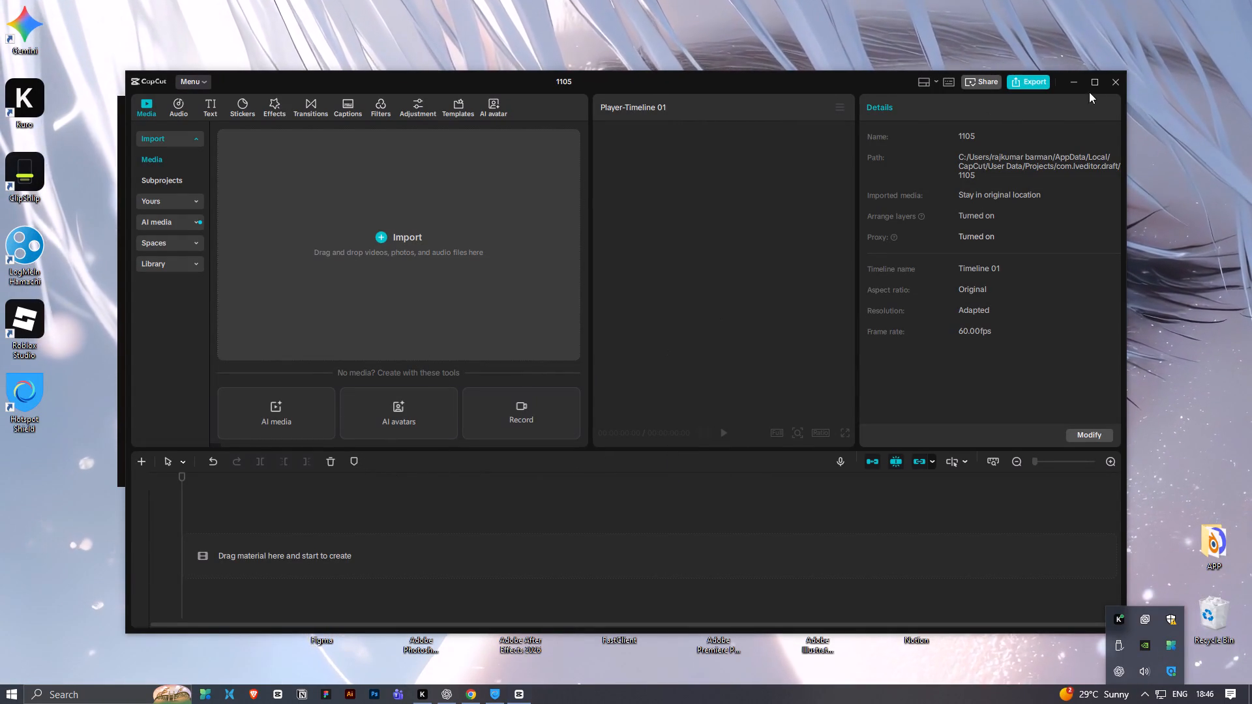
Maximize the window of the empty 1105 project and dismiss the system tray pop-up.
{"action": "left_click", "coordinate": [1093, 85]}
{"action": "scroll", "coordinate": [462, 460], "scroll_direction": "down", "scroll_amount": 1}
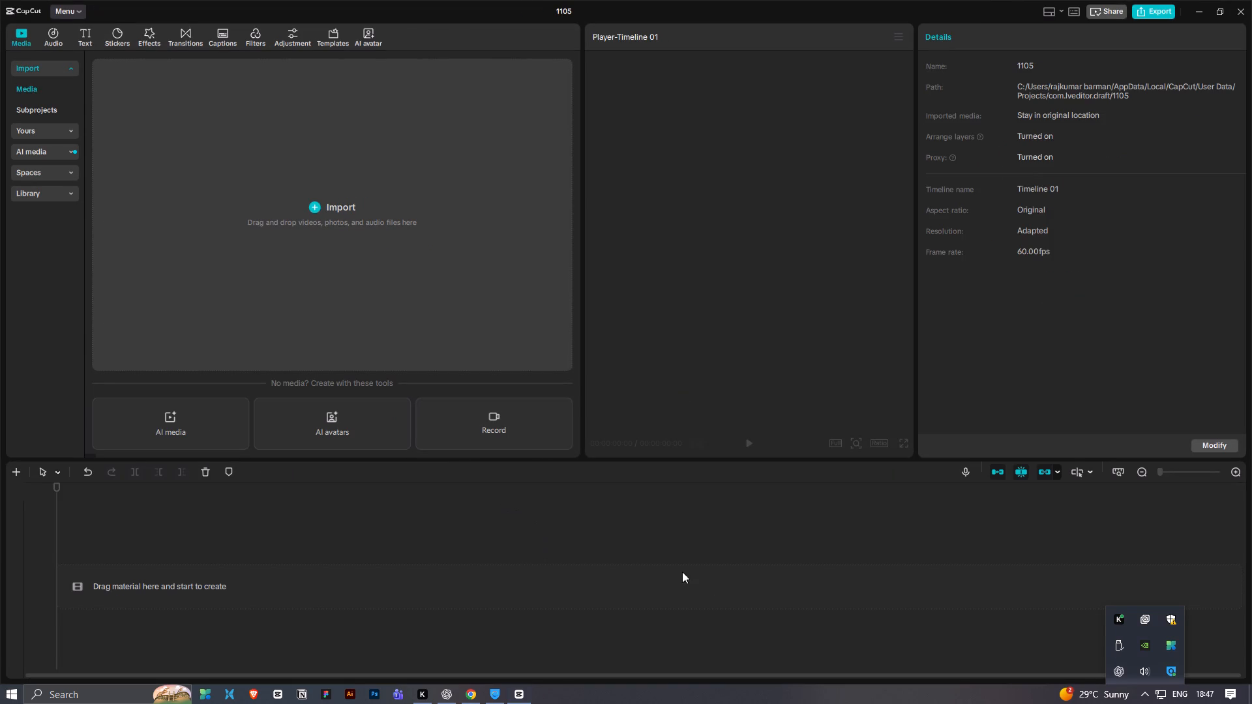
{"action": "left_click_drag", "start_coordinate": [693, 574], "coordinate": [706, 578]}
{"action": "left_click", "coordinate": [1144, 697]}
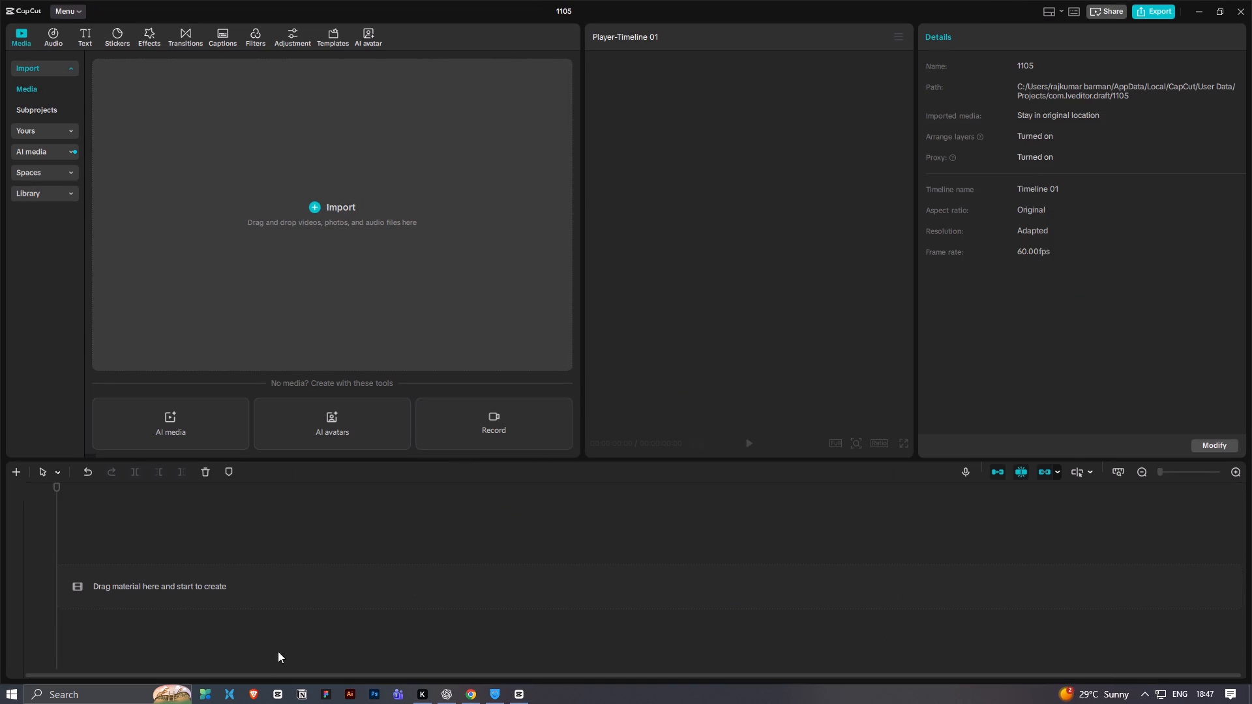
Add the Coinbase Hero video from the F1 Driver Clipping folder in File Pilot to the empty timeline.
{"action": "left_click", "coordinate": [237, 686]}
{"action": "left_click_drag", "start_coordinate": [536, 151], "coordinate": [535, 160]}
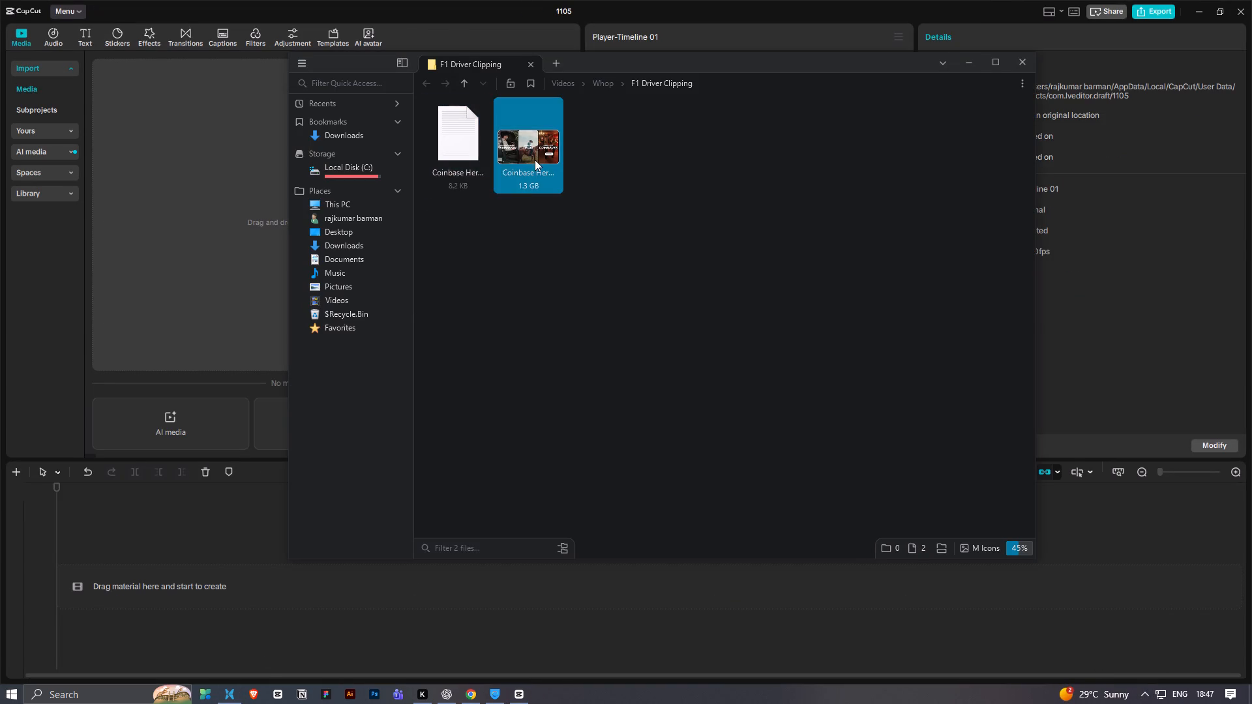
{"action": "left_click_drag", "start_coordinate": [535, 160], "coordinate": [176, 522]}
{"action": "left_click", "coordinate": [643, 526]}
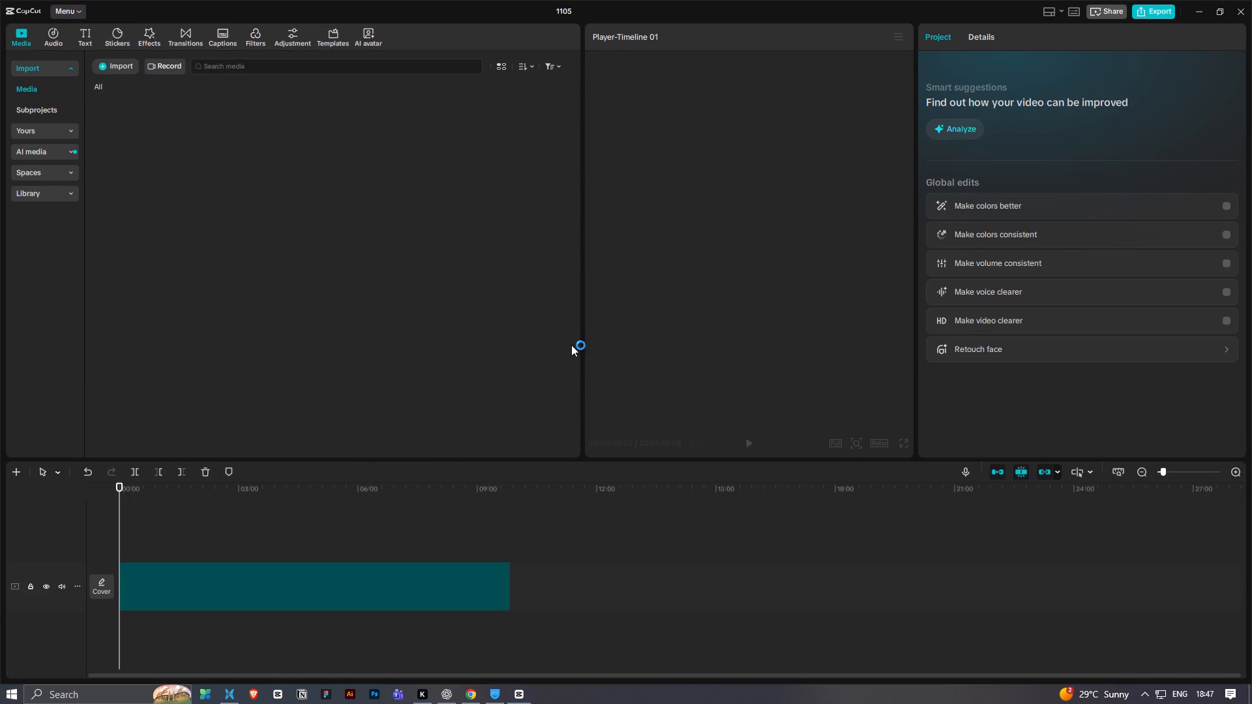
{"action": "left_click", "coordinate": [507, 544]}
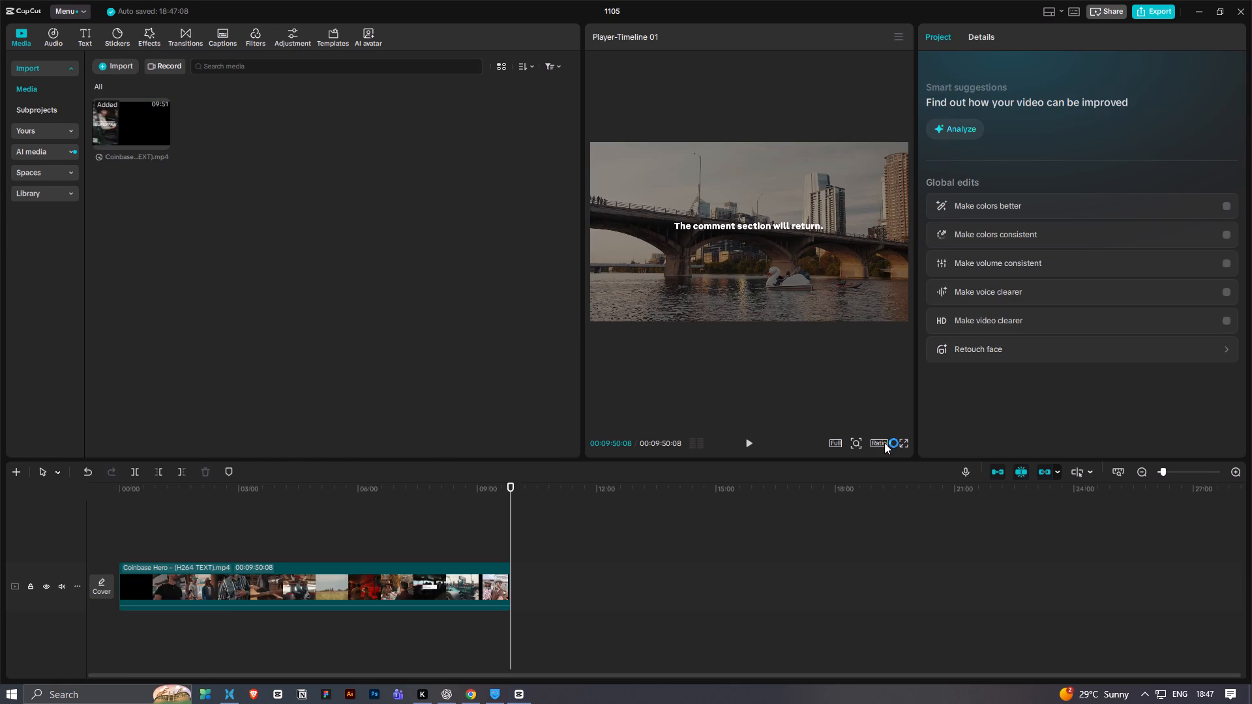
Set the project's aspect ratio to 9:16.
{"action": "left_click", "coordinate": [883, 443]}
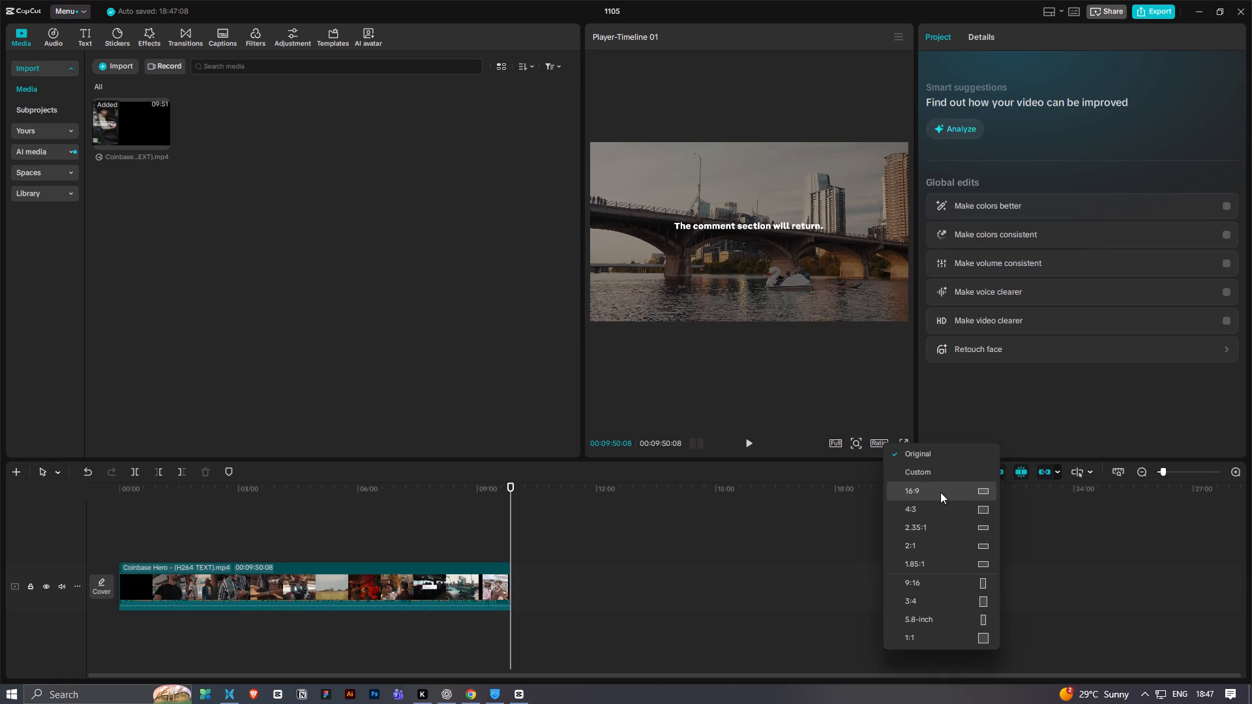
{"action": "left_click", "coordinate": [948, 590]}
{"action": "left_click", "coordinate": [732, 546]}
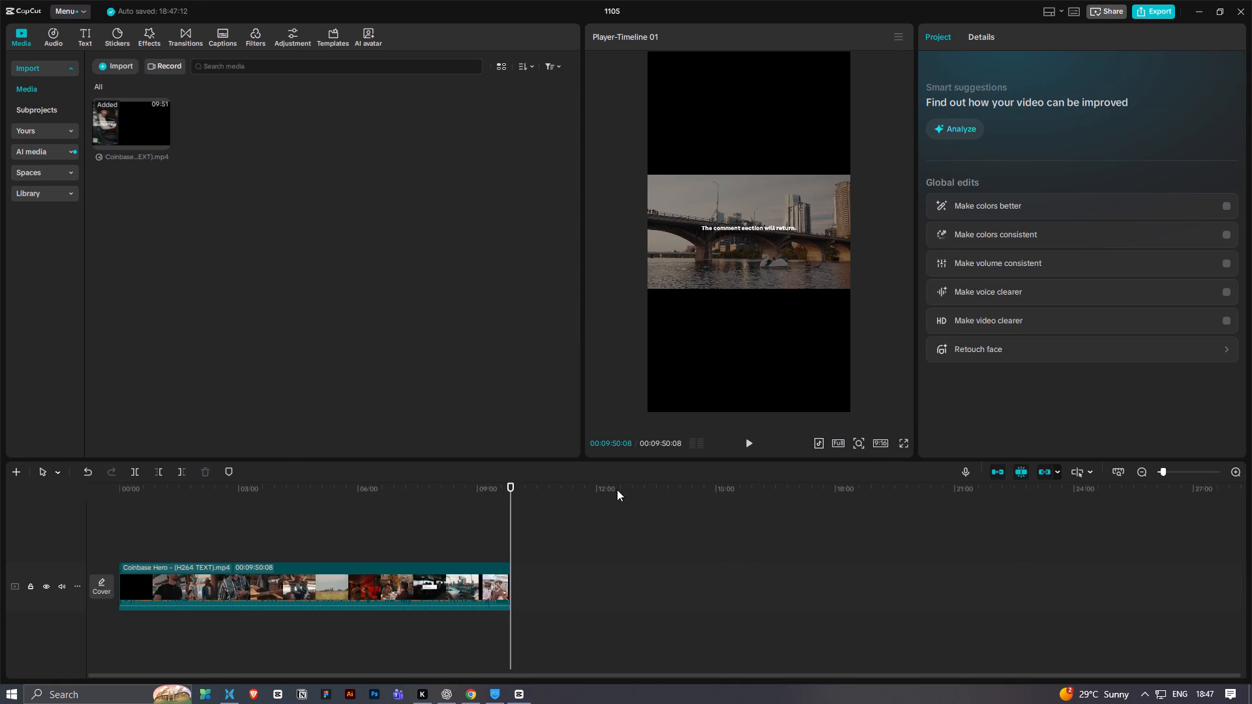
{"action": "scroll", "coordinate": [344, 516], "scroll_direction": "up", "scroll_amount": 13}
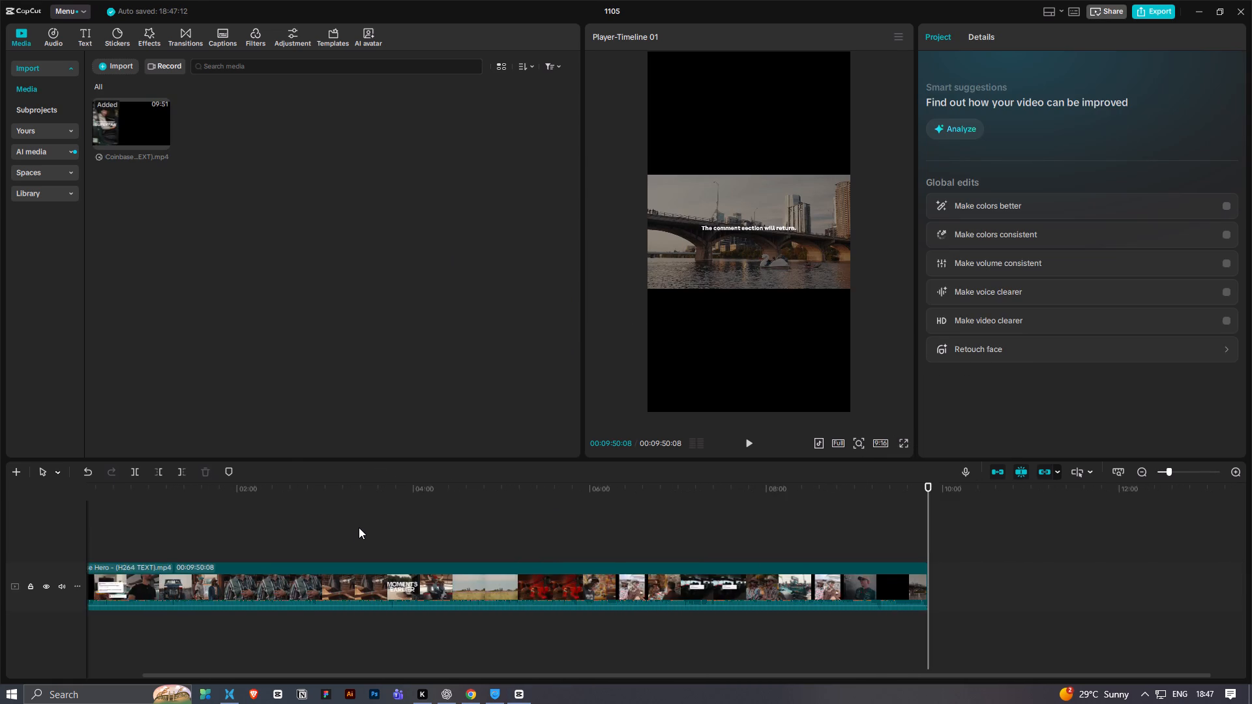
{"action": "scroll", "coordinate": [359, 527], "scroll_direction": "up", "scroll_amount": 3}
{"action": "scroll", "coordinate": [360, 527], "scroll_direction": "down", "scroll_amount": 9, "text": "ctrl"}
{"action": "scroll", "coordinate": [360, 529], "scroll_direction": "up", "scroll_amount": 6}
{"action": "left_click_drag", "start_coordinate": [318, 488], "coordinate": [127, 526]}
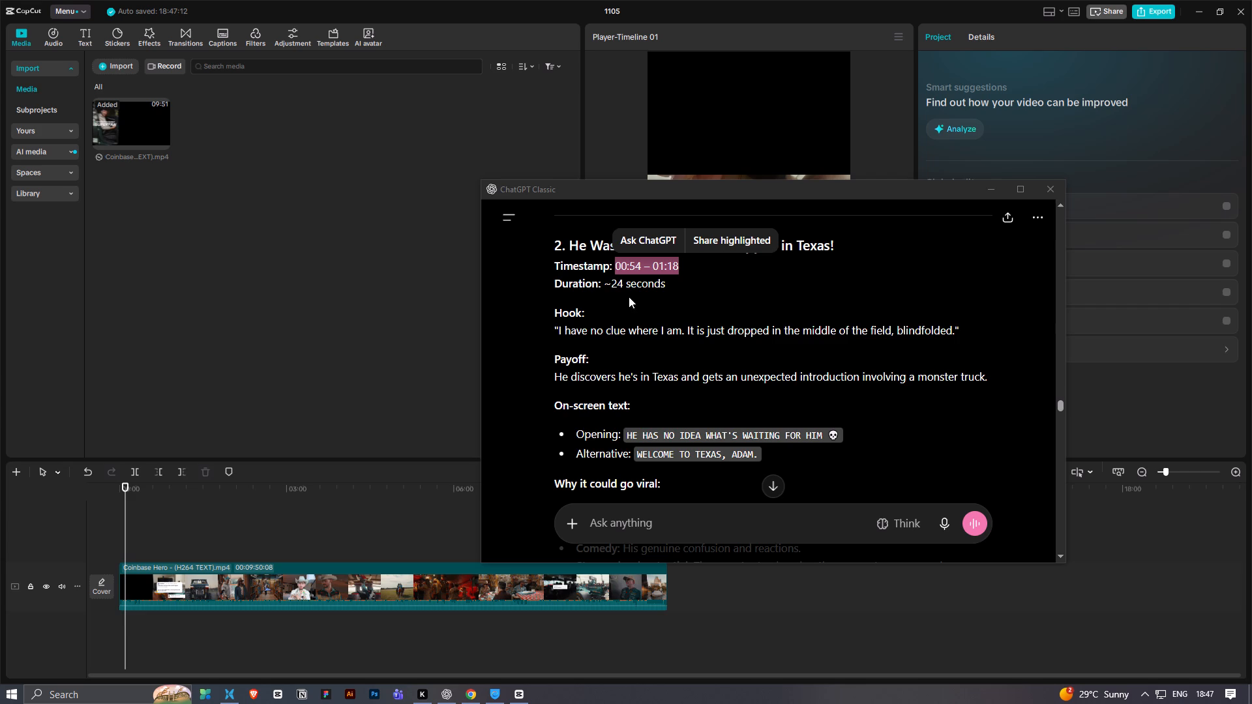
Return to CapCut, move the playhead to about 00:54 in the Coinbase Hero clip, and play the footage.
{"action": "left_click", "coordinate": [245, 505]}
{"action": "scroll", "coordinate": [211, 527], "scroll_direction": "up", "scroll_amount": 8, "text": "ctrl"}
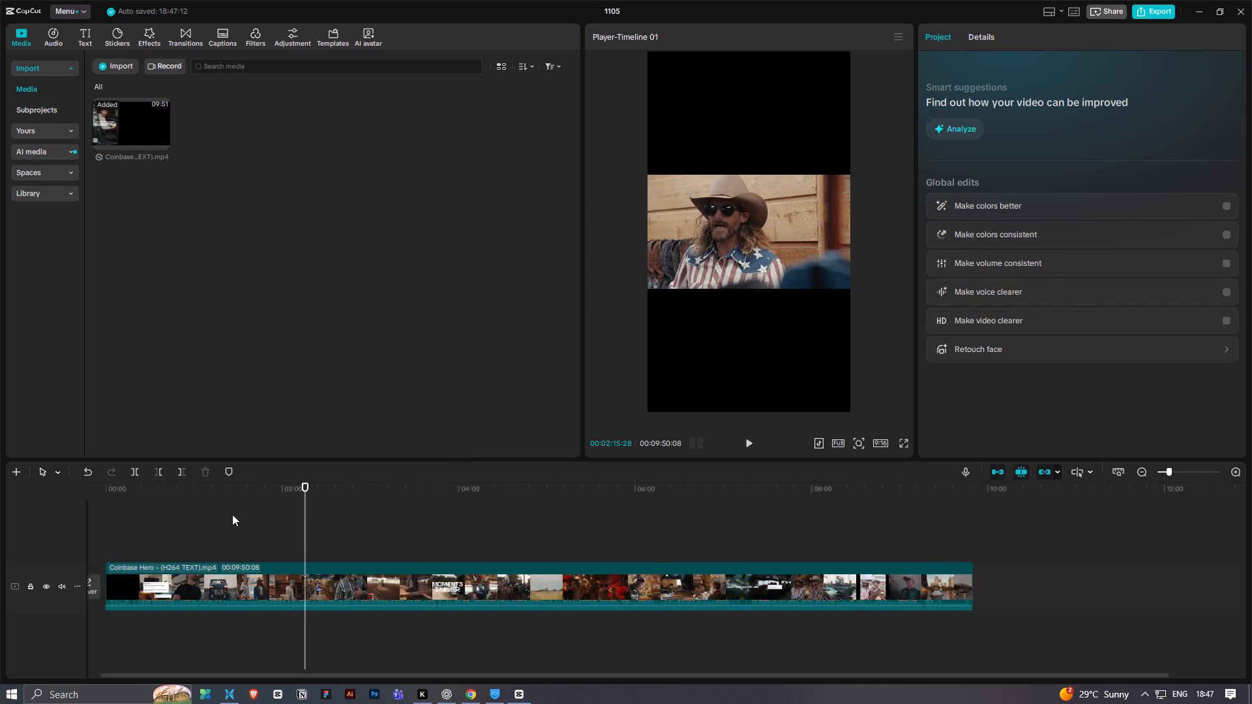
{"action": "scroll", "coordinate": [232, 514], "scroll_direction": "up", "scroll_amount": 7, "text": "ctrl"}
{"action": "scroll", "coordinate": [321, 538], "scroll_direction": "up", "scroll_amount": 2, "text": "ctrl"}
{"action": "scroll", "coordinate": [313, 552], "scroll_direction": "down", "scroll_amount": 3, "text": "ctrl"}
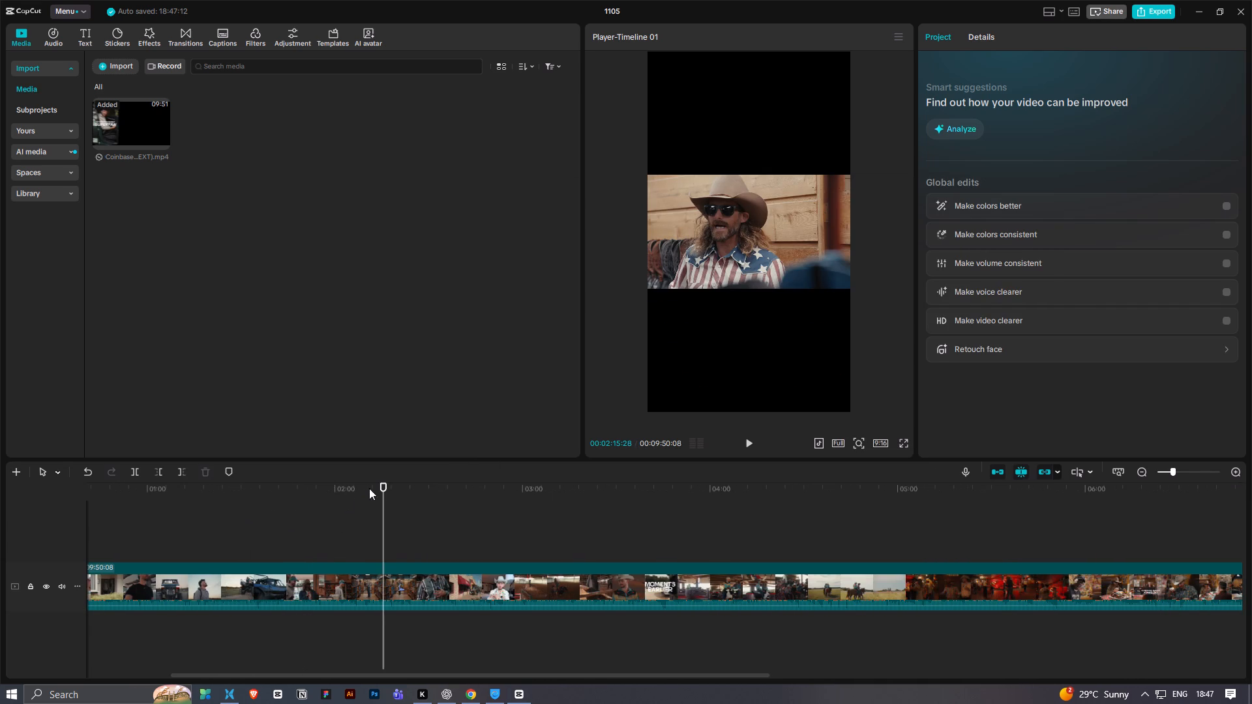
{"action": "left_click_drag", "start_coordinate": [378, 484], "coordinate": [257, 521]}
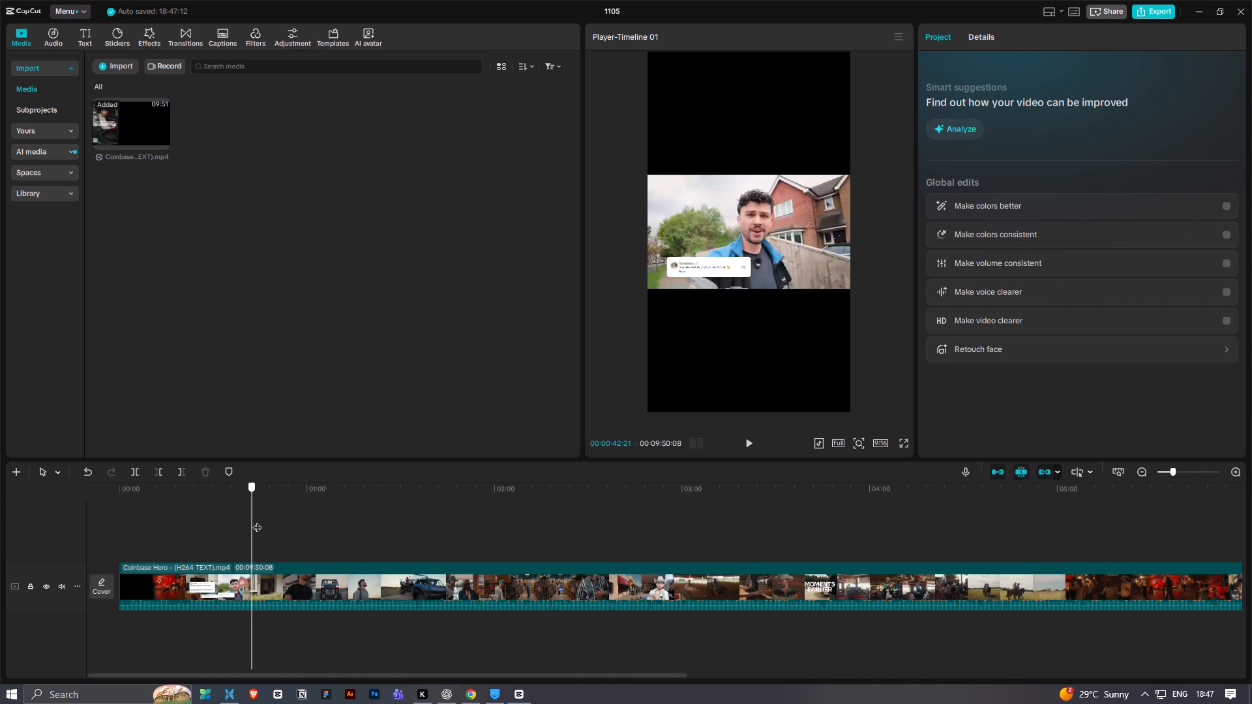
{"action": "left_click_drag", "start_coordinate": [257, 521], "coordinate": [291, 520]}
{"action": "key", "text": "space"}
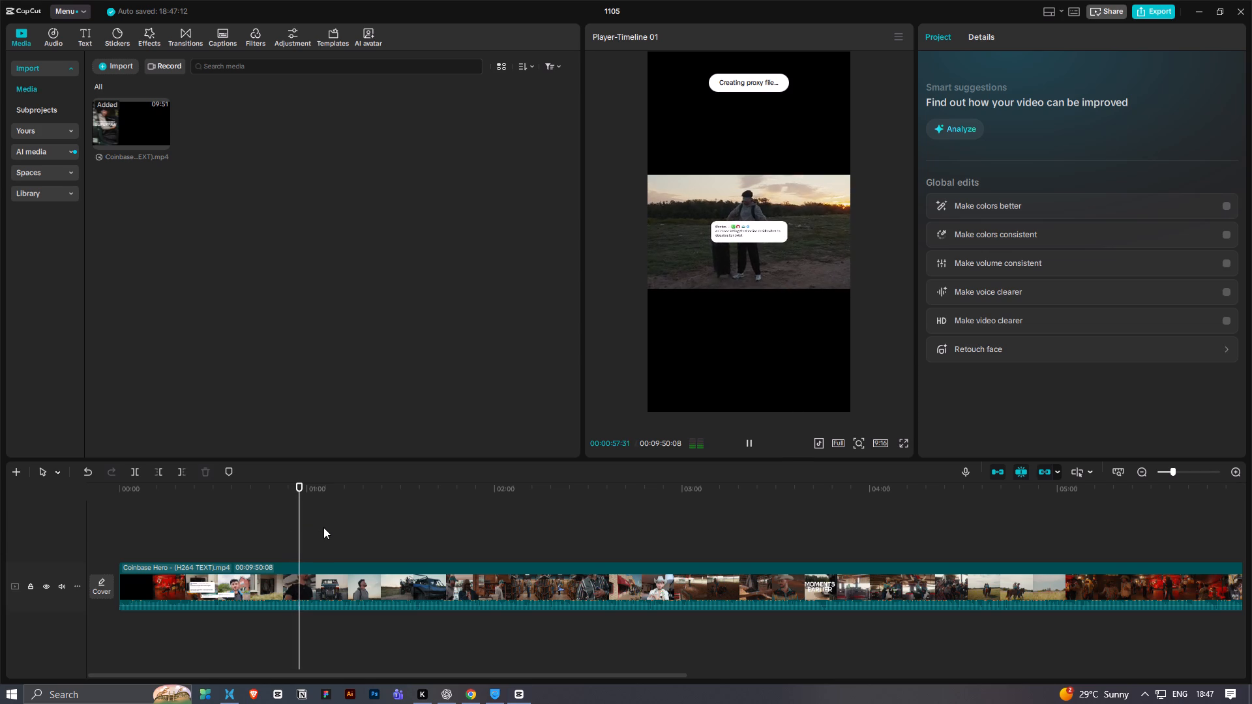
Widen the preview player by narrowing the media library area beside it.
{"action": "left_click_drag", "start_coordinate": [582, 341], "coordinate": [544, 355]}
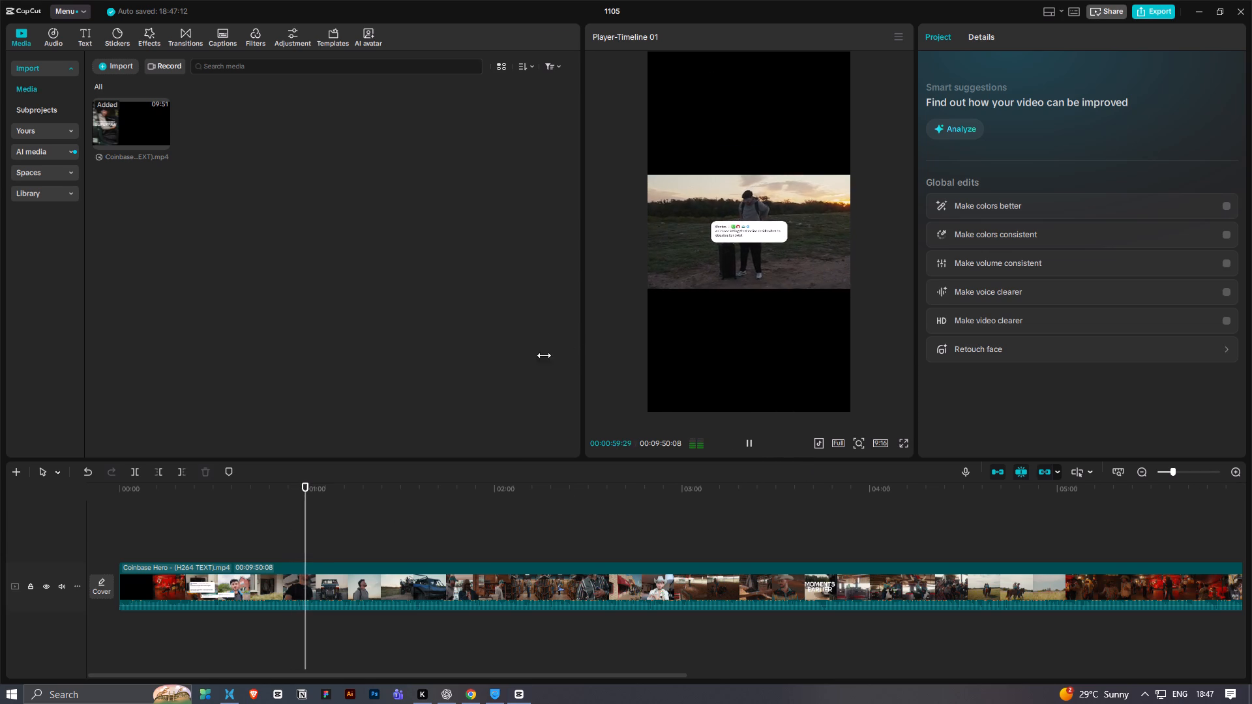
{"action": "left_click_drag", "start_coordinate": [544, 355], "coordinate": [387, 360]}
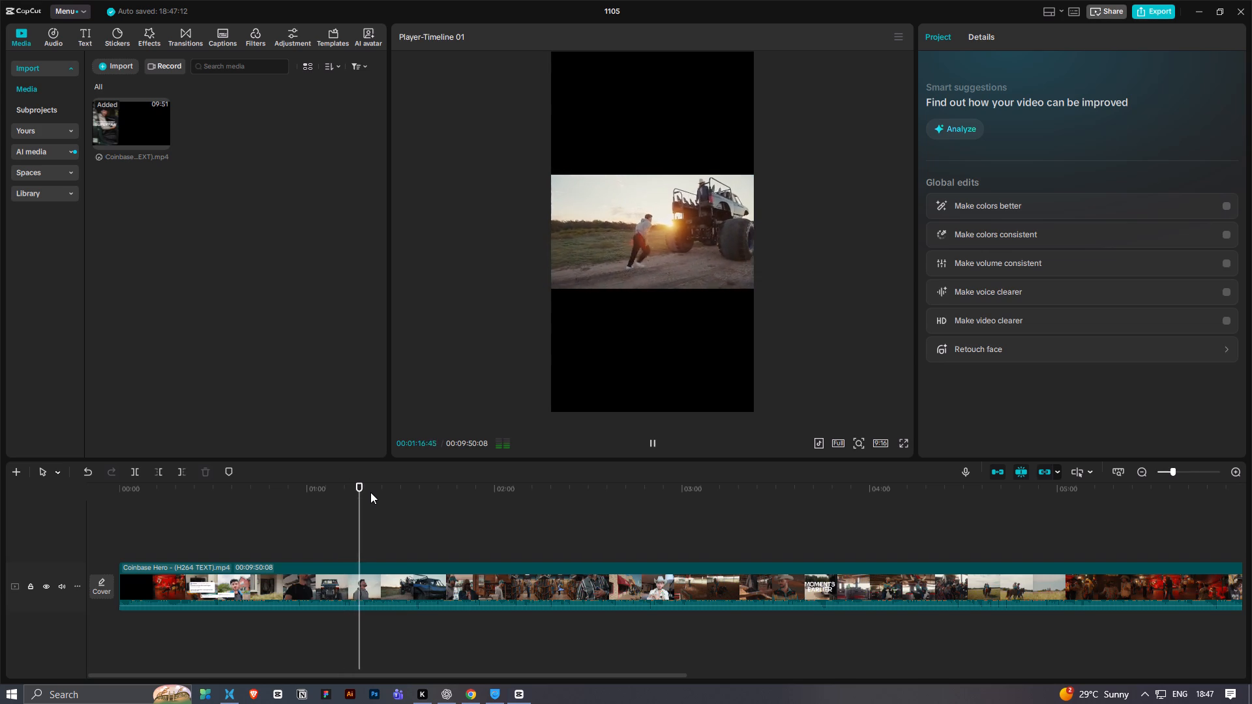
Replay the blindfolded Texas scene from about 00:54, including in full screen, and review its opening moments.
{"action": "left_click_drag", "start_coordinate": [360, 493], "coordinate": [283, 499]}
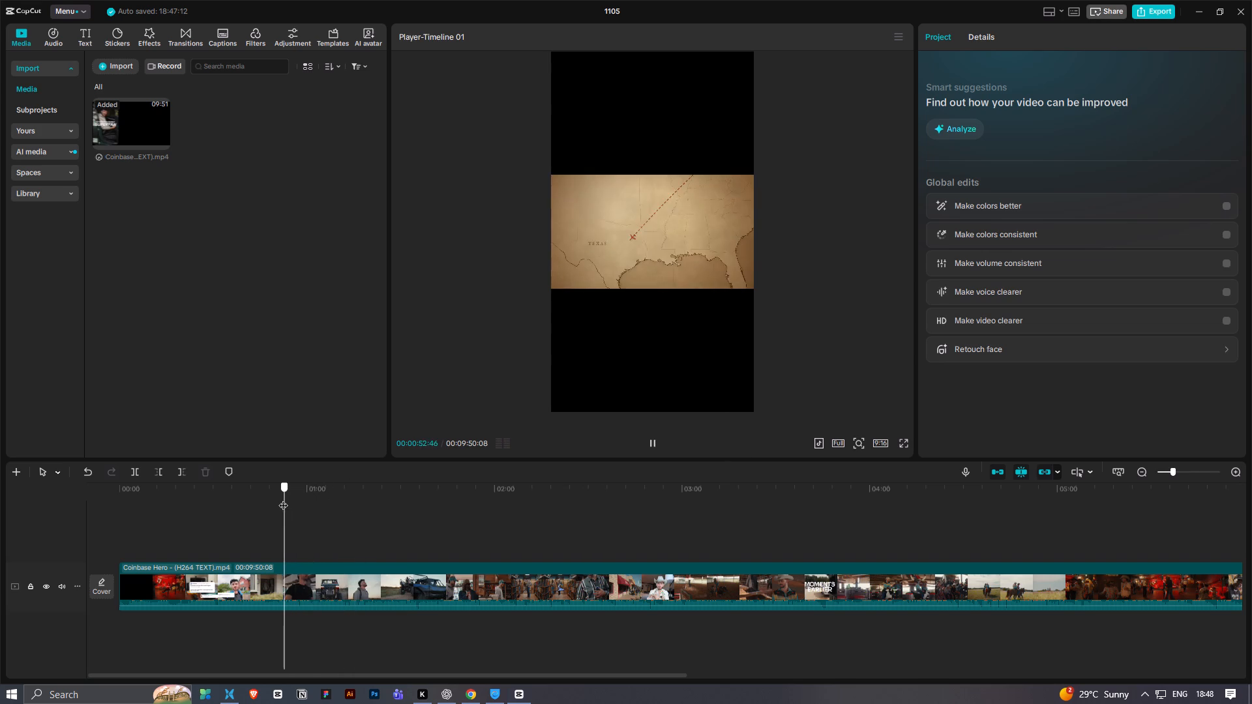
{"action": "left_click_drag", "start_coordinate": [283, 499], "coordinate": [253, 499]}
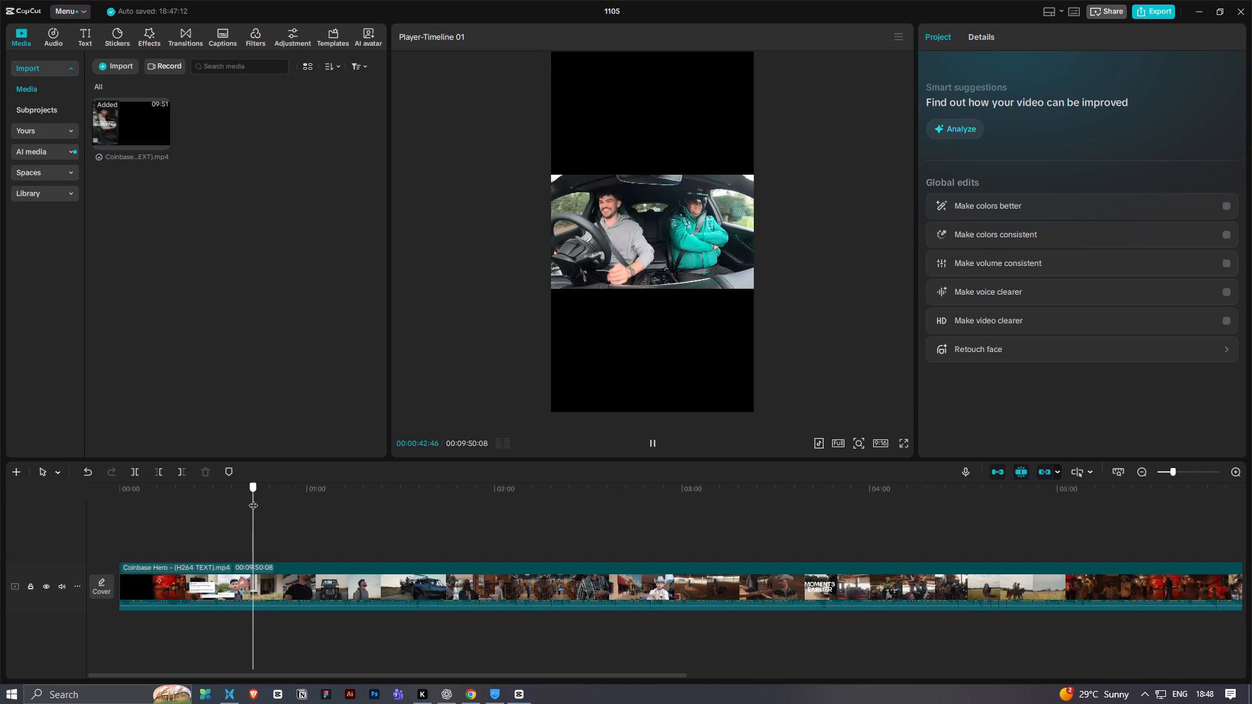
{"action": "left_click_drag", "start_coordinate": [253, 499], "coordinate": [290, 499]}
{"action": "key", "text": "space"}
{"action": "key", "text": "space"}
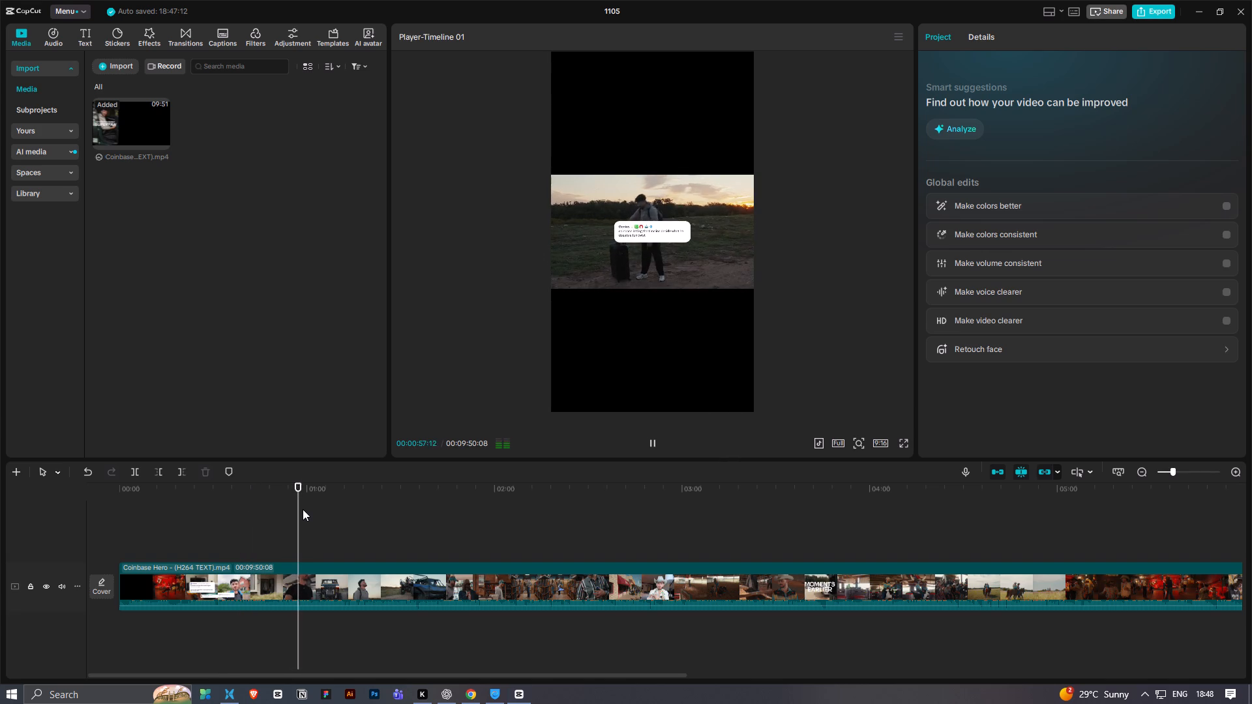
{"action": "left_click", "coordinate": [906, 444]}
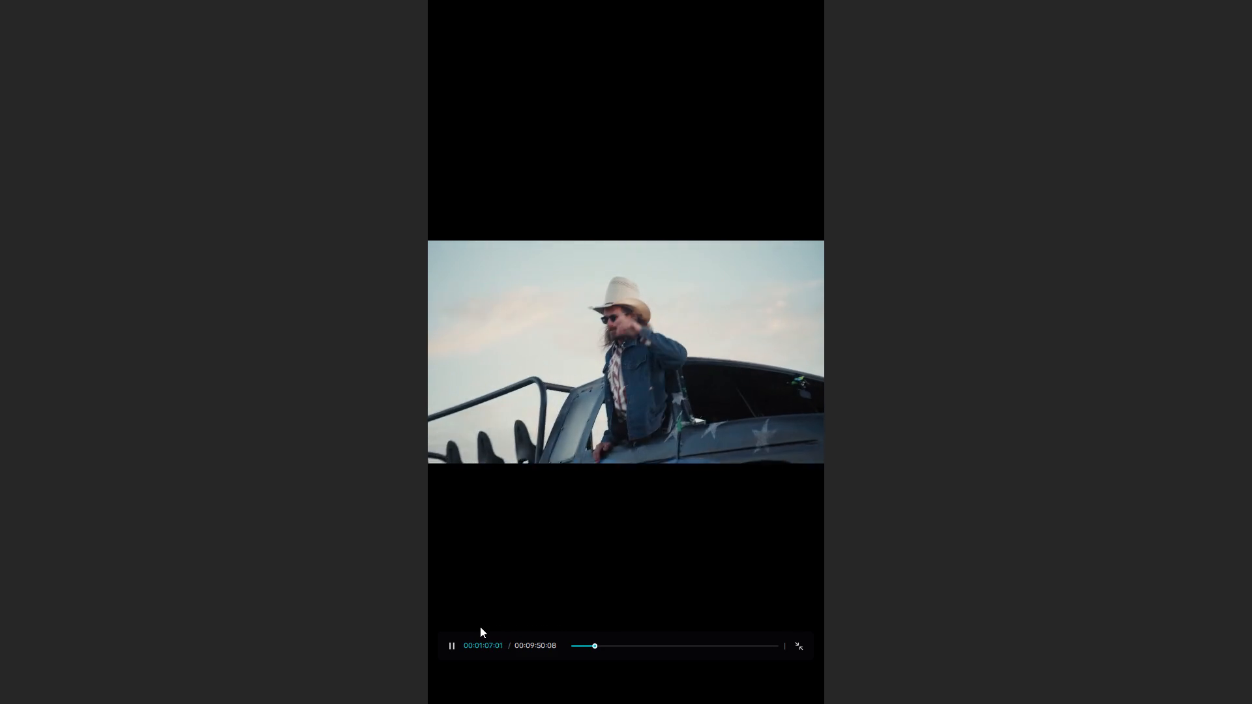
{"action": "key", "text": "Escape"}
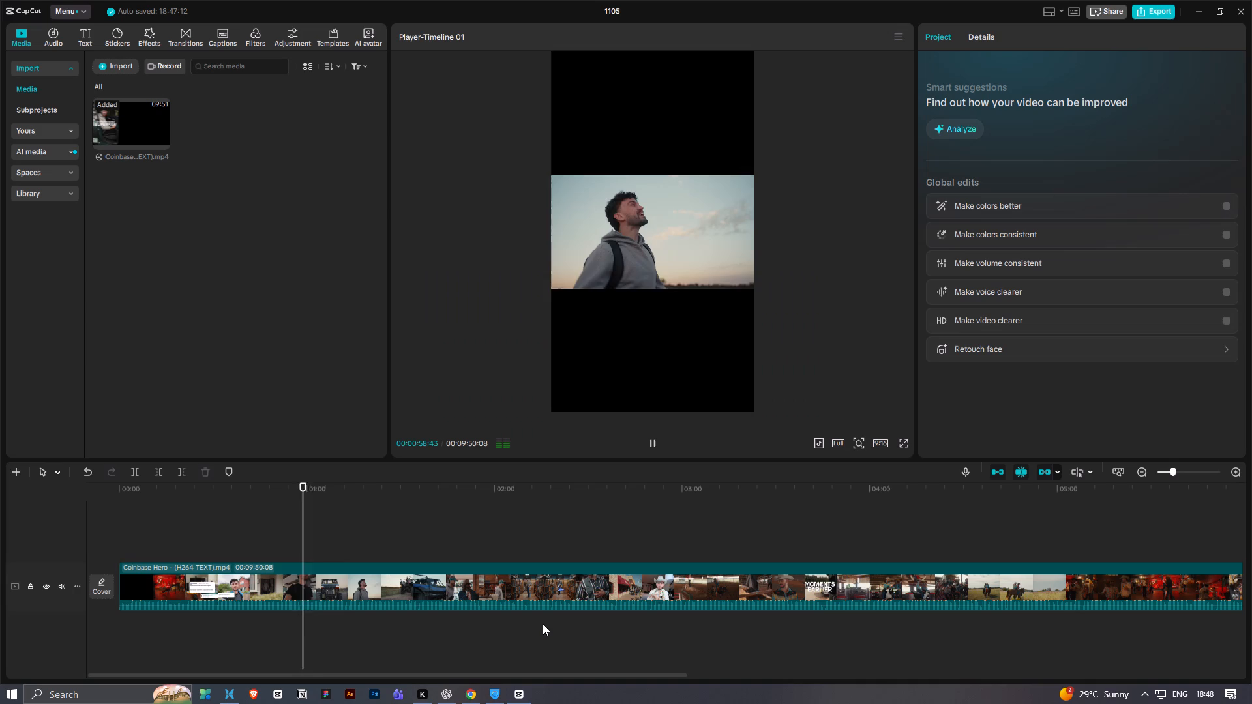
{"action": "left_click", "coordinate": [652, 440]}
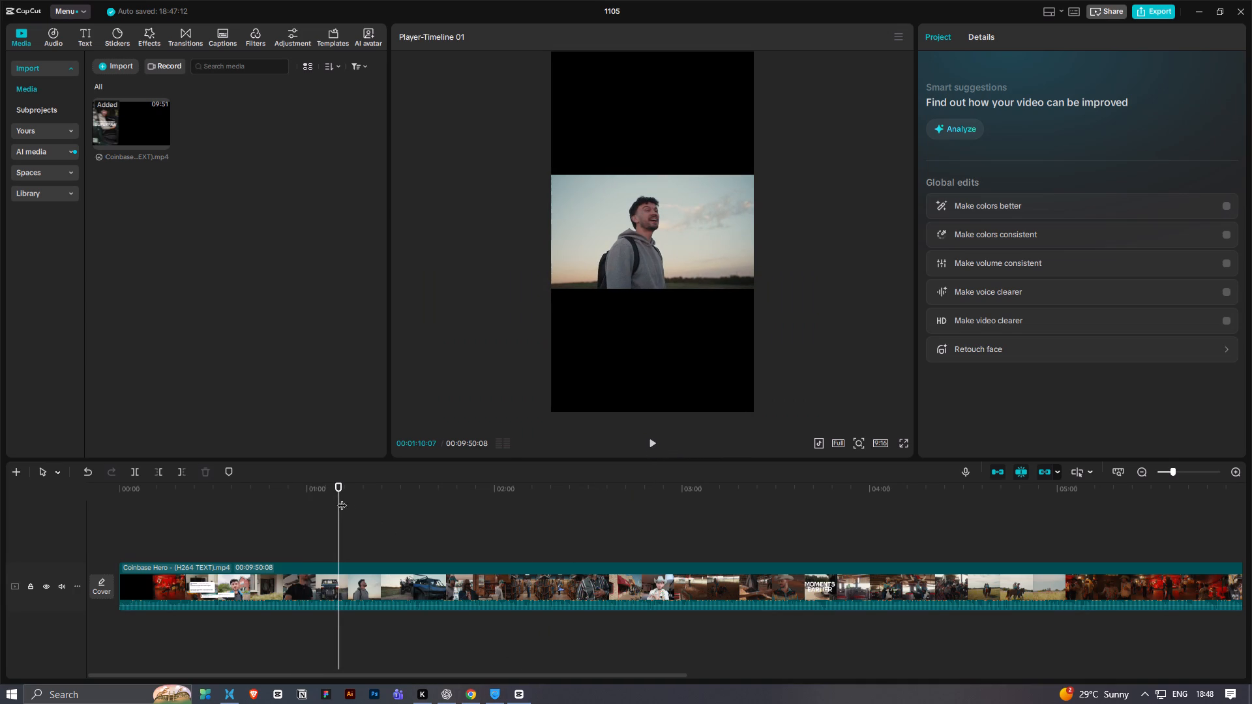
{"action": "left_click_drag", "start_coordinate": [339, 499], "coordinate": [301, 506]}
{"action": "key", "text": "space"}
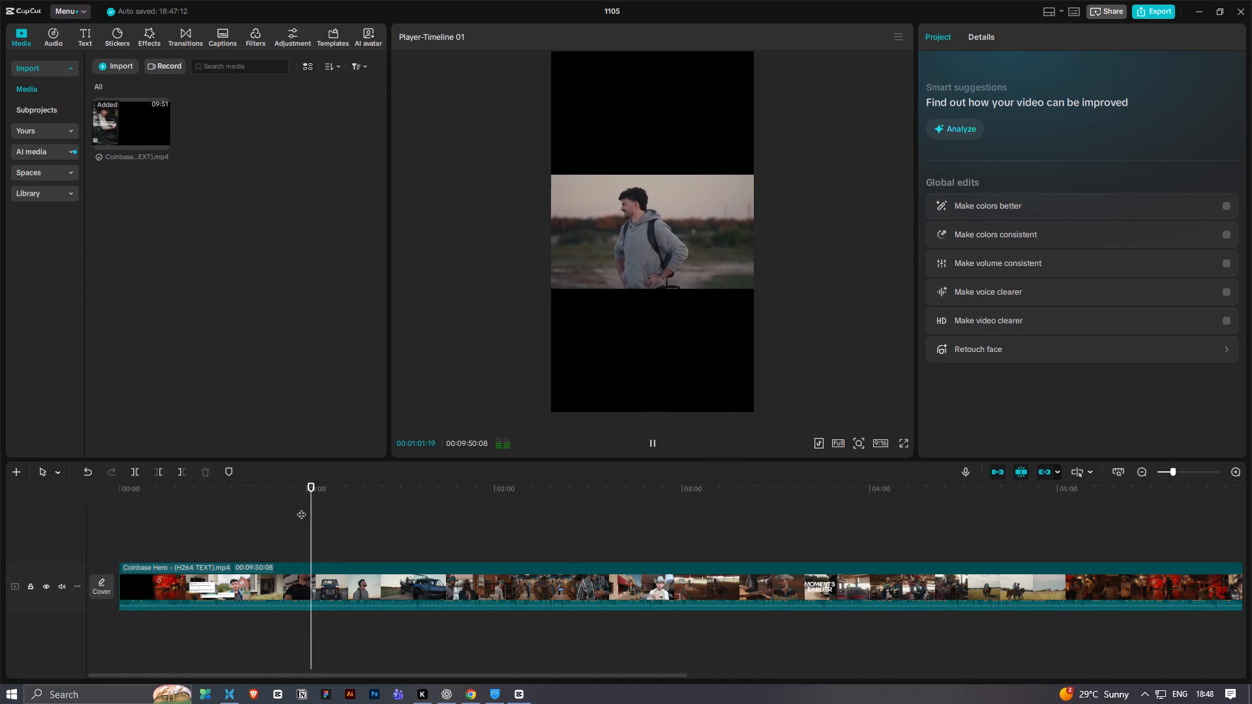
{"action": "key", "text": "space"}
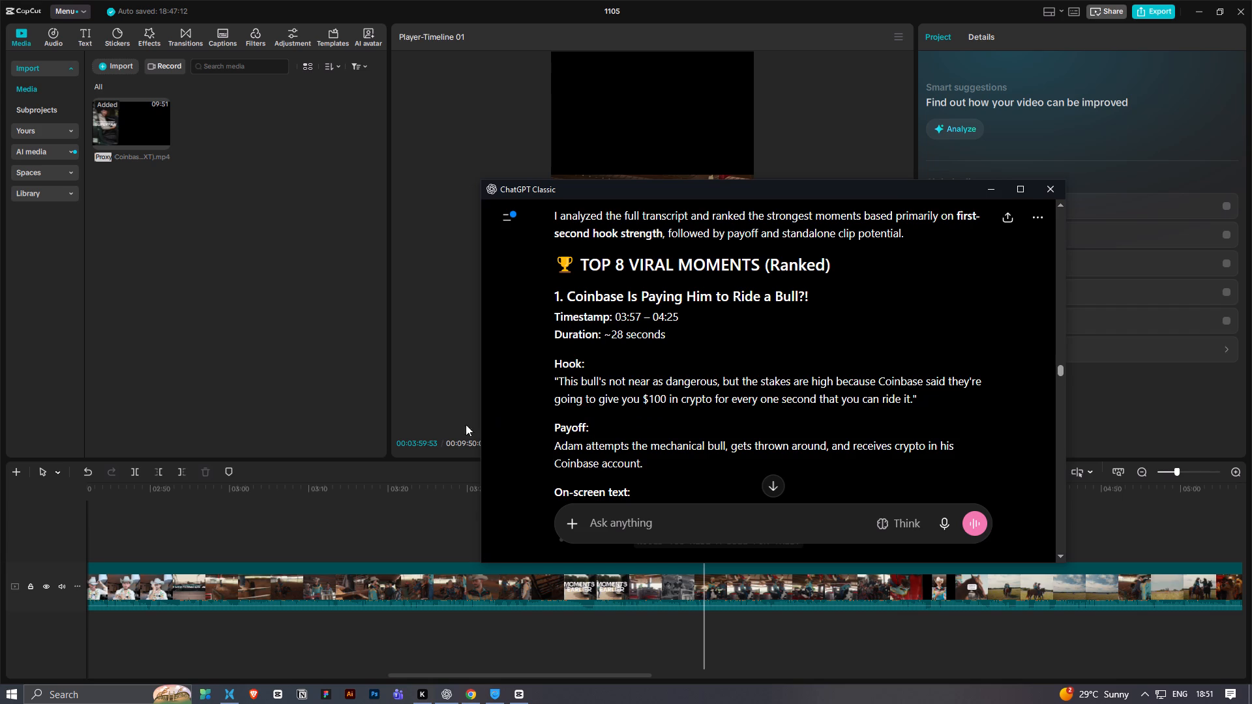
{"action": "left_click", "coordinate": [453, 478]}
{"action": "scroll", "coordinate": [724, 516], "scroll_direction": "up", "scroll_amount": 7, "text": "ctrl"}
{"action": "left_click_drag", "start_coordinate": [704, 484], "coordinate": [627, 497]}
{"action": "key", "text": "space"}
{"action": "scroll", "coordinate": [610, 533], "scroll_direction": "down", "scroll_amount": 3}
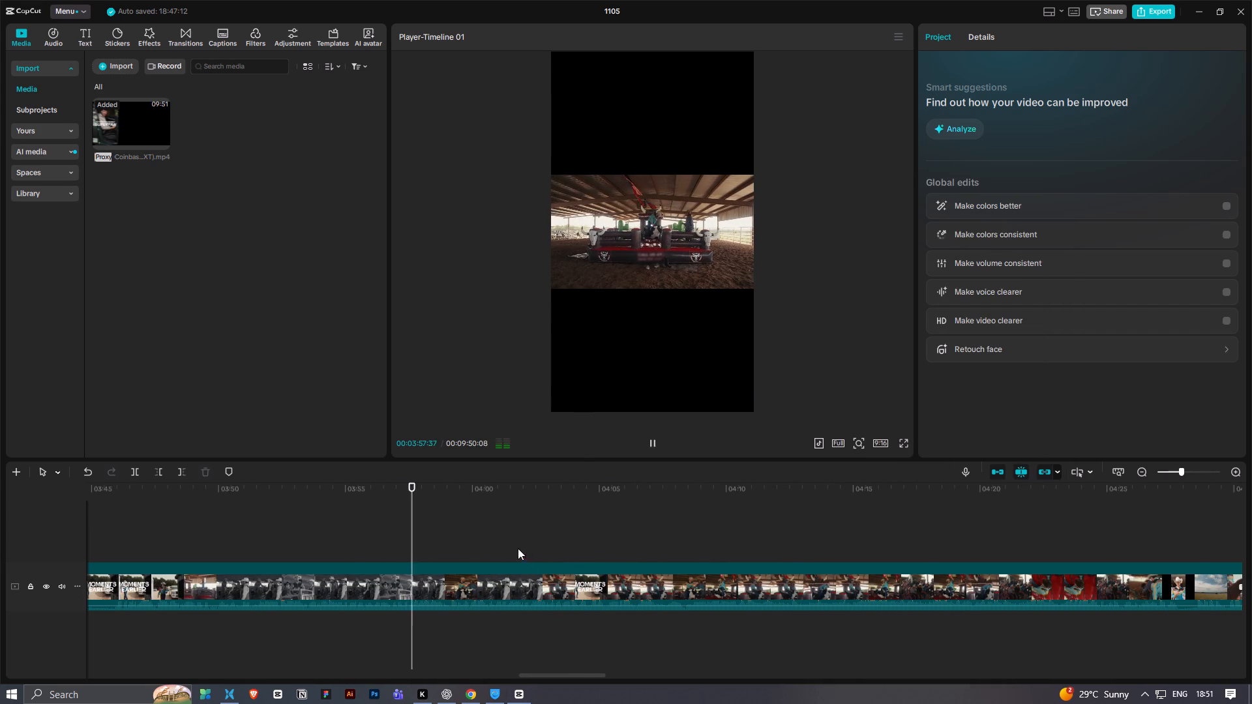
{"action": "key", "text": "space"}
{"action": "left_click", "coordinate": [410, 490]}
{"action": "key", "text": "space"}
{"action": "scroll", "coordinate": [428, 520], "scroll_direction": "down", "scroll_amount": 2}
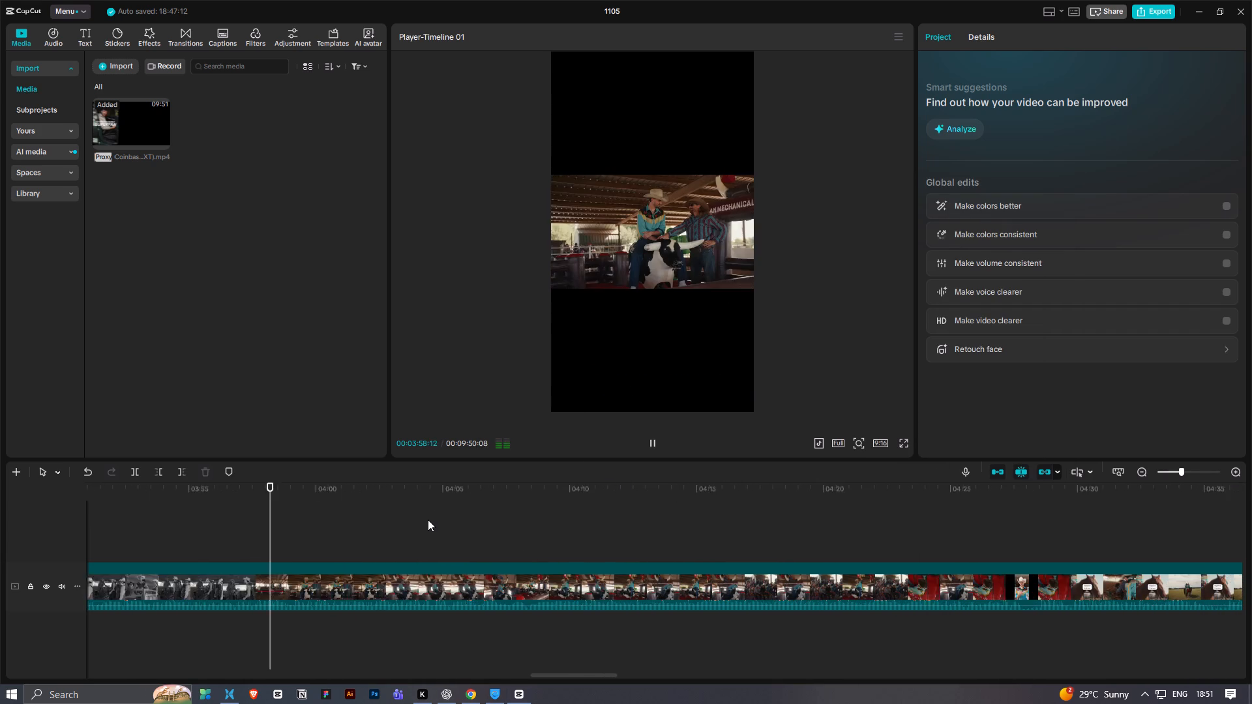
{"action": "scroll", "coordinate": [428, 520], "scroll_direction": "down", "scroll_amount": 1}
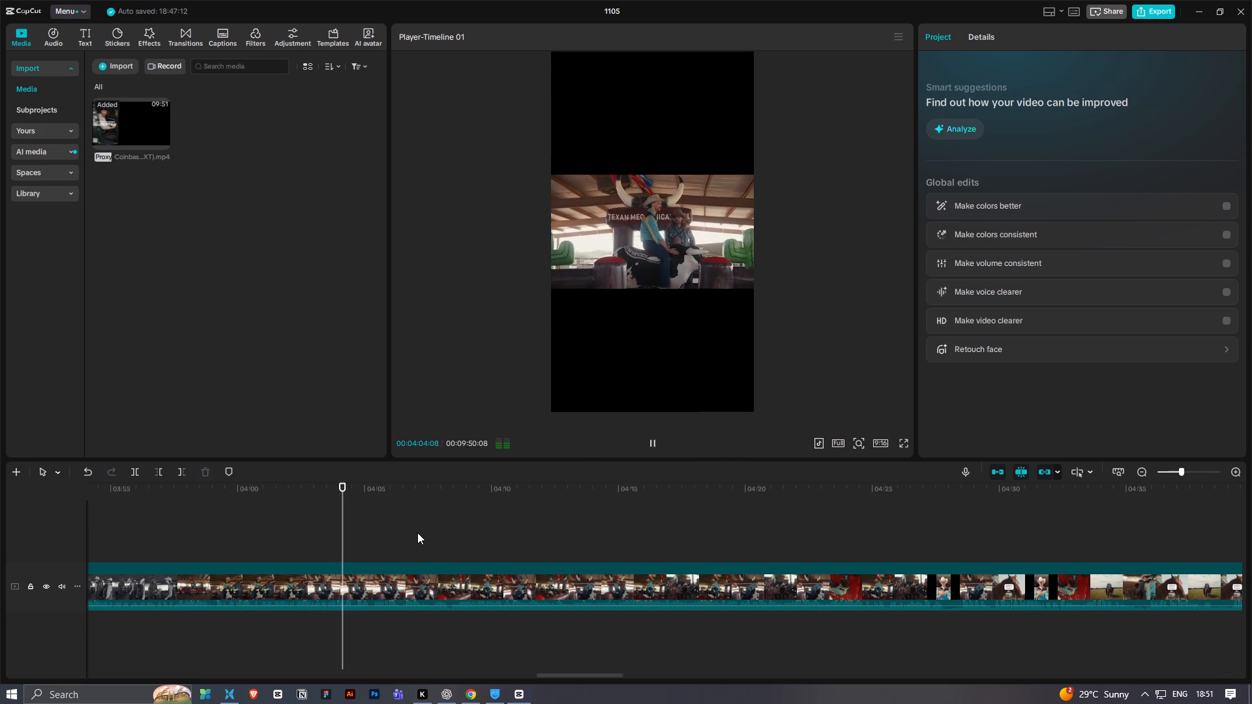
{"action": "scroll", "coordinate": [406, 539], "scroll_direction": "up", "scroll_amount": 3}
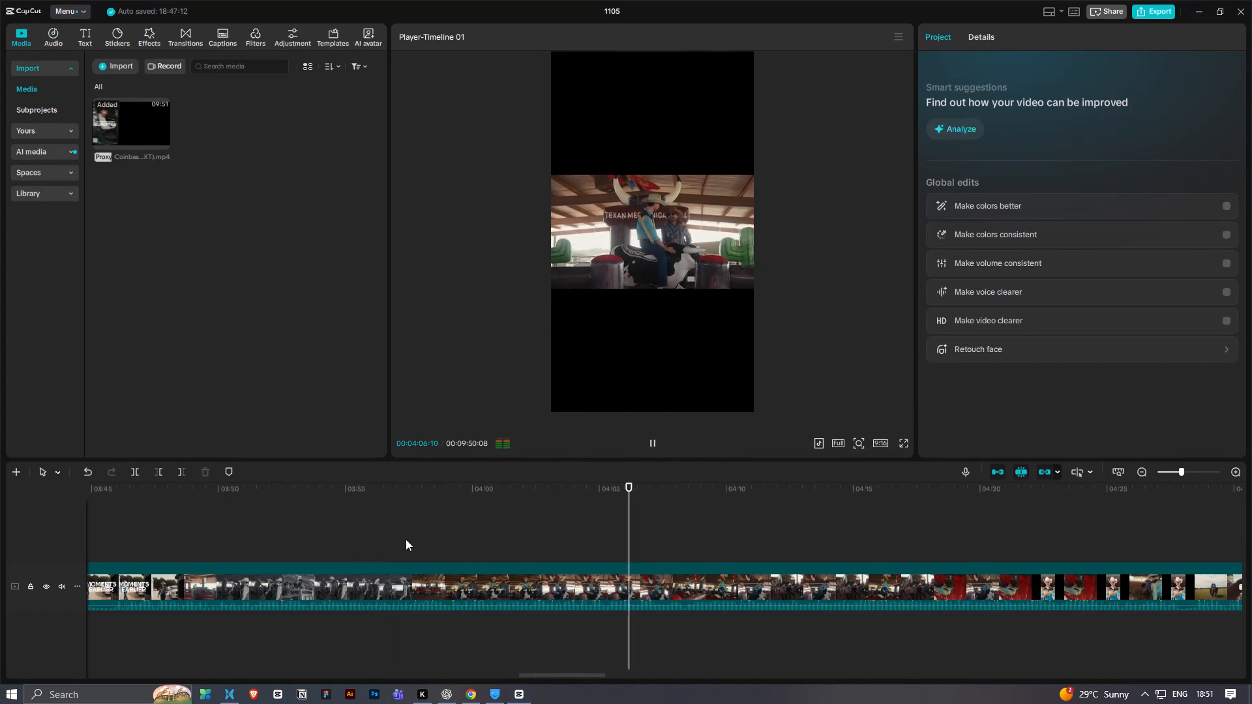
{"action": "key", "text": "space"}
Find where the bull hook starts and split the Coinbase Hero clip there, at 00:03:57:26.
{"action": "left_click_drag", "start_coordinate": [454, 483], "coordinate": [394, 490]}
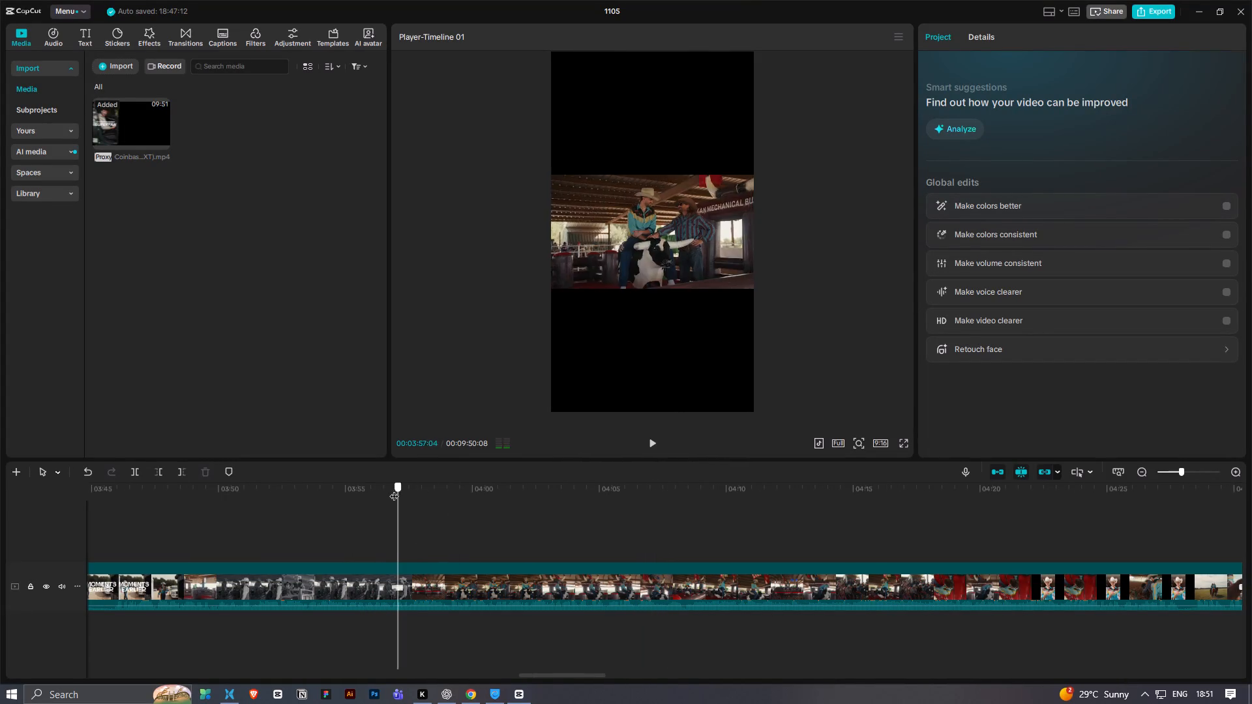
{"action": "left_click_drag", "start_coordinate": [394, 490], "coordinate": [416, 496]}
{"action": "scroll", "coordinate": [449, 629], "scroll_direction": "up", "scroll_amount": 9, "text": "ctrl"}
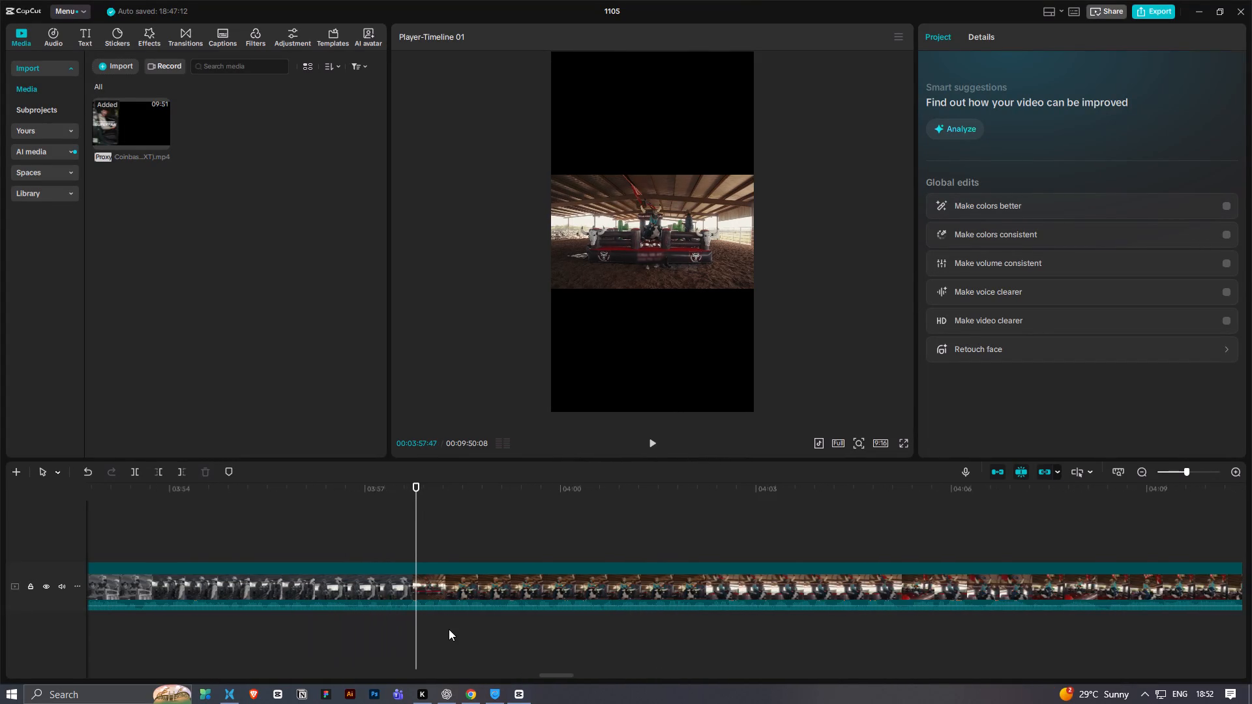
{"action": "scroll", "coordinate": [449, 629], "scroll_direction": "up", "scroll_amount": 5, "text": "ctrl"}
{"action": "key", "text": "space"}
{"action": "key", "text": "space"}
{"action": "left_click_drag", "start_coordinate": [421, 487], "coordinate": [393, 499]}
{"action": "key", "text": "space"}
{"action": "key", "text": "space"}
{"action": "left_click_drag", "start_coordinate": [396, 497], "coordinate": [386, 500]}
{"action": "key", "text": "space"}
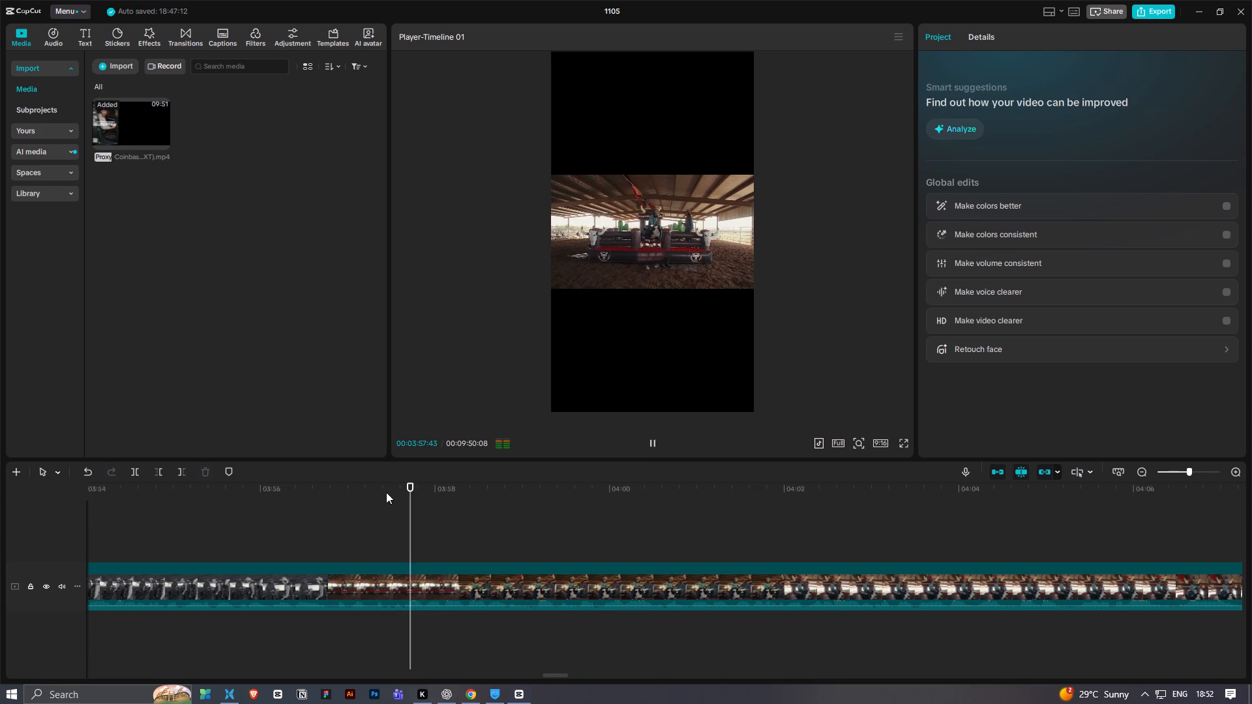
{"action": "key", "text": "space"}
{"action": "left_click", "coordinate": [386, 492]}
{"action": "left_click", "coordinate": [391, 581], "text": "ctrl"}
{"action": "key", "text": "ctrl+b"}
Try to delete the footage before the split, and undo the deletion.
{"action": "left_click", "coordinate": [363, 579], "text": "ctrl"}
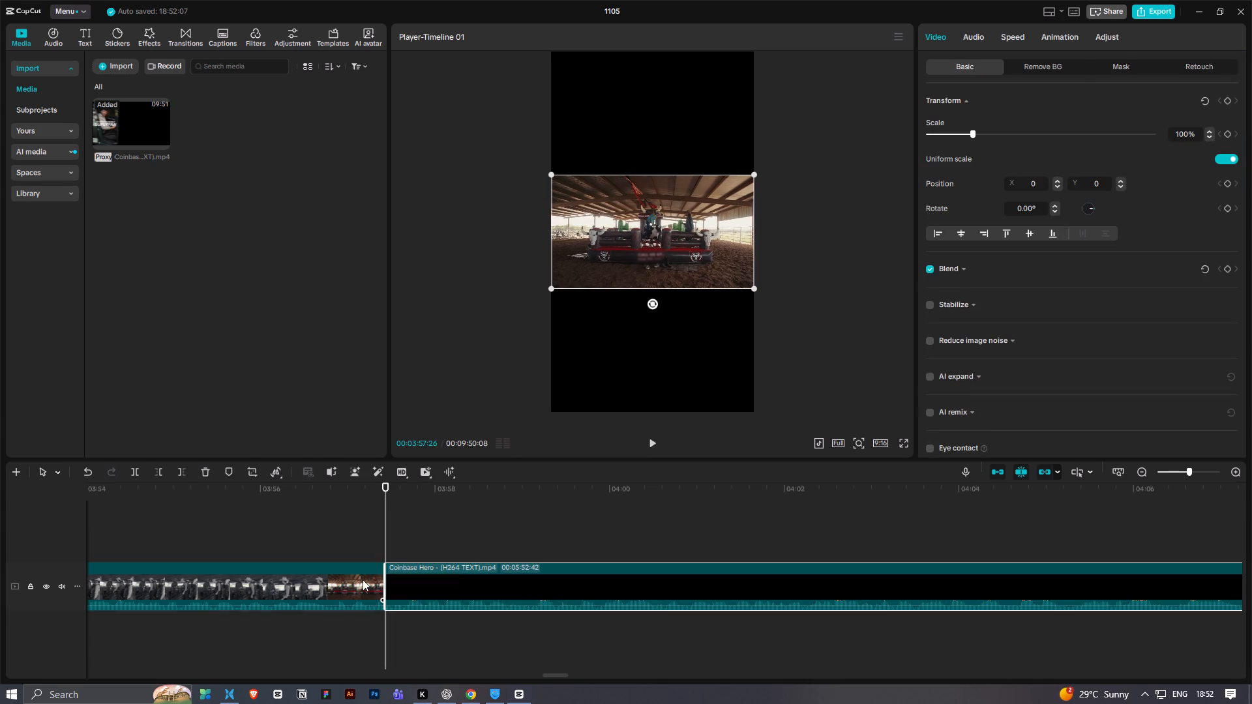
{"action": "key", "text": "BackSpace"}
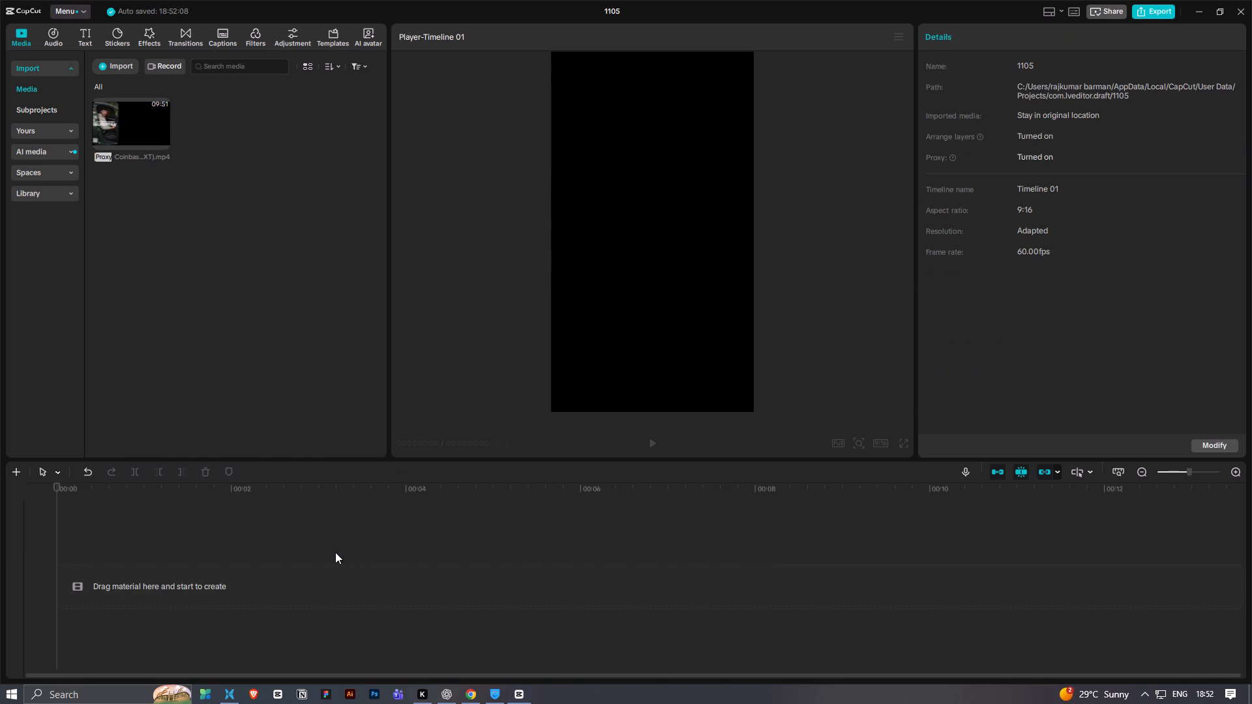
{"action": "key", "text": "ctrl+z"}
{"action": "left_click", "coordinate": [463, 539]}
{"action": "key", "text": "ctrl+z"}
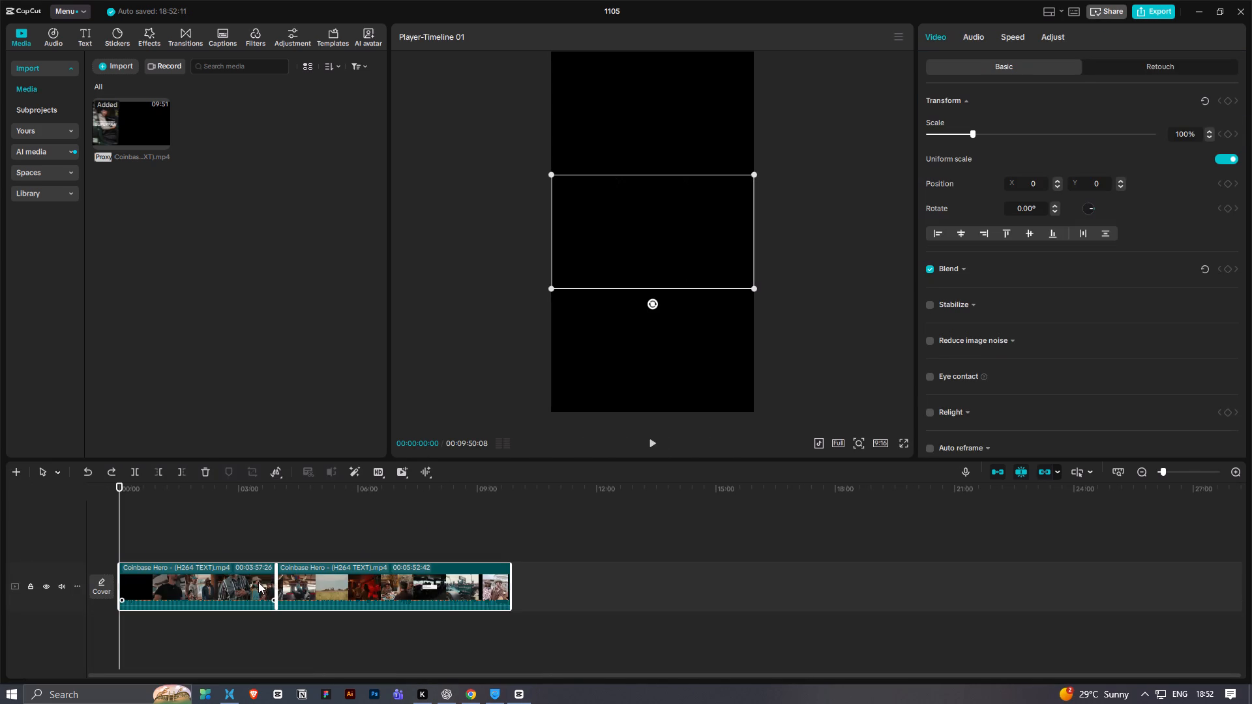
Delete only the clip portion before the split so that the bull segment starts the timeline.
{"action": "left_click", "coordinate": [257, 582]}
{"action": "key", "text": "BackSpace"}
Play the trimmed clip from the start to about 00:04 to check its opening.
{"action": "scroll", "coordinate": [194, 570], "scroll_direction": "up", "scroll_amount": 11}
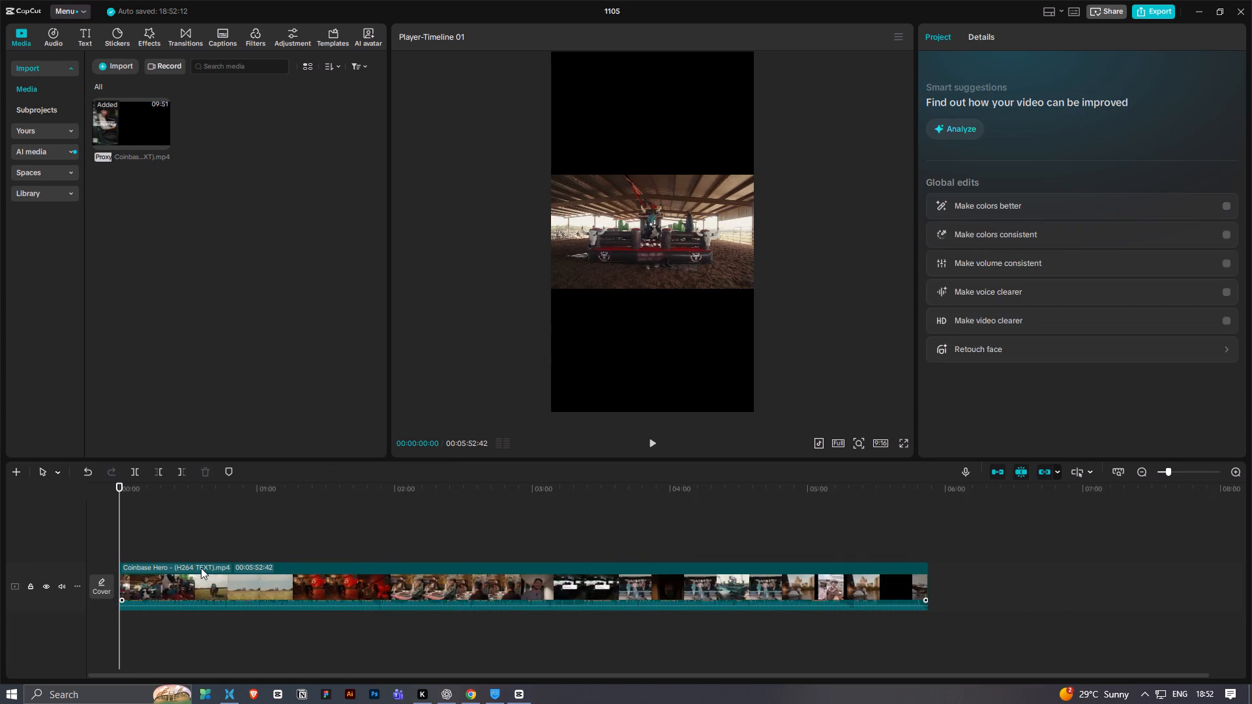
{"action": "scroll", "coordinate": [201, 568], "scroll_direction": "up", "scroll_amount": 20}
{"action": "scroll", "coordinate": [201, 568], "scroll_direction": "up", "scroll_amount": 6}
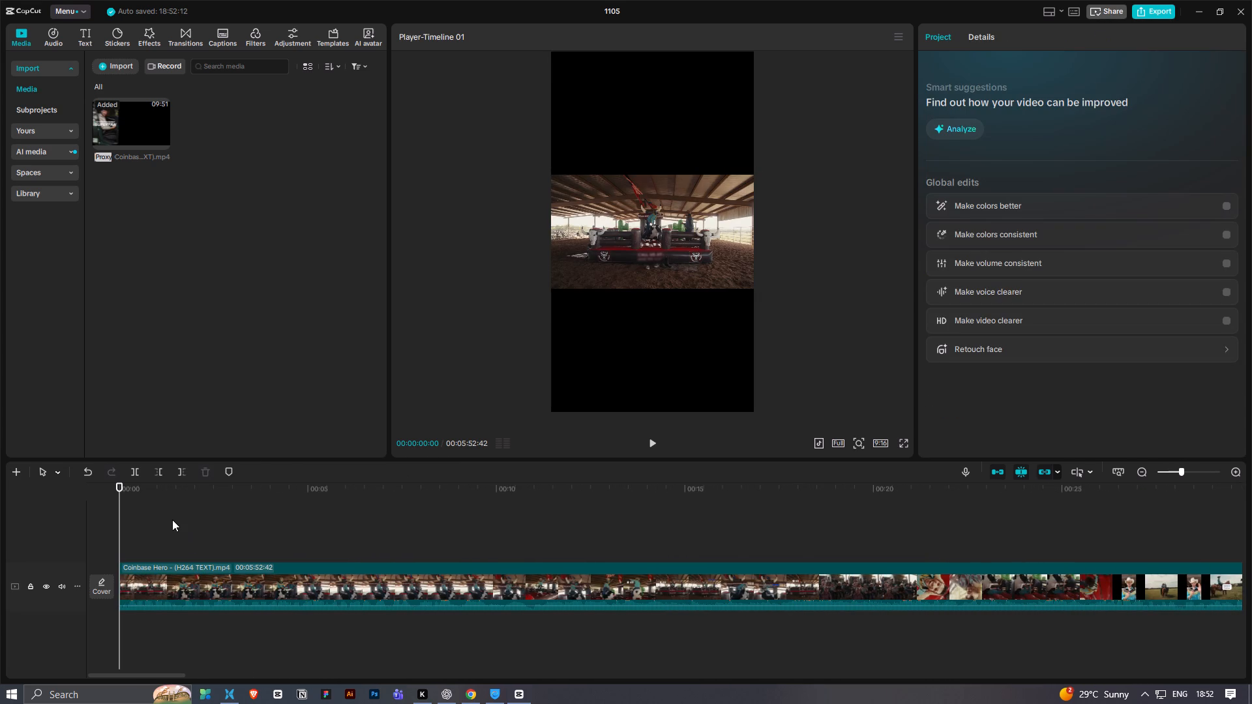
{"action": "key", "text": "space"}
{"action": "scroll", "coordinate": [177, 530], "scroll_direction": "up", "scroll_amount": 10, "text": "ctrl"}
{"action": "scroll", "coordinate": [183, 535], "scroll_direction": "up", "scroll_amount": 5}
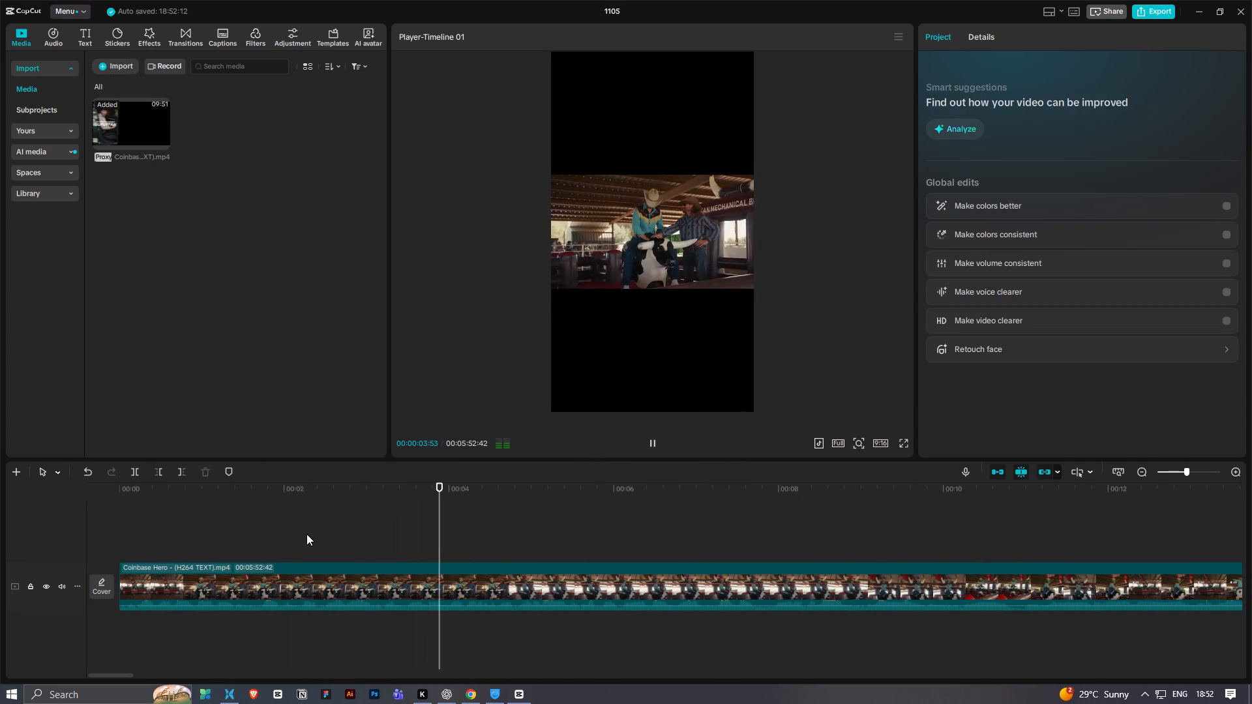
{"action": "key", "text": "space"}
Open the Trending collection of the stock library.
{"action": "left_click", "coordinate": [34, 201]}
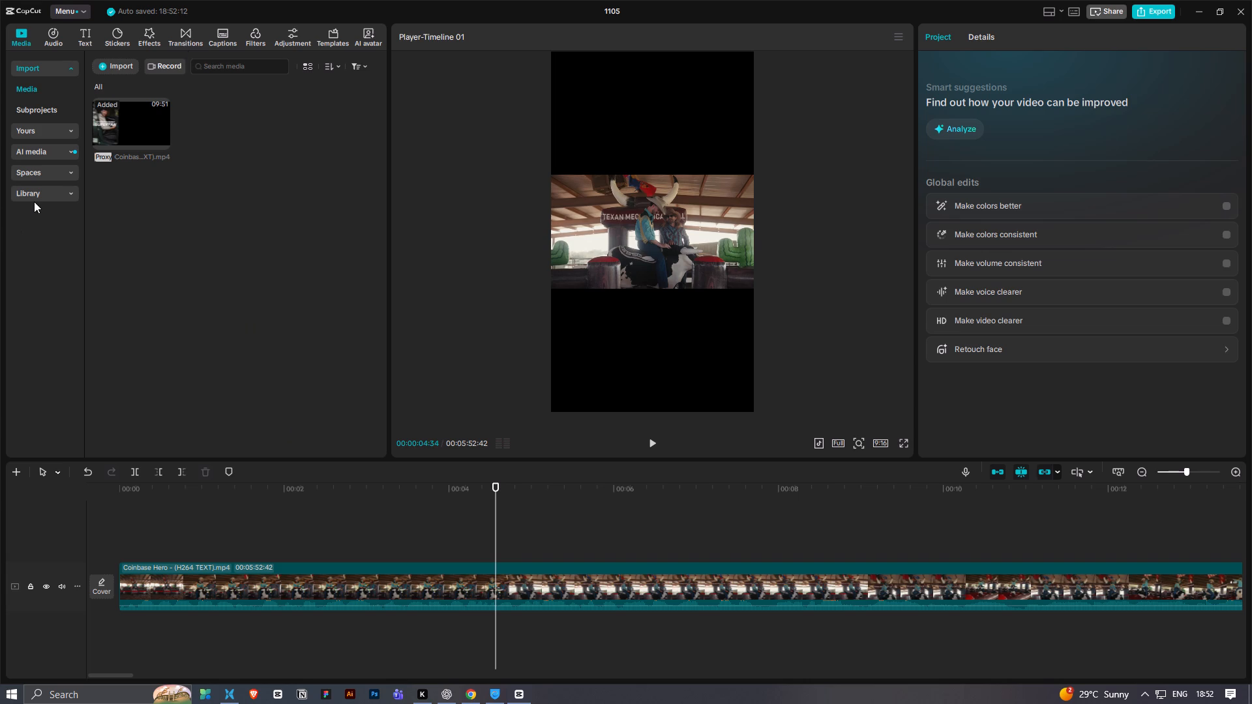
{"action": "left_click", "coordinate": [37, 201]}
{"action": "left_click", "coordinate": [47, 196]}
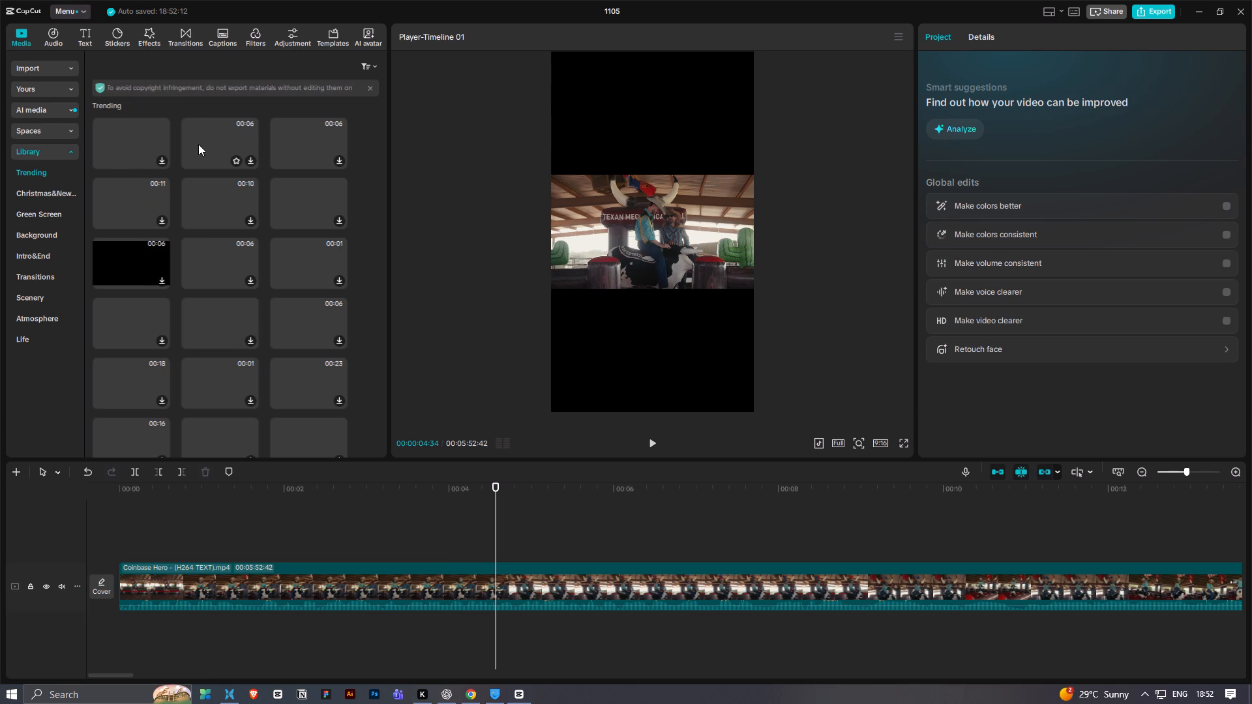
Scale the Coinbase Hero clip uniformly to 200% so that it fills more of the vertical frame.
{"action": "left_click", "coordinate": [649, 568]}
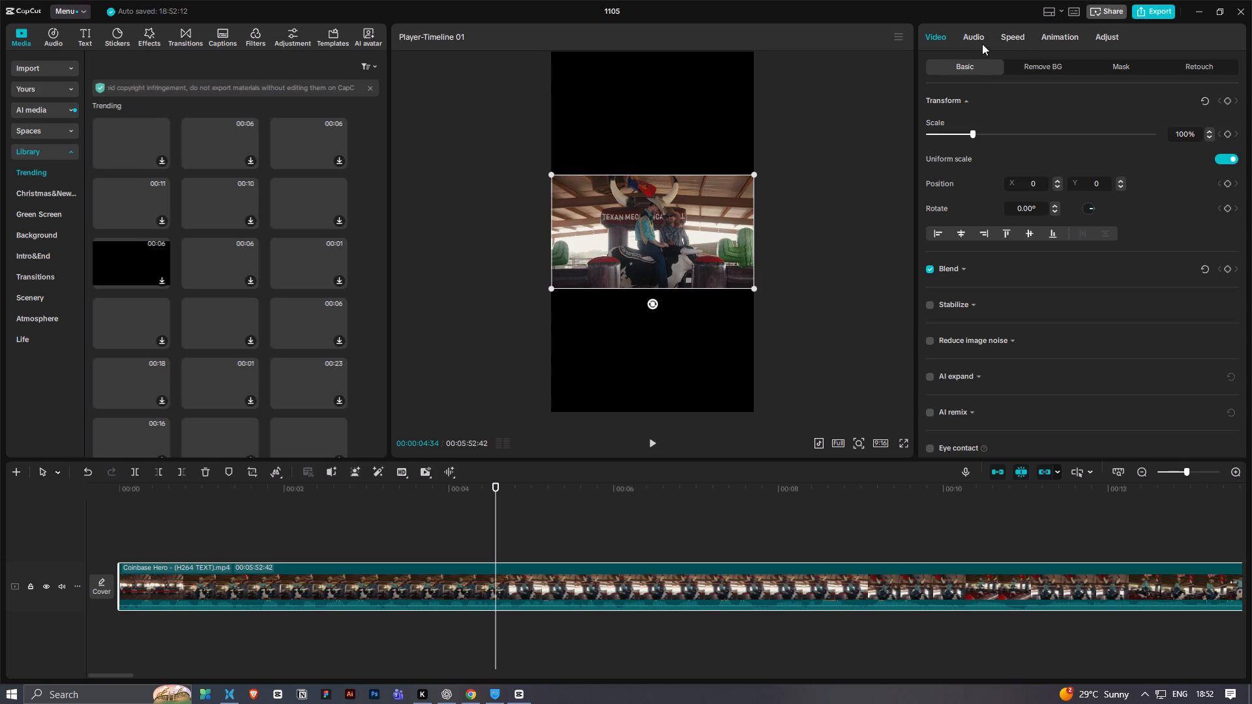
{"action": "left_click", "coordinate": [977, 42]}
{"action": "left_click", "coordinate": [1002, 42]}
{"action": "left_click", "coordinate": [969, 42]}
{"action": "left_click", "coordinate": [935, 38]}
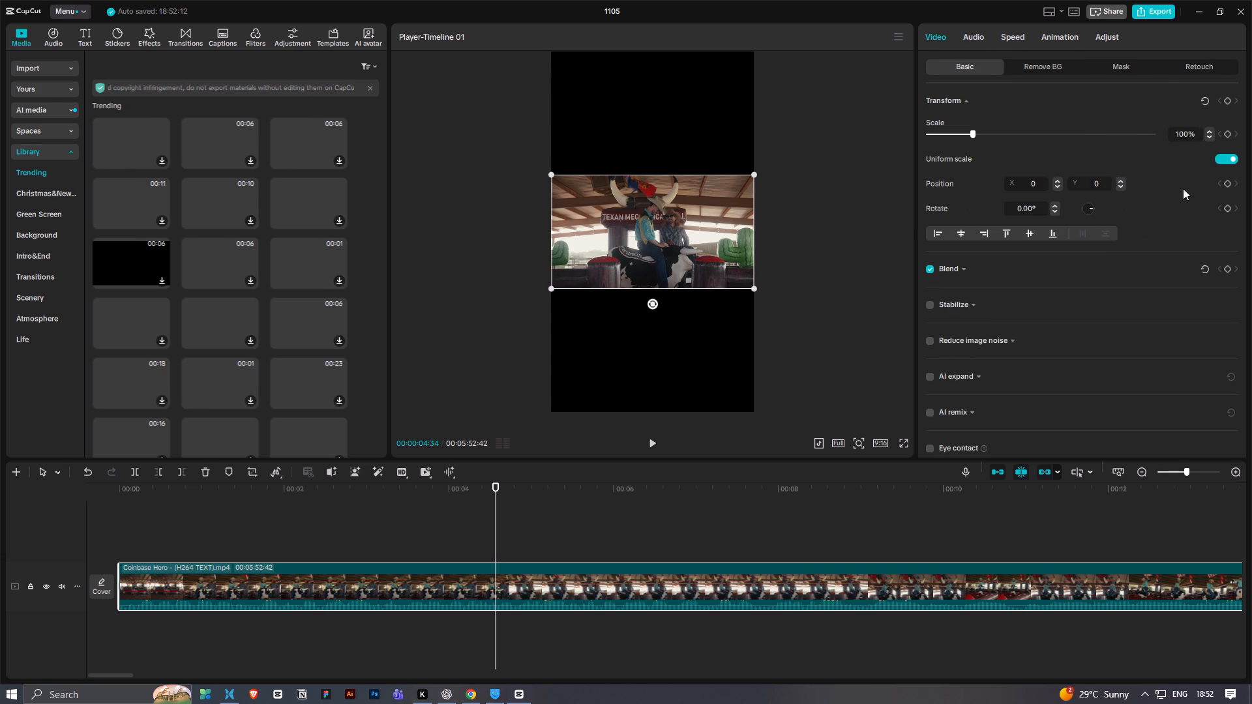
{"action": "left_click", "coordinate": [1189, 139]}
{"action": "key", "text": "ctrl+a"}
{"action": "type", "text": "200"}
{"action": "key", "text": "Return"}
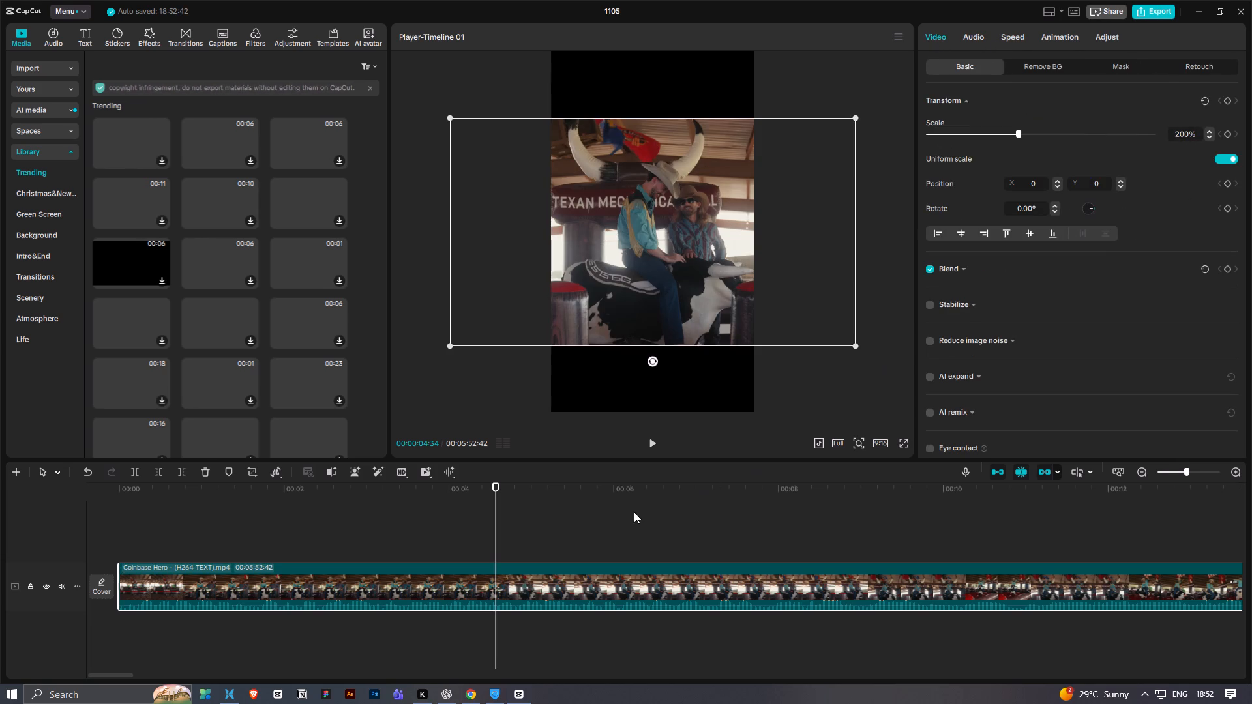
{"action": "left_click", "coordinate": [626, 517]}
Place the plain black stock clip on a track above the footage, starting at 00:00.
{"action": "left_click_drag", "start_coordinate": [142, 141], "coordinate": [142, 304]}
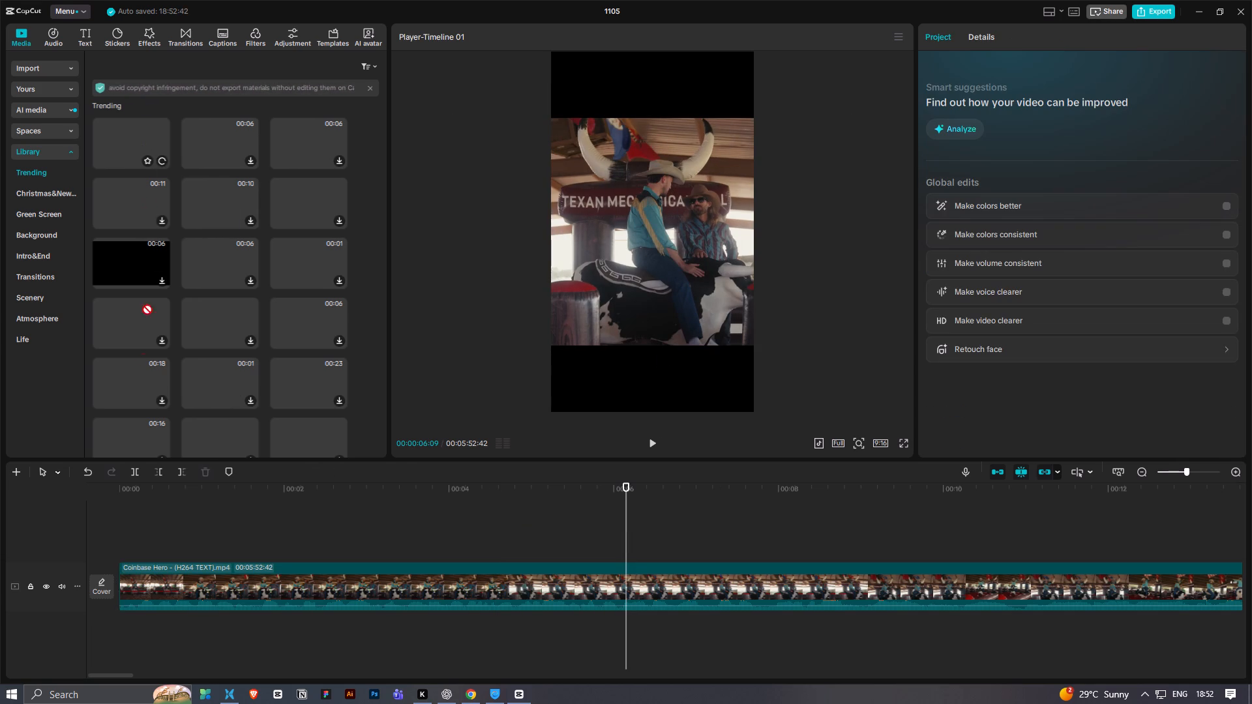
{"action": "left_click_drag", "start_coordinate": [142, 304], "coordinate": [129, 526]}
{"action": "left_click_drag", "start_coordinate": [203, 553], "coordinate": [177, 555]}
{"action": "left_click_drag", "start_coordinate": [224, 543], "coordinate": [224, 526], "text": "alt"}
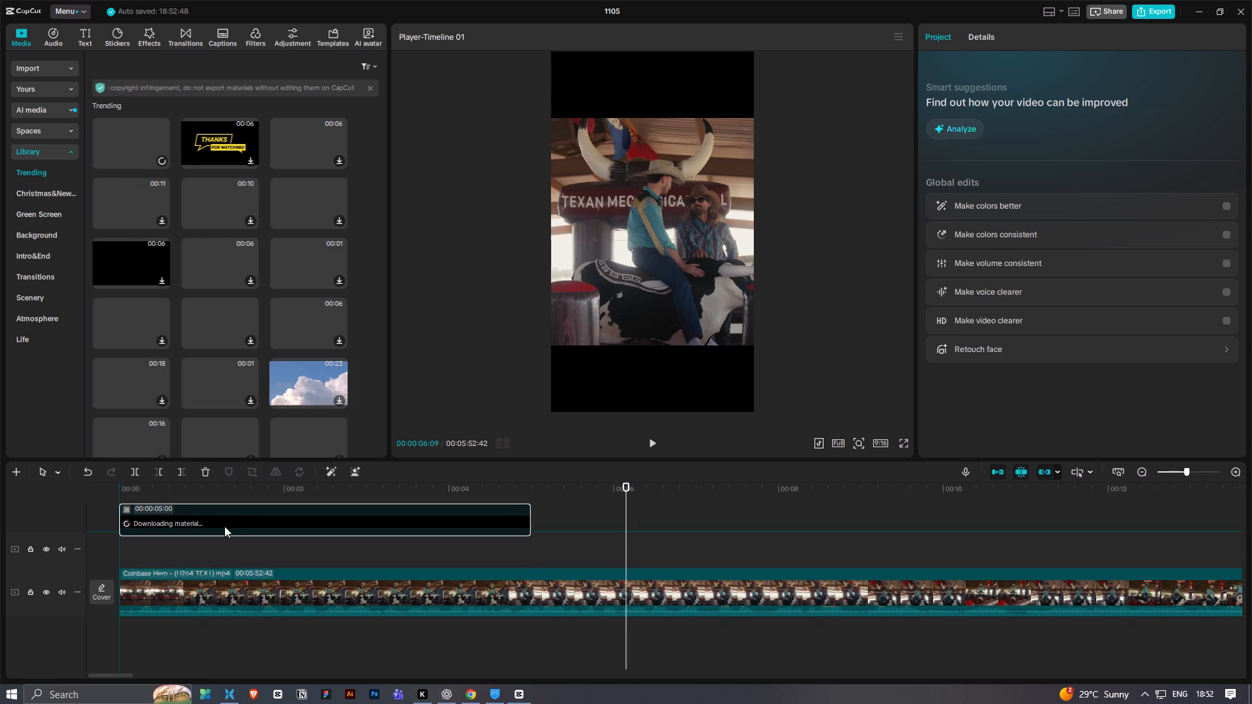
{"action": "left_click_drag", "start_coordinate": [224, 526], "coordinate": [223, 530], "text": "alt"}
{"action": "left_click_drag", "start_coordinate": [222, 548], "coordinate": [222, 513], "text": "shift"}
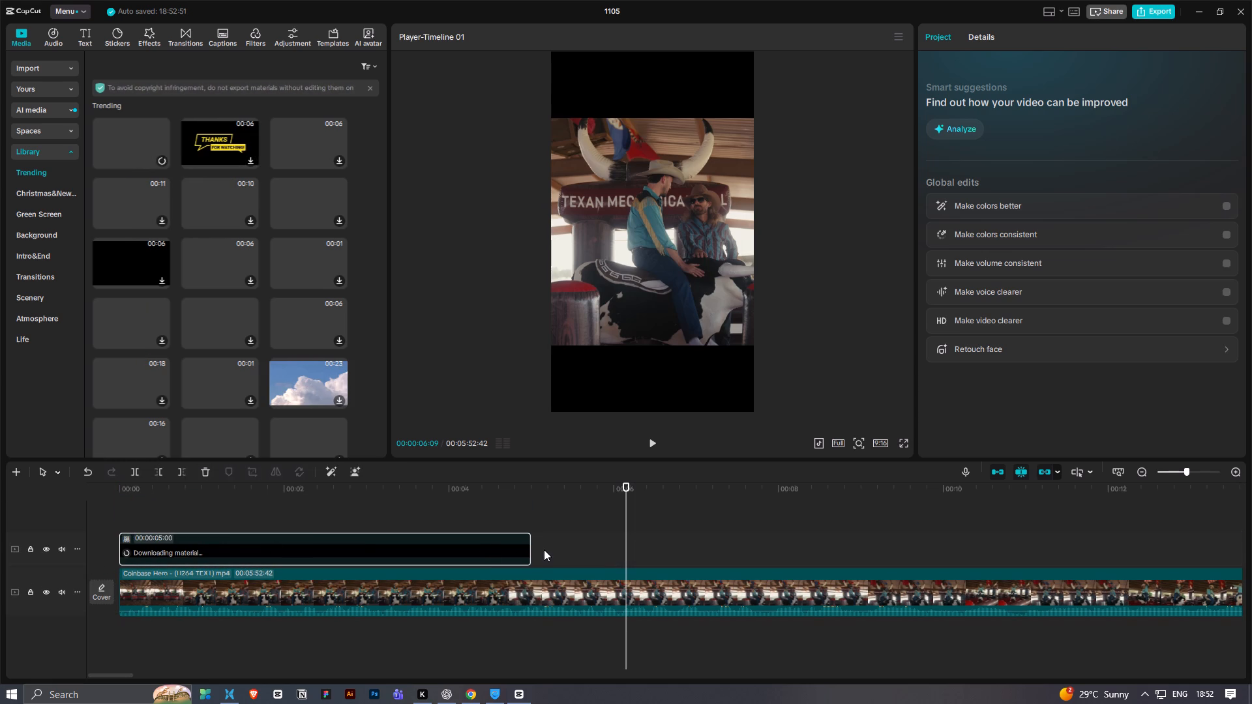
Extend the end of the black overlay clip to give it a duration of about 00:00:06:34.
{"action": "left_click", "coordinate": [533, 547]}
{"action": "left_click", "coordinate": [519, 548]}
{"action": "left_click_drag", "start_coordinate": [533, 551], "coordinate": [608, 559]}
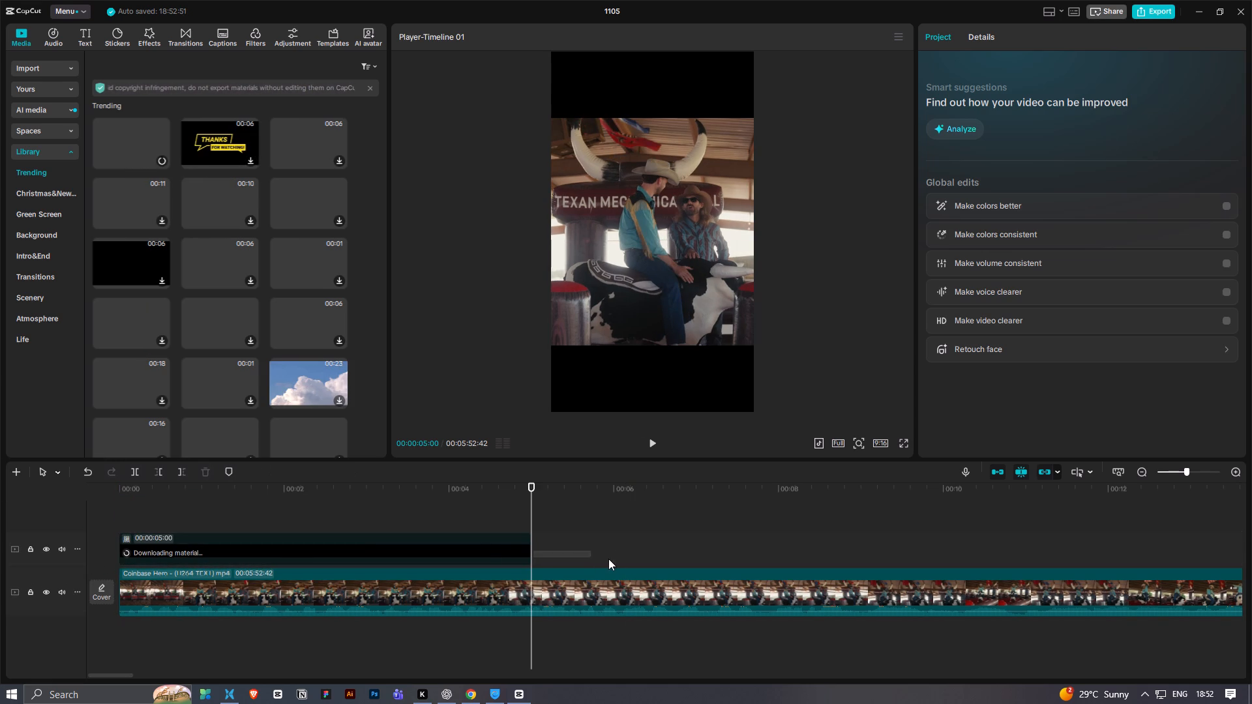
{"action": "left_click_drag", "start_coordinate": [608, 559], "coordinate": [618, 559]}
{"action": "left_click", "coordinate": [520, 542]}
{"action": "left_click_drag", "start_coordinate": [531, 550], "coordinate": [617, 560]}
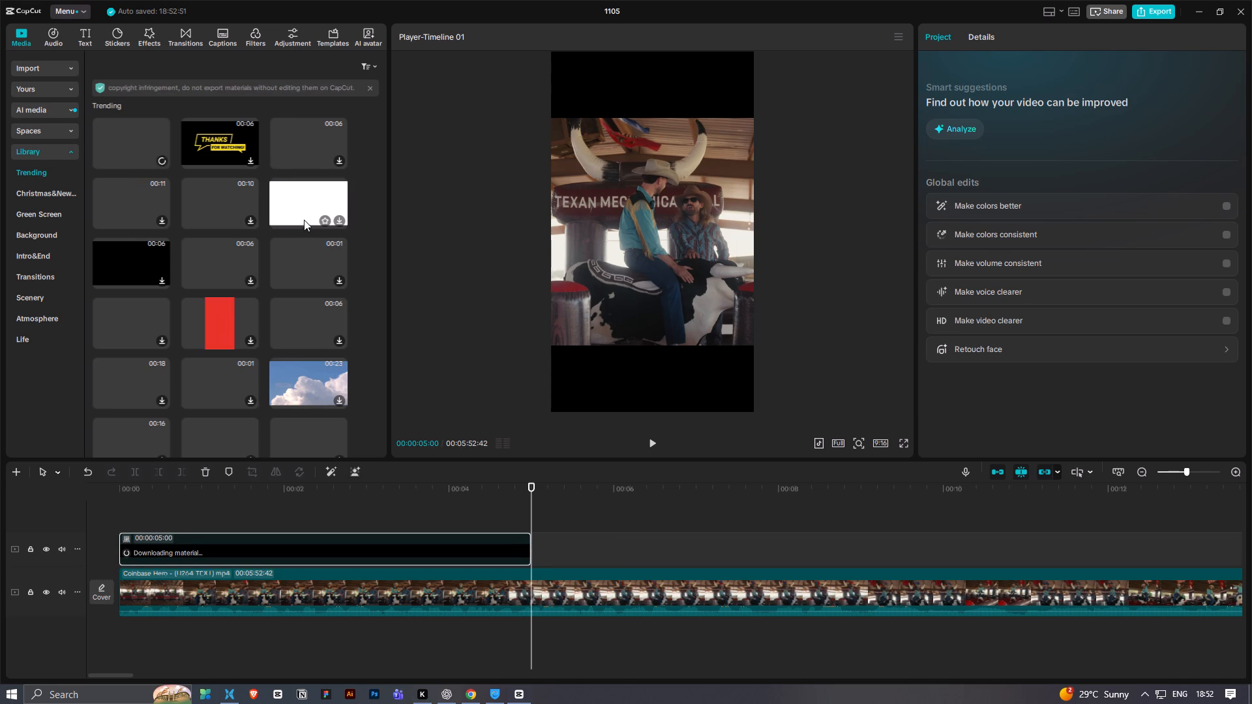
{"action": "scroll", "coordinate": [291, 390], "scroll_direction": "down", "scroll_amount": 3}
{"action": "scroll", "coordinate": [292, 392], "scroll_direction": "up", "scroll_amount": 2}
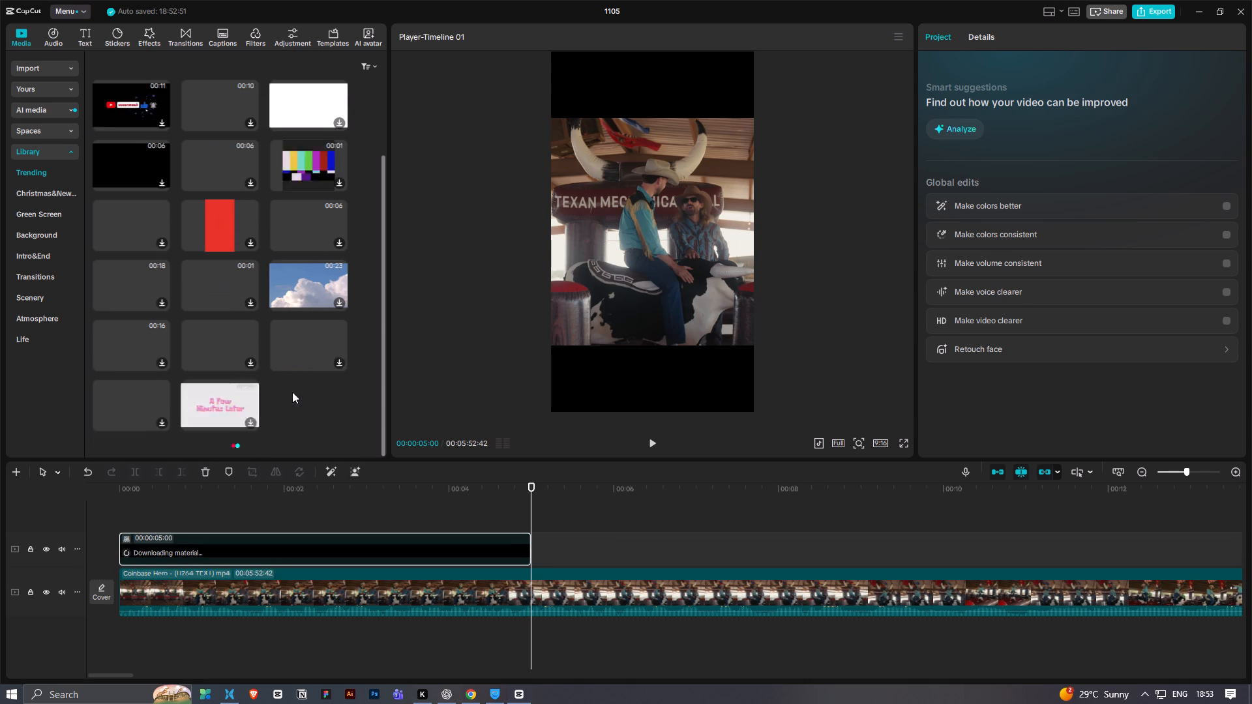
{"action": "scroll", "coordinate": [292, 392], "scroll_direction": "down", "scroll_amount": 2}
{"action": "scroll", "coordinate": [292, 392], "scroll_direction": "up", "scroll_amount": 2}
{"action": "scroll", "coordinate": [292, 392], "scroll_direction": "down", "scroll_amount": 1}
{"action": "scroll", "coordinate": [292, 392], "scroll_direction": "up", "scroll_amount": 2}
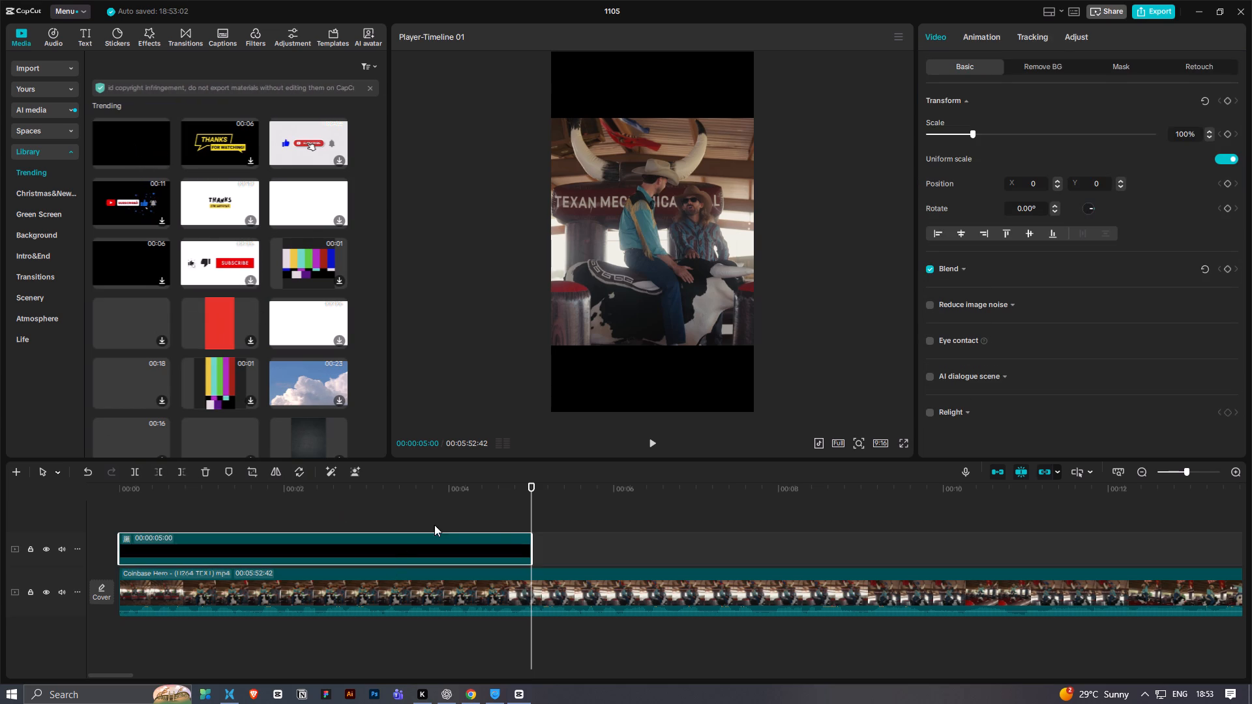
{"action": "left_click_drag", "start_coordinate": [533, 551], "coordinate": [659, 563]}
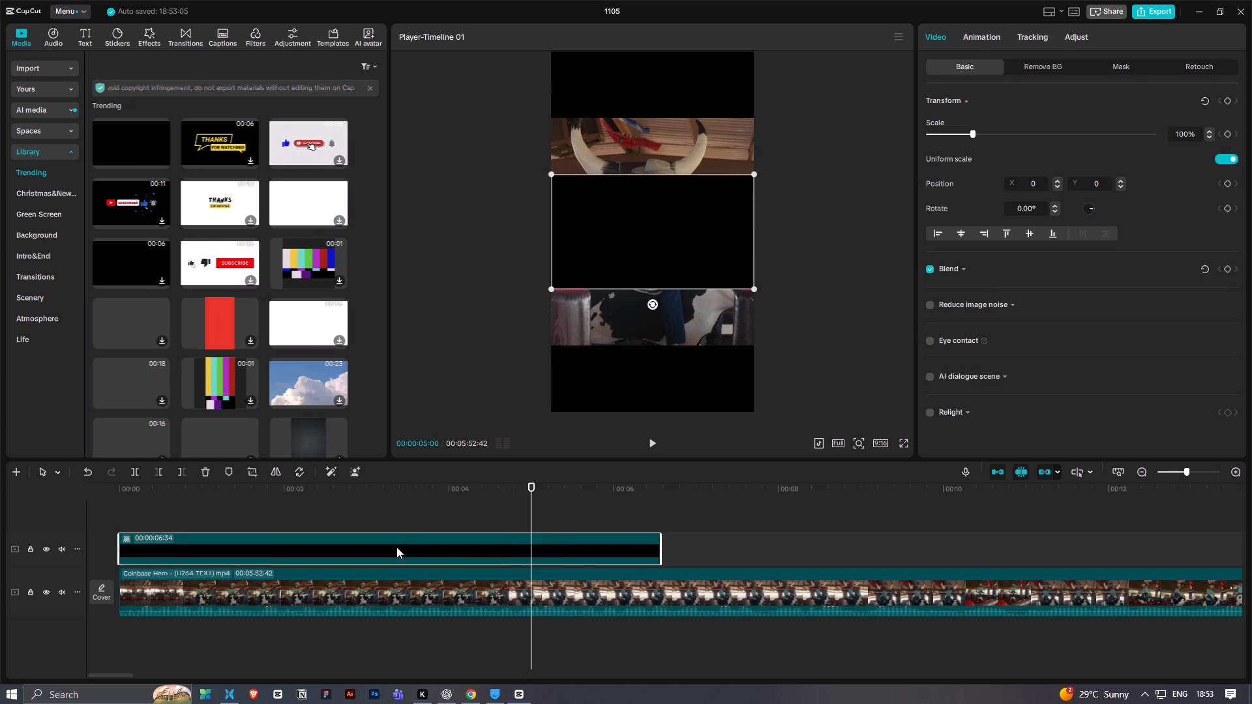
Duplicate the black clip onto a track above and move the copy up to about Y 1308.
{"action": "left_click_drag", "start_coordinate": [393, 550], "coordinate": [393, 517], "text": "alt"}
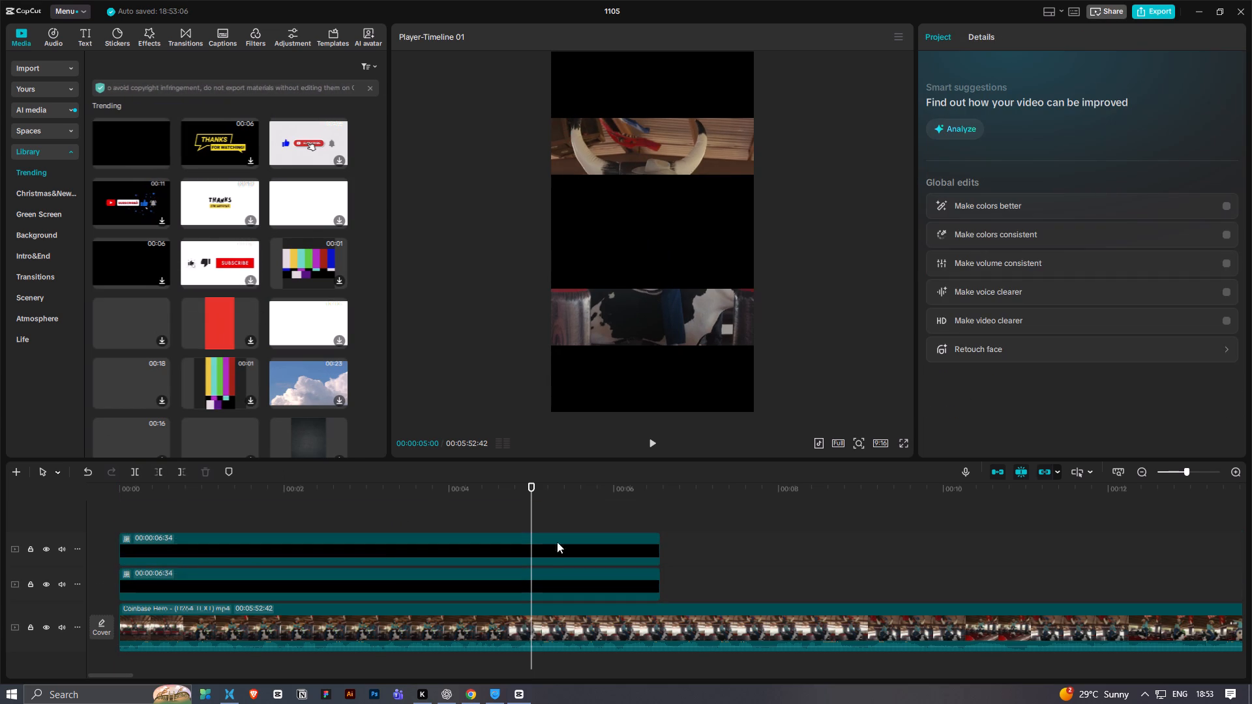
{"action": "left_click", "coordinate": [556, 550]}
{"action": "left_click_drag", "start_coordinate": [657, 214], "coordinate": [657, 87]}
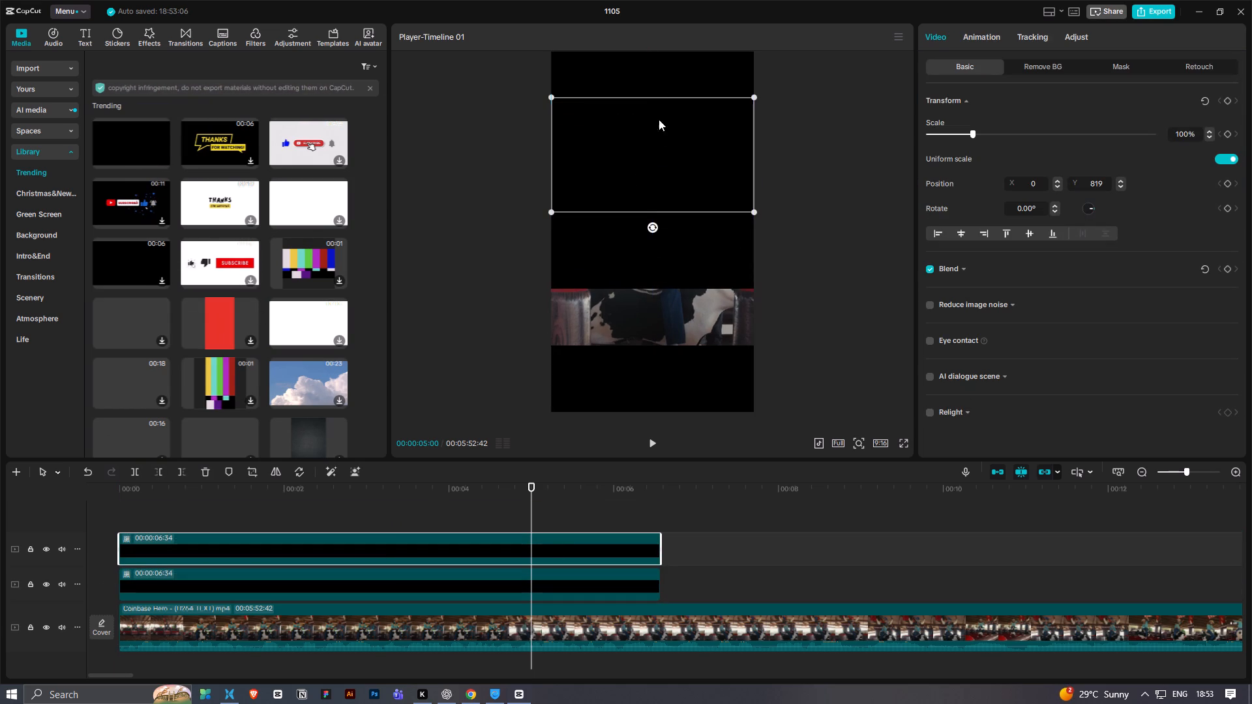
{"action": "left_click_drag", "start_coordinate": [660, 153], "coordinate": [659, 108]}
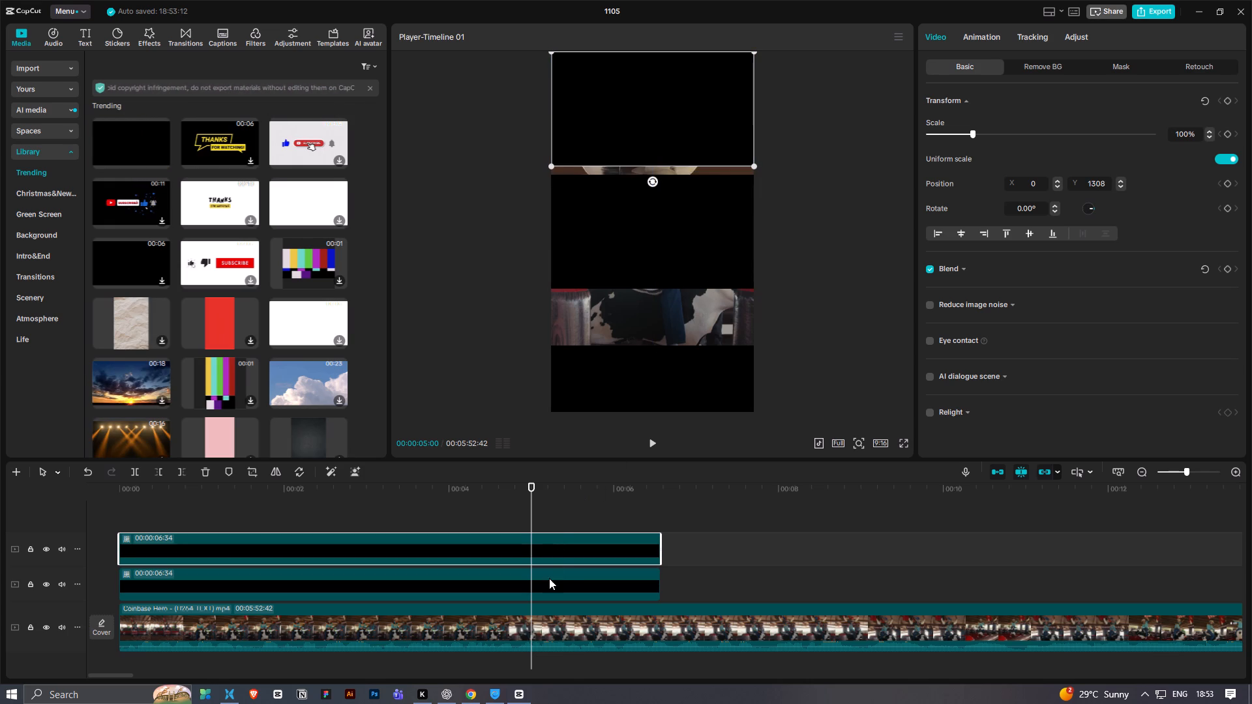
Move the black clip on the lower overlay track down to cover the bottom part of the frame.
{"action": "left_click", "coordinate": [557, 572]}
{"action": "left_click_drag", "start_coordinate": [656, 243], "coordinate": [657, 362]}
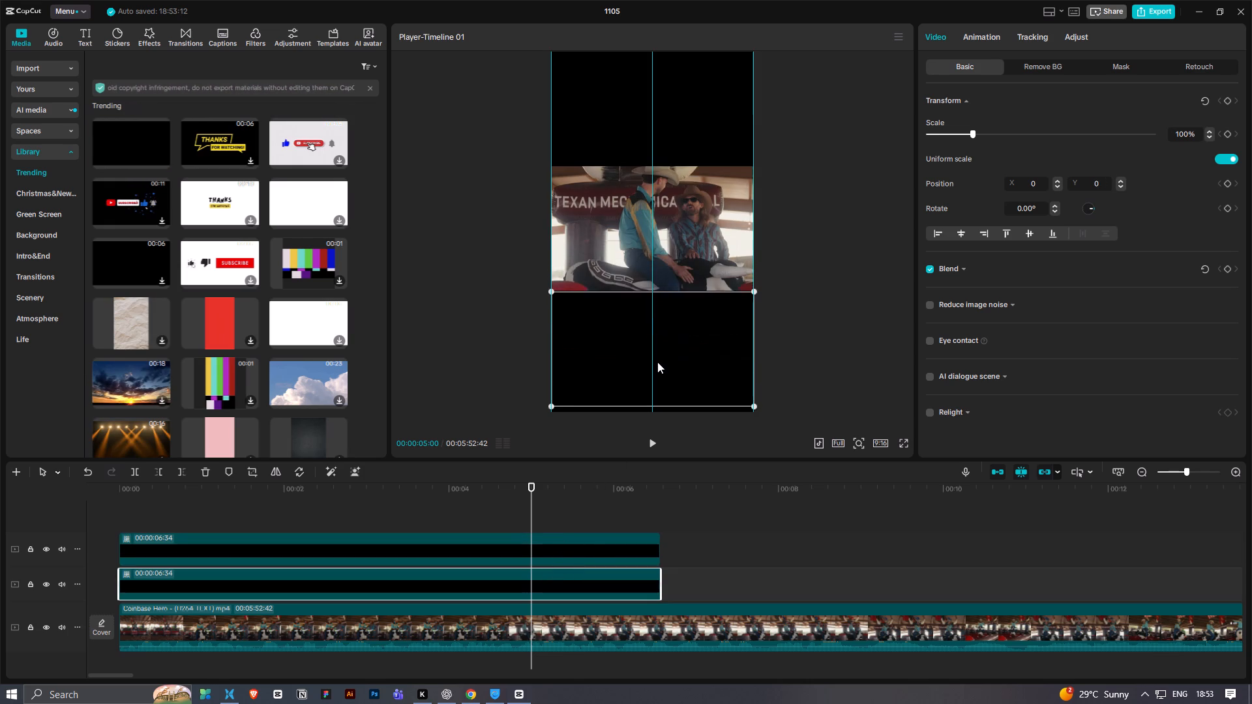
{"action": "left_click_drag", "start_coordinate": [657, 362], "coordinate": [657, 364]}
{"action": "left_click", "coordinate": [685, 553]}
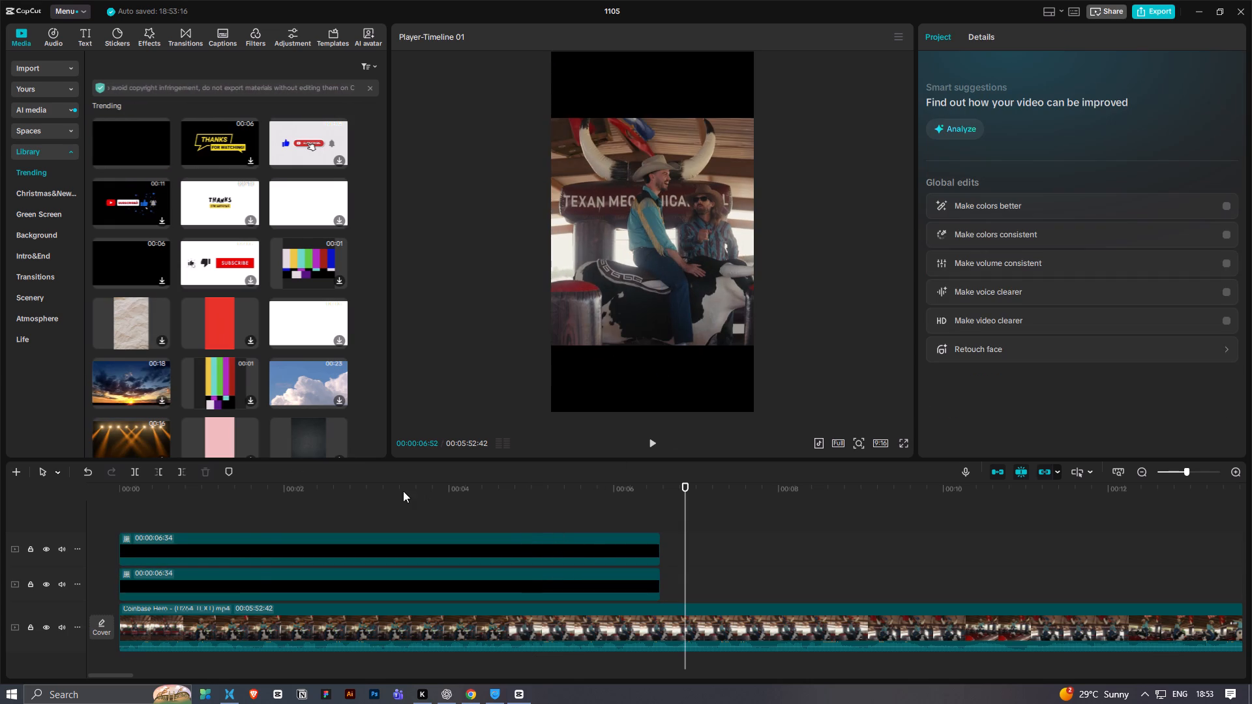
Play the opening up to about 00:00:02:37 to check the framing between the black bars.
{"action": "left_click_drag", "start_coordinate": [403, 491], "coordinate": [250, 514]}
{"action": "key", "text": "space"}
{"action": "key", "text": "space"}
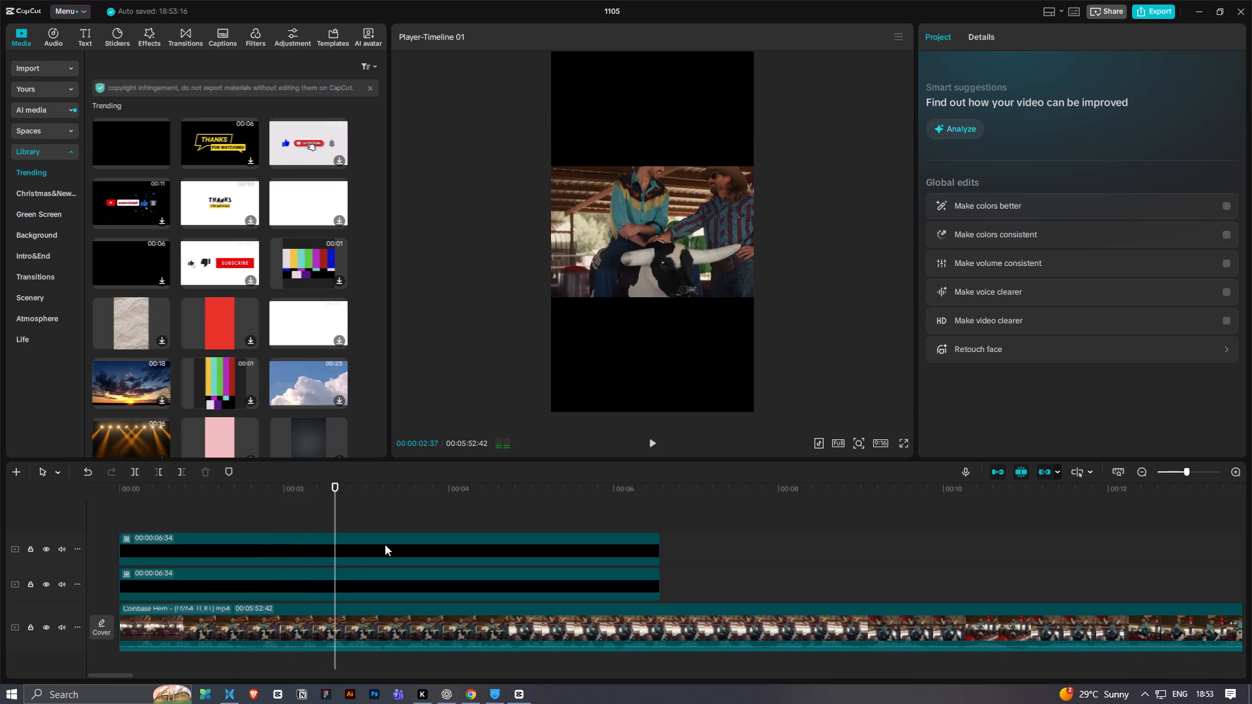
Raise the upper black bar to about Y 1836 so that its edge meets the footage's upper edge.
{"action": "left_click", "coordinate": [385, 544]}
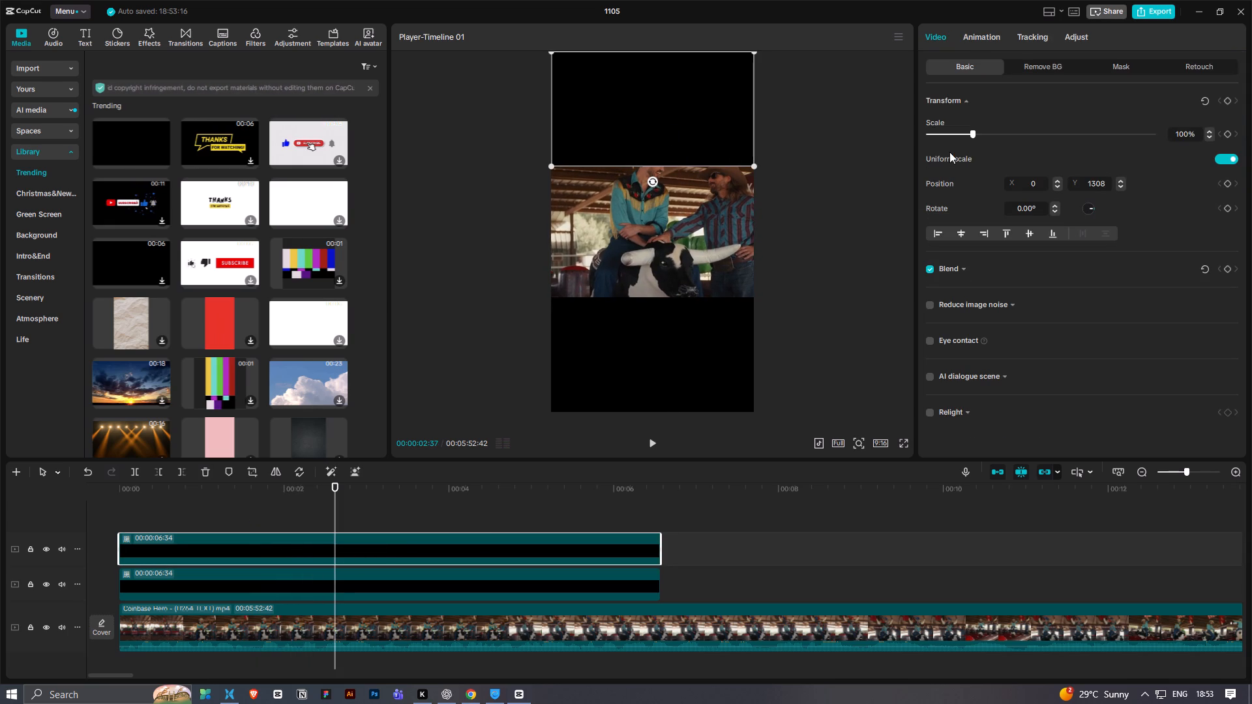
{"action": "left_click_drag", "start_coordinate": [720, 134], "coordinate": [719, 88]}
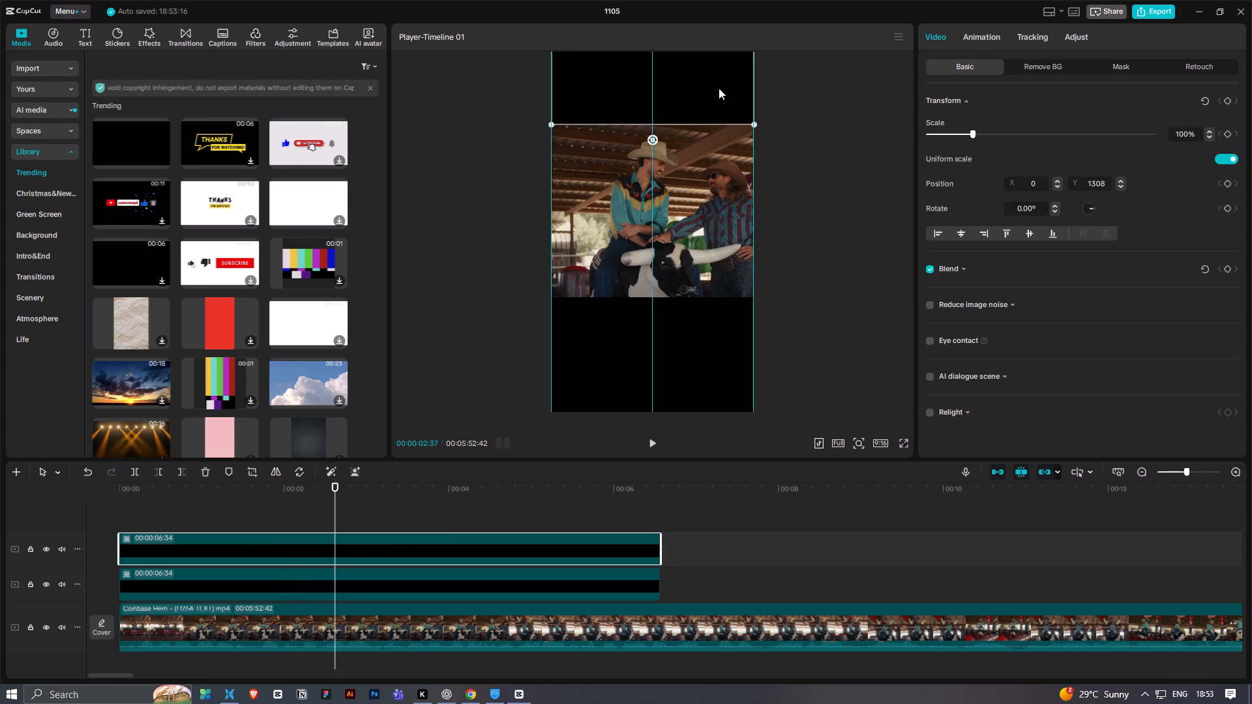
{"action": "left_click_drag", "start_coordinate": [719, 88], "coordinate": [719, 83]}
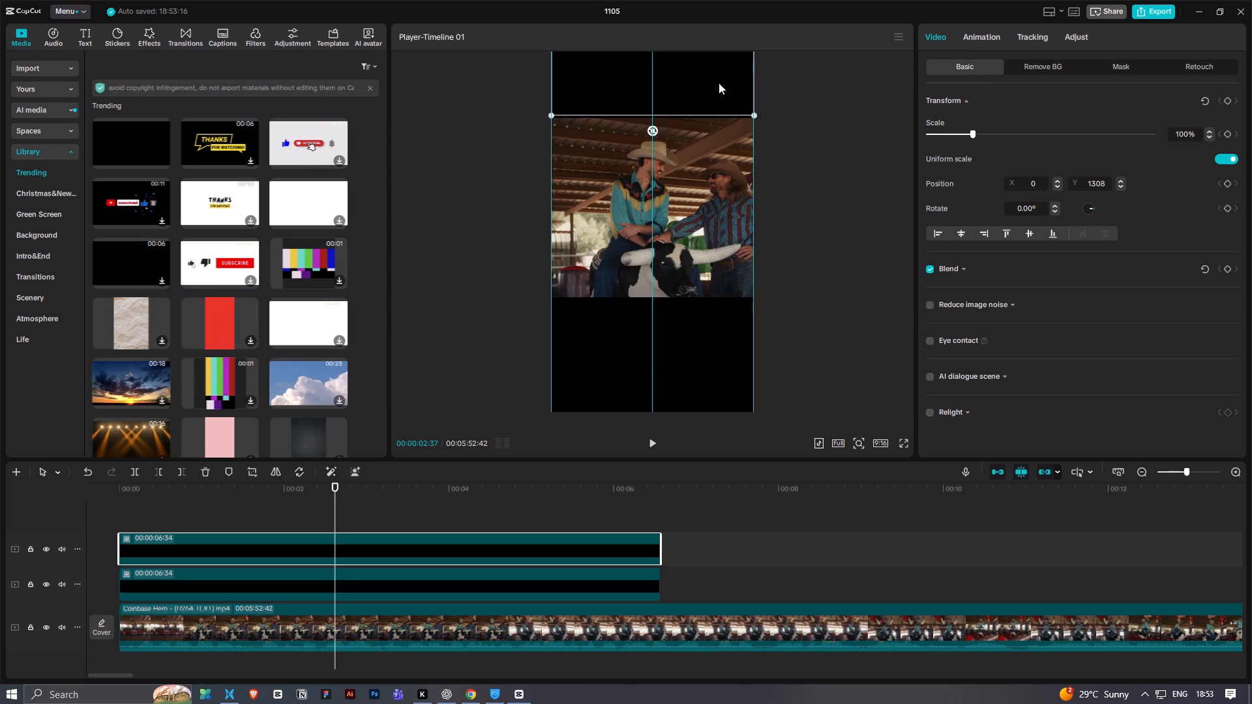
{"action": "left_click_drag", "start_coordinate": [719, 83], "coordinate": [719, 84]}
{"action": "left_click", "coordinate": [828, 265]}
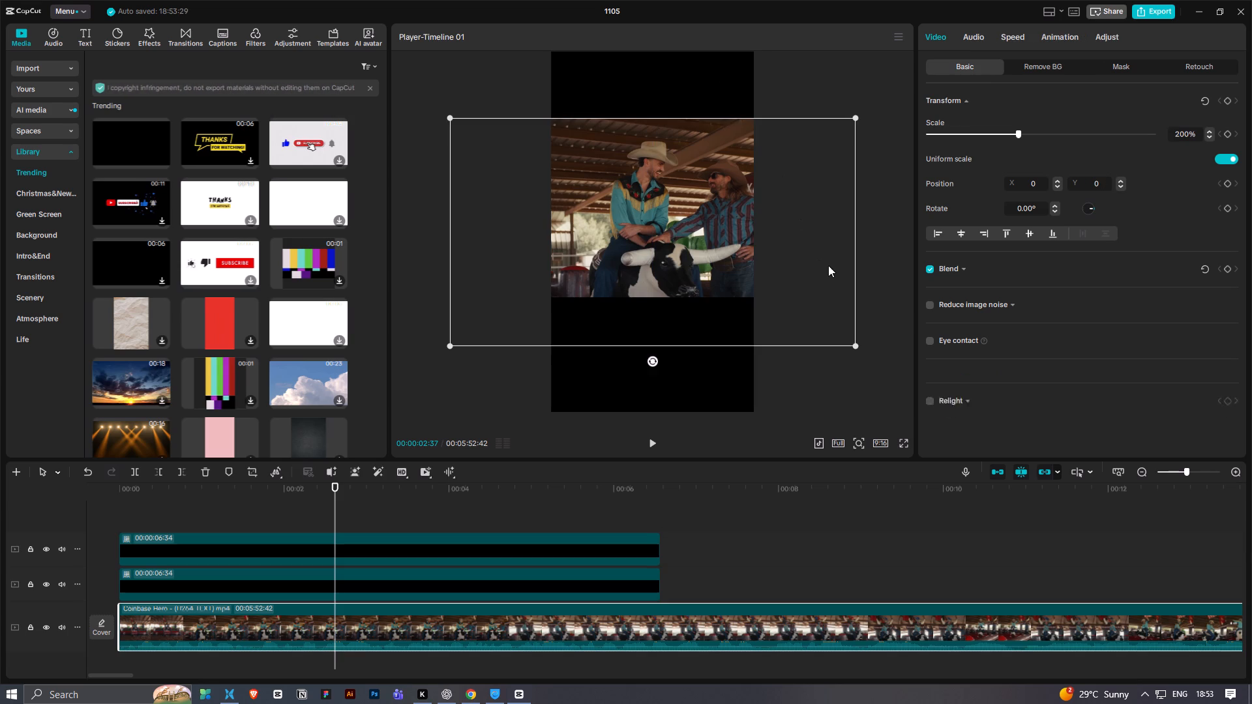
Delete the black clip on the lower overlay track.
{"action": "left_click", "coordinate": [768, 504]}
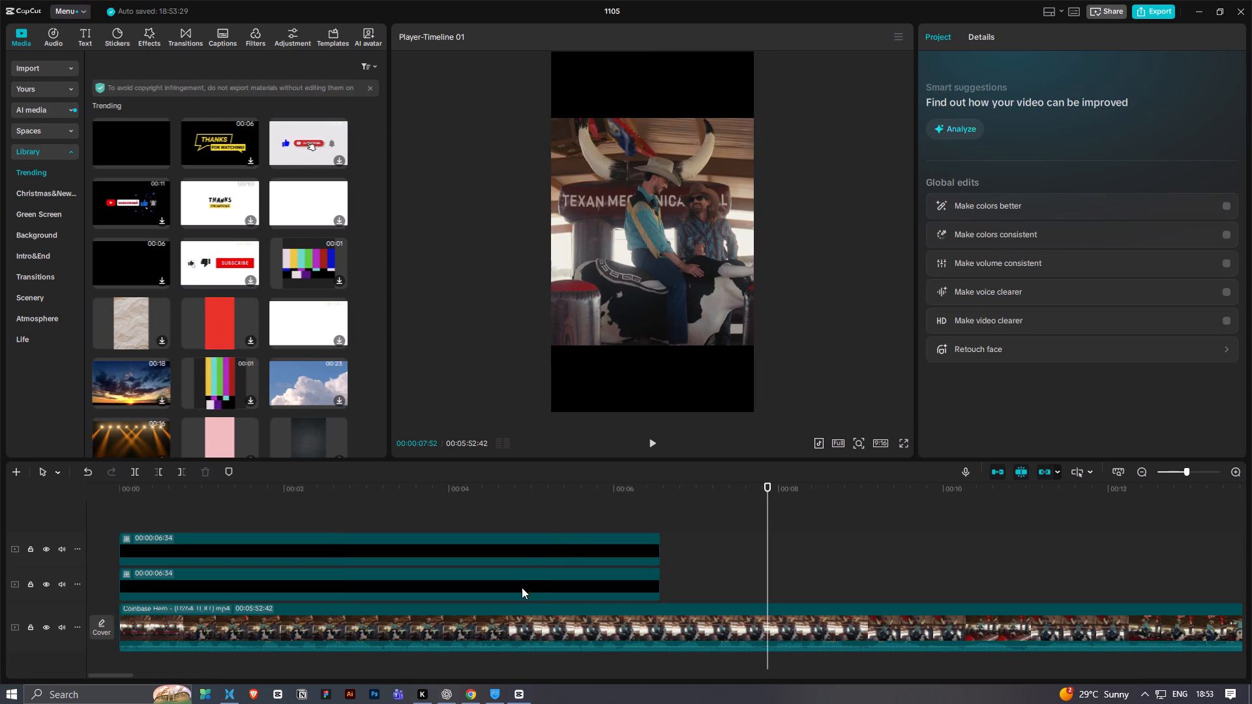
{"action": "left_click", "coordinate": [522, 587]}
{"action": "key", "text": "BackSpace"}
Duplicate the remaining black bar clip onto a new track directly above it, also starting at 00:00.
{"action": "left_click", "coordinate": [501, 548]}
{"action": "left_click_drag", "start_coordinate": [412, 556], "coordinate": [412, 535], "text": "alt"}
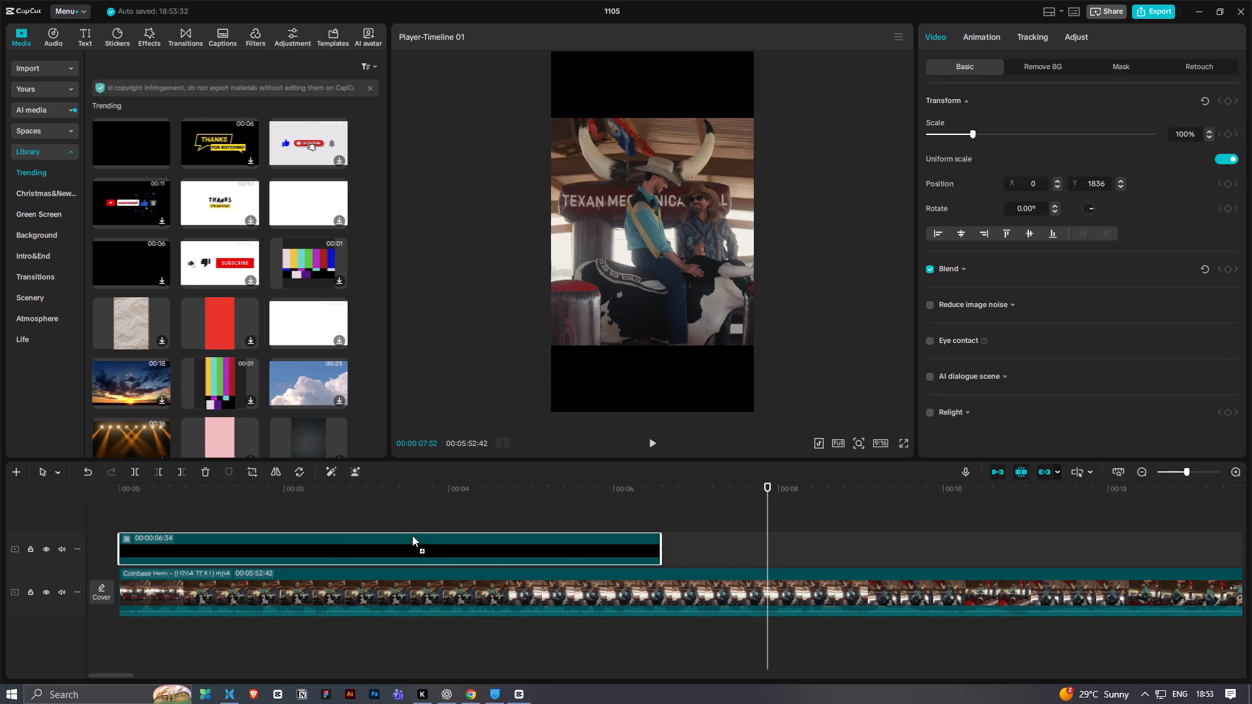
{"action": "left_click_drag", "start_coordinate": [412, 535], "coordinate": [412, 504], "text": "alt"}
Move the copied black bar below the footage, to about Y -1817, so that it borders the footage's lower edge.
{"action": "left_click", "coordinate": [483, 539]}
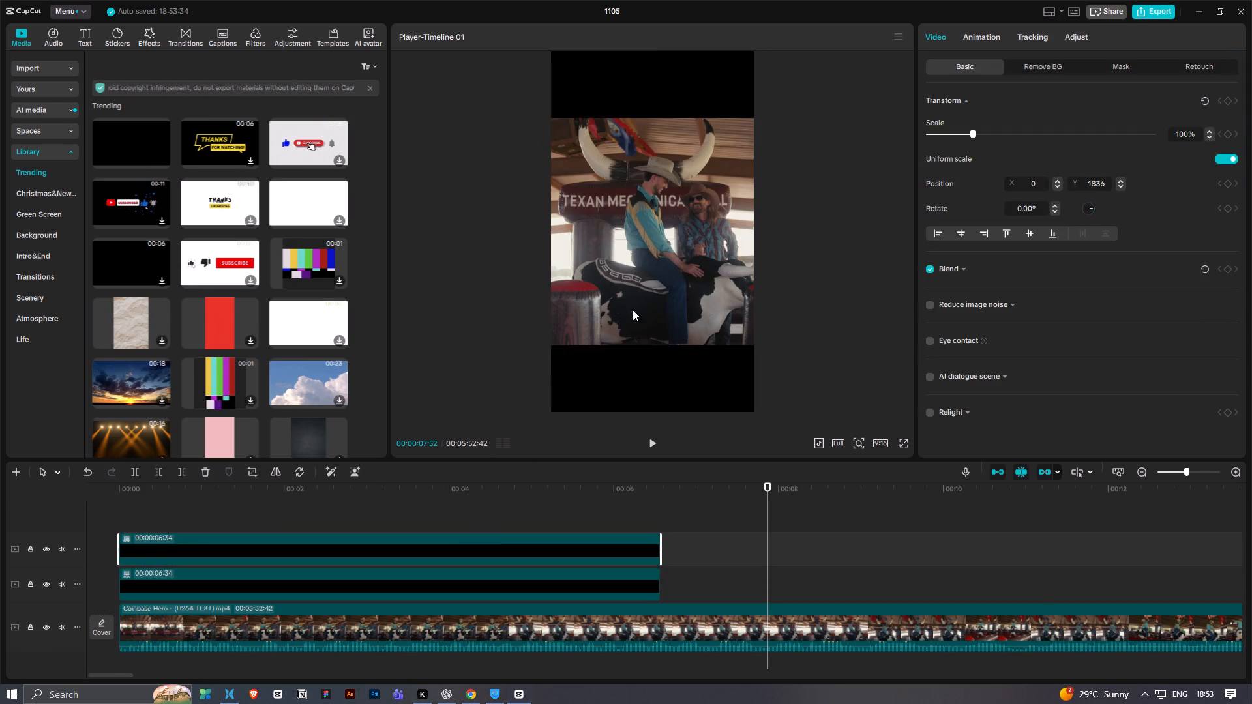
{"action": "left_click_drag", "start_coordinate": [672, 106], "coordinate": [669, 175]}
{"action": "left_click", "coordinate": [540, 551]}
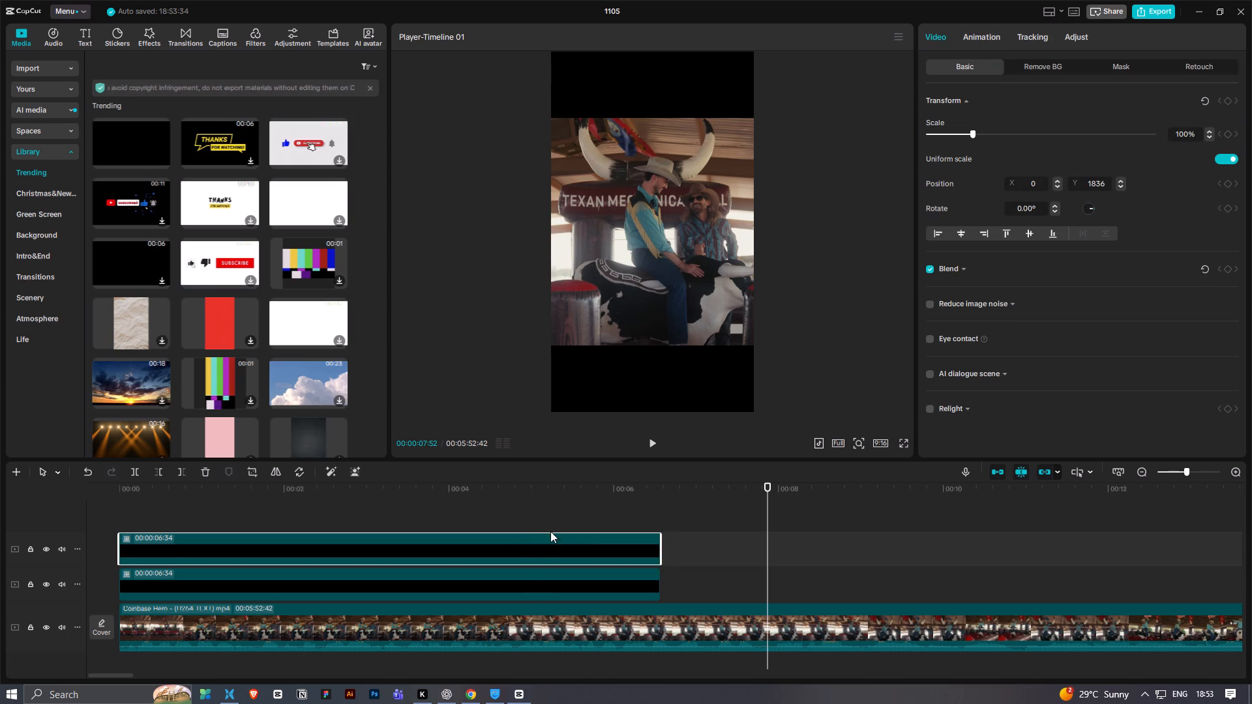
{"action": "left_click_drag", "start_coordinate": [616, 477], "coordinate": [535, 505]}
{"action": "left_click_drag", "start_coordinate": [567, 491], "coordinate": [545, 493]}
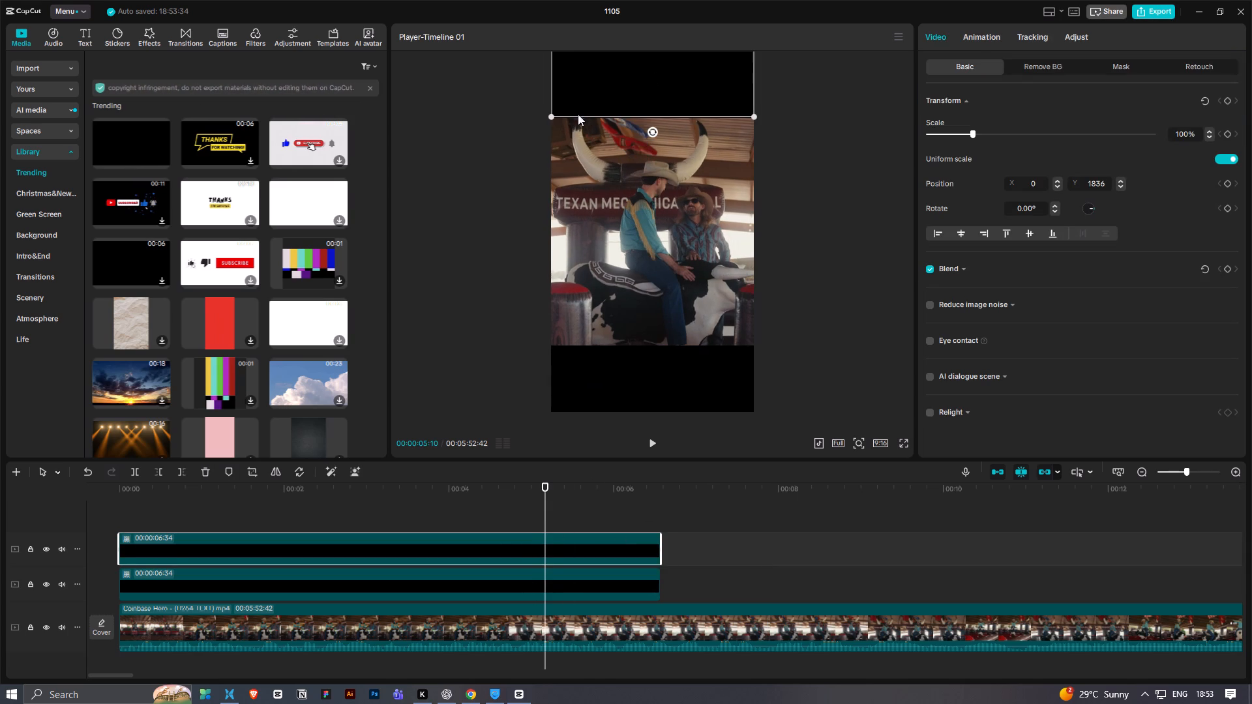
{"action": "left_click_drag", "start_coordinate": [622, 100], "coordinate": [621, 427]}
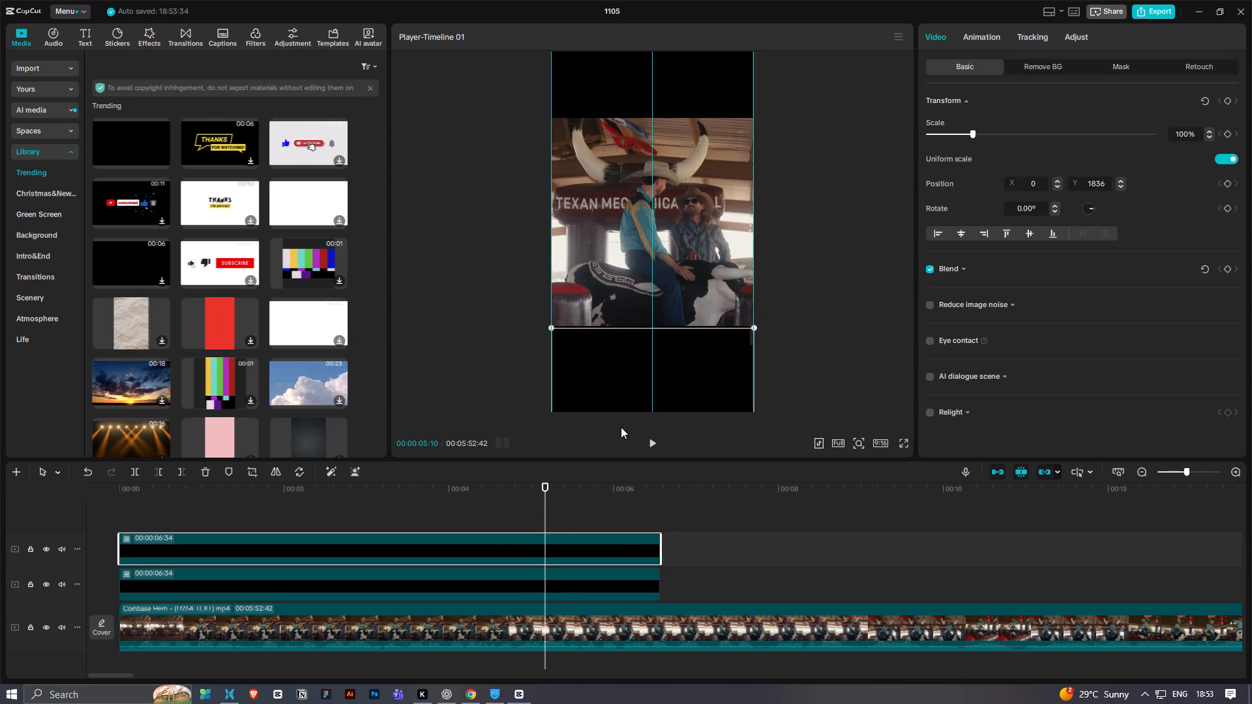
{"action": "left_click_drag", "start_coordinate": [621, 427], "coordinate": [622, 449]}
{"action": "left_click_drag", "start_coordinate": [643, 381], "coordinate": [643, 400]}
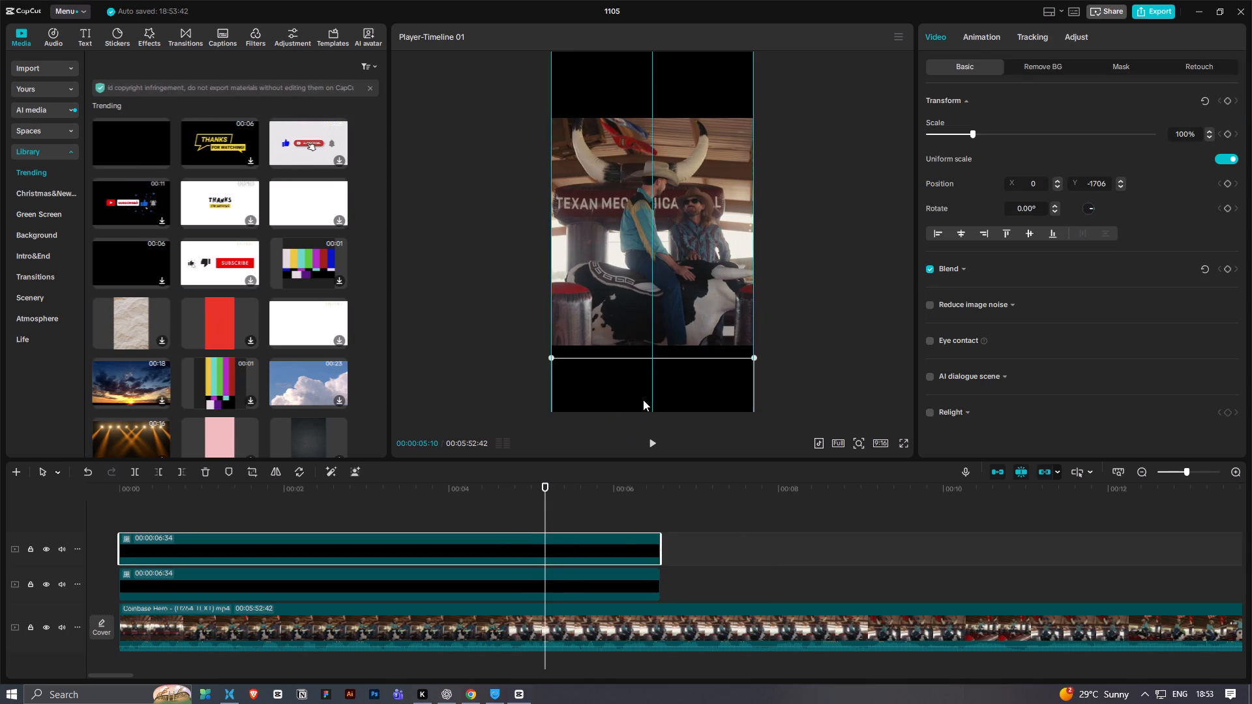
{"action": "left_click_drag", "start_coordinate": [643, 400], "coordinate": [644, 392]}
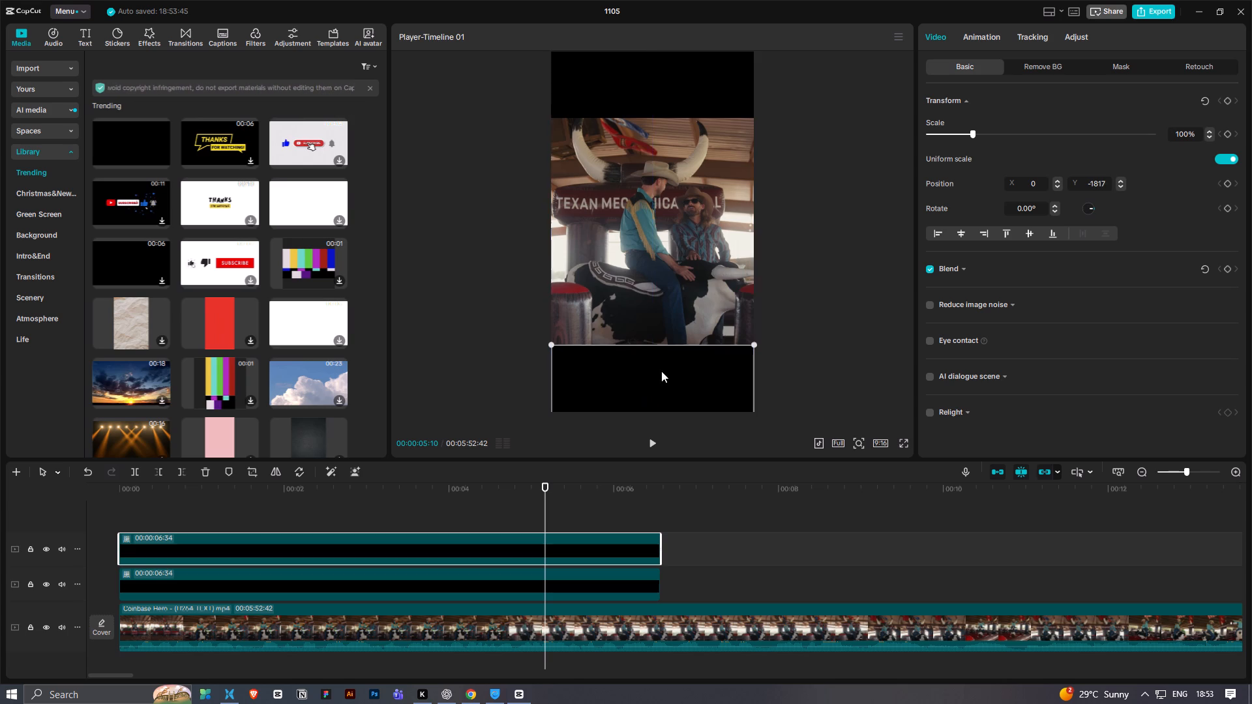
Fine-tune the lower black bar at the footage's lower edge to Y -1829.
{"action": "scroll", "coordinate": [670, 372], "scroll_direction": "up", "scroll_amount": 5, "text": "ctrl"}
{"action": "scroll", "coordinate": [728, 376], "scroll_direction": "down", "scroll_amount": 7}
{"action": "scroll", "coordinate": [759, 371], "scroll_direction": "up", "scroll_amount": 5, "text": "ctrl"}
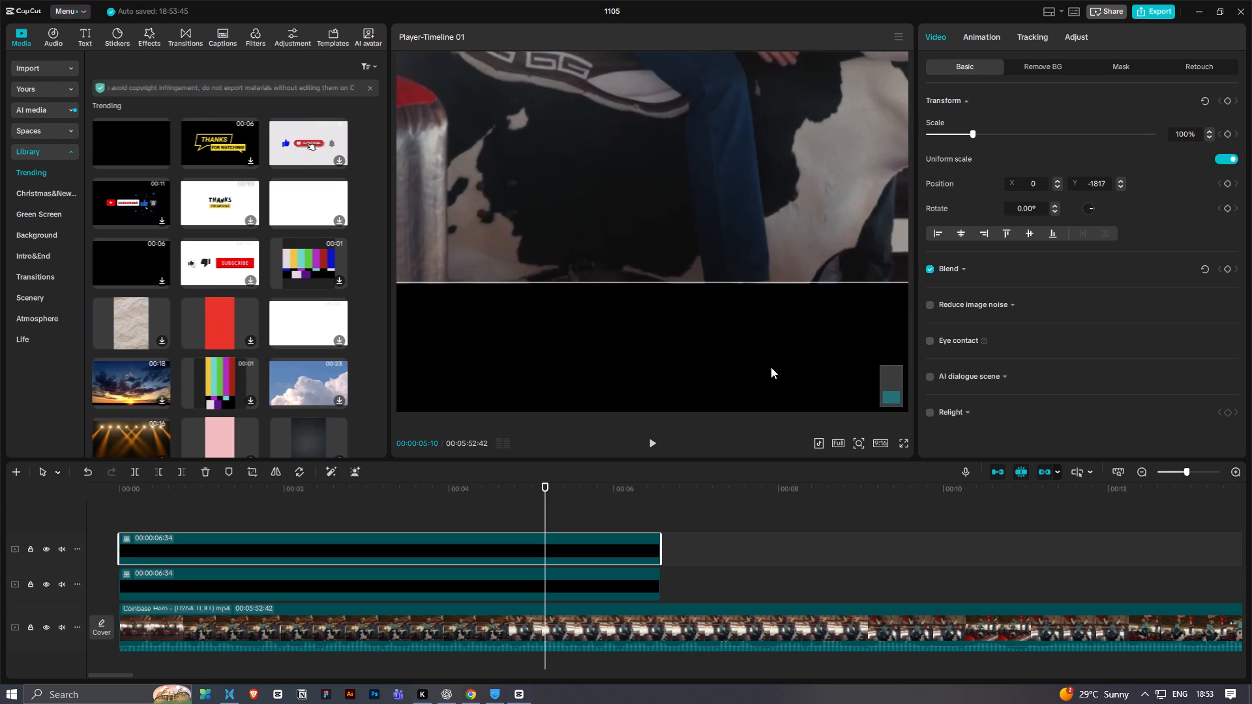
{"action": "scroll", "coordinate": [779, 366], "scroll_direction": "down", "scroll_amount": 3}
{"action": "left_click_drag", "start_coordinate": [895, 394], "coordinate": [905, 400]}
{"action": "left_click", "coordinate": [798, 226]}
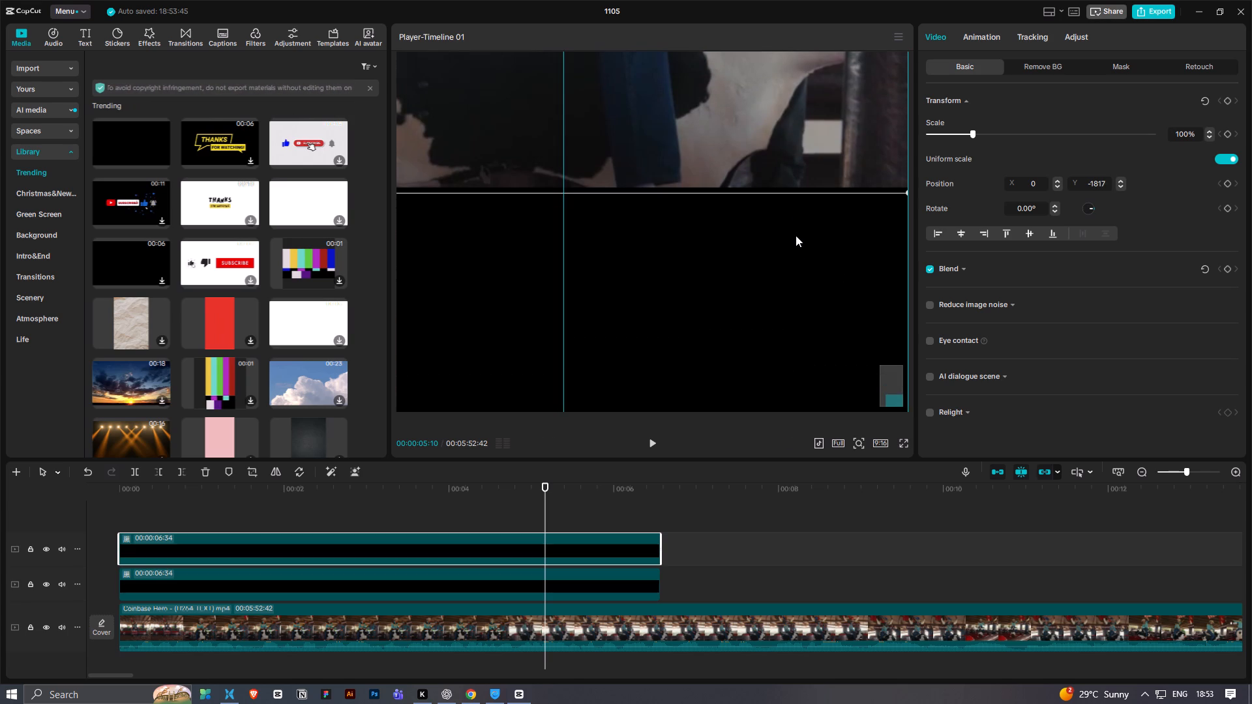
{"action": "scroll", "coordinate": [772, 280], "scroll_direction": "down", "scroll_amount": 13, "text": "ctrl"}
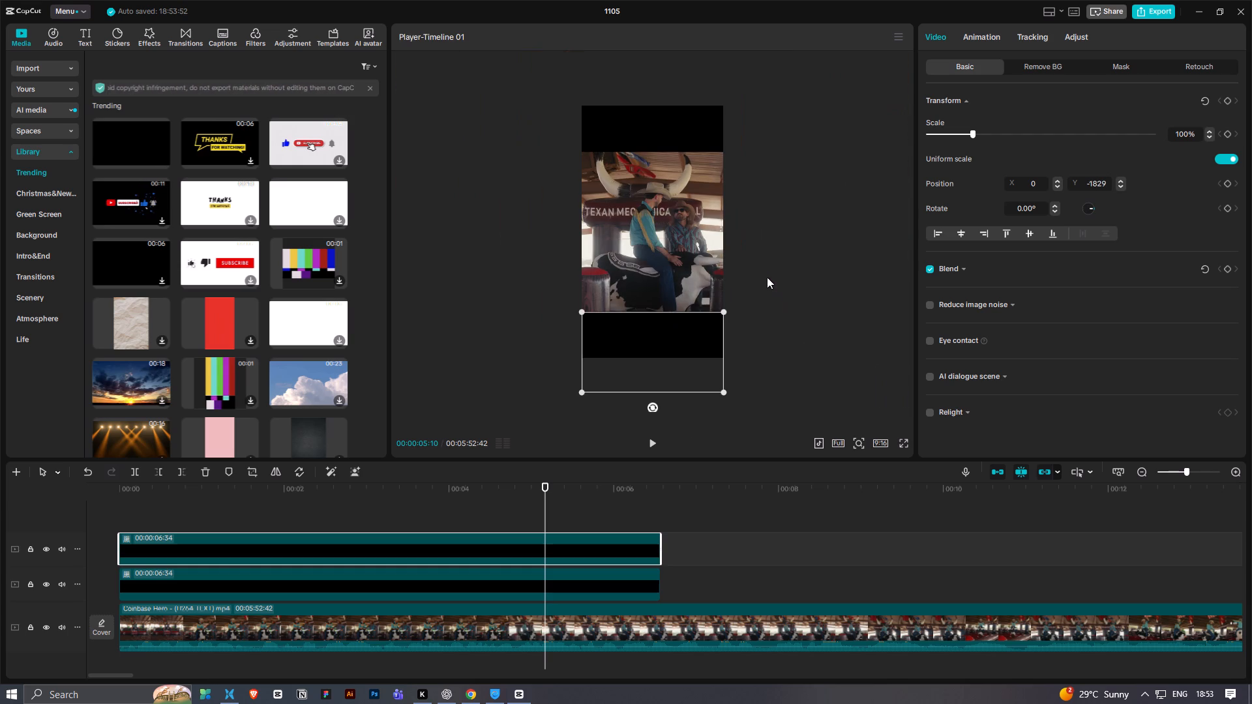
{"action": "scroll", "coordinate": [669, 207], "scroll_direction": "up", "scroll_amount": 3}
{"action": "left_click", "coordinate": [655, 132]}
{"action": "scroll", "coordinate": [666, 204], "scroll_direction": "up", "scroll_amount": 4, "text": "ctrl"}
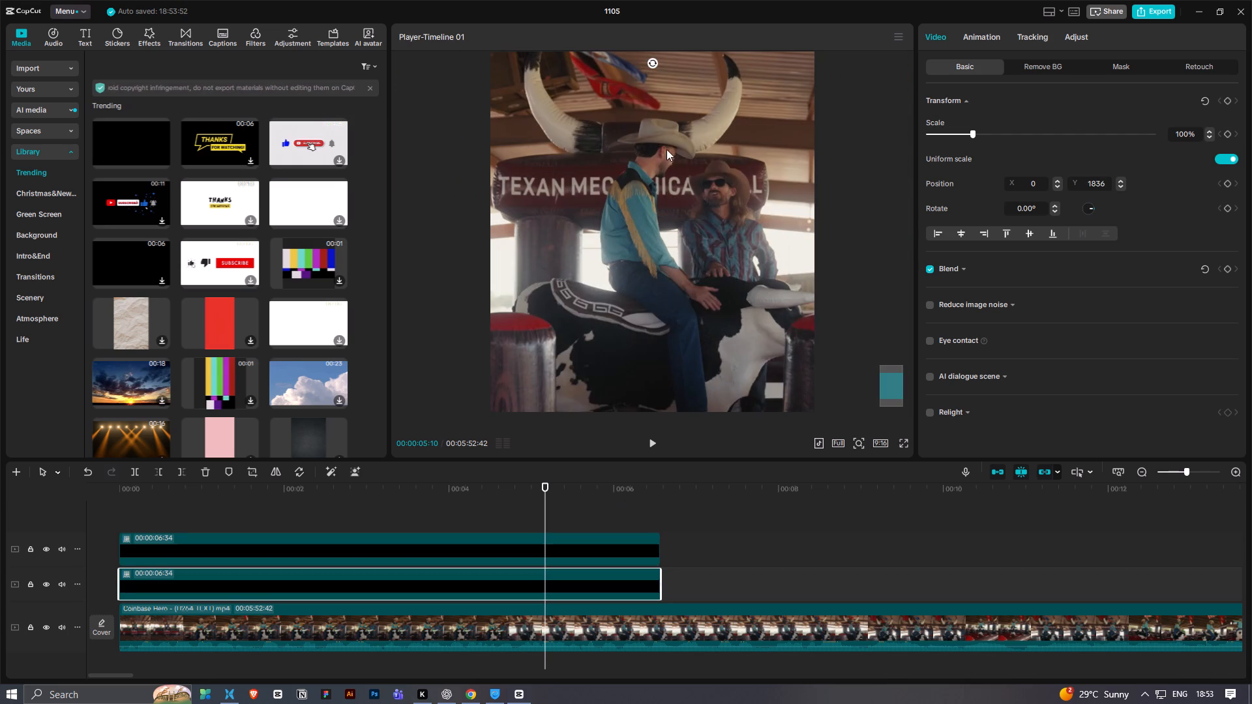
{"action": "scroll", "coordinate": [670, 147], "scroll_direction": "up", "scroll_amount": 4}
{"action": "scroll", "coordinate": [698, 191], "scroll_direction": "up", "scroll_amount": 5, "text": "ctrl"}
{"action": "scroll", "coordinate": [704, 170], "scroll_direction": "up", "scroll_amount": 3}
{"action": "scroll", "coordinate": [690, 169], "scroll_direction": "up", "scroll_amount": 5, "text": "ctrl"}
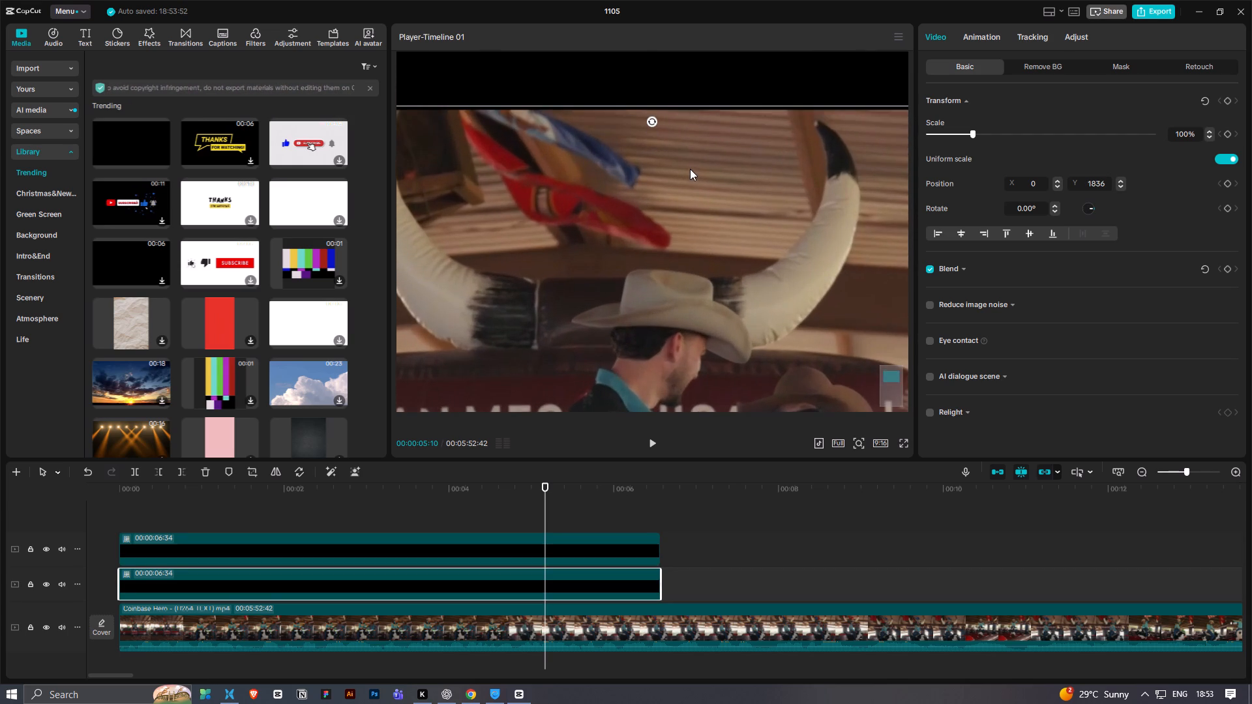
{"action": "scroll", "coordinate": [690, 169], "scroll_direction": "up", "scroll_amount": 5, "text": "ctrl"}
{"action": "scroll", "coordinate": [700, 152], "scroll_direction": "up", "scroll_amount": 1}
{"action": "left_click", "coordinate": [715, 84]}
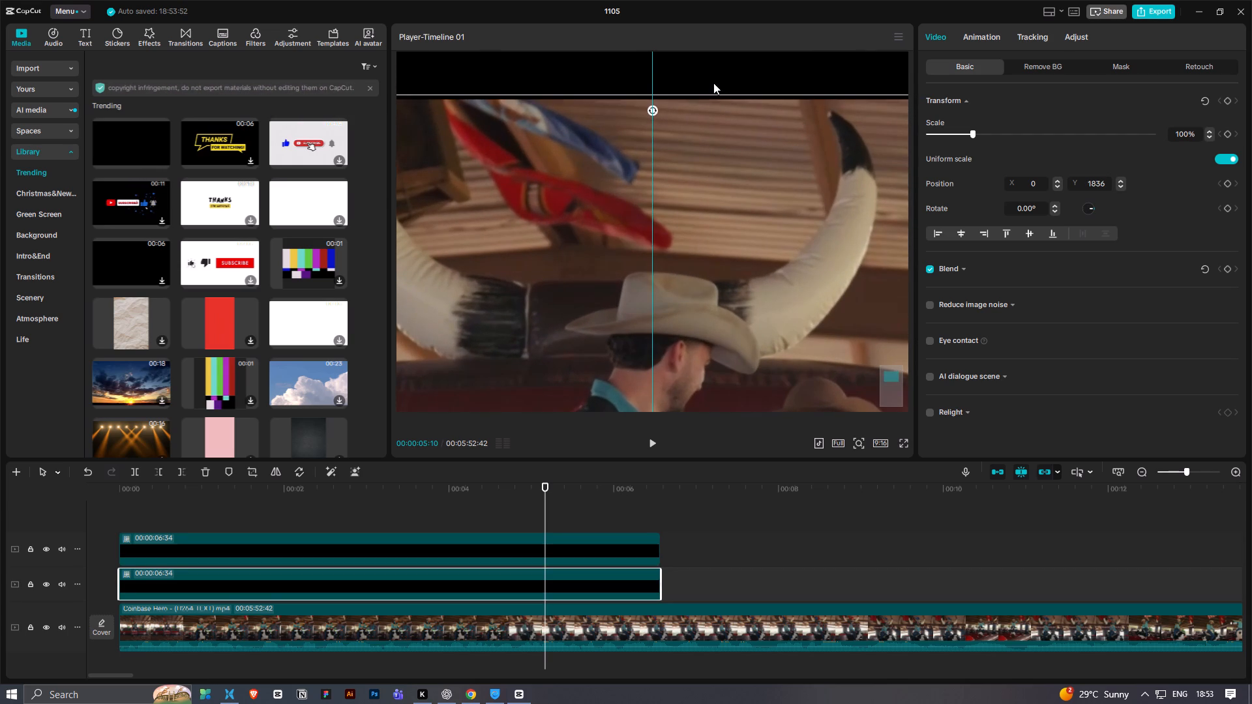
{"action": "scroll", "coordinate": [687, 218], "scroll_direction": "down", "scroll_amount": 14, "text": "ctrl"}
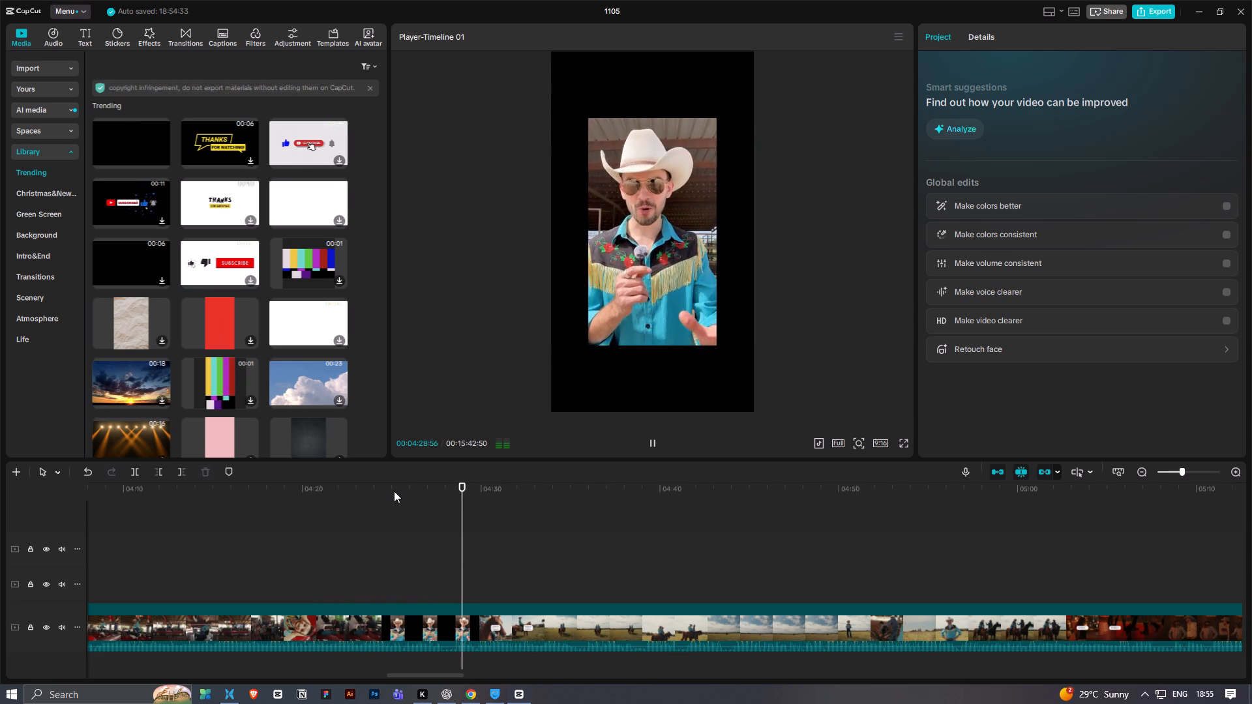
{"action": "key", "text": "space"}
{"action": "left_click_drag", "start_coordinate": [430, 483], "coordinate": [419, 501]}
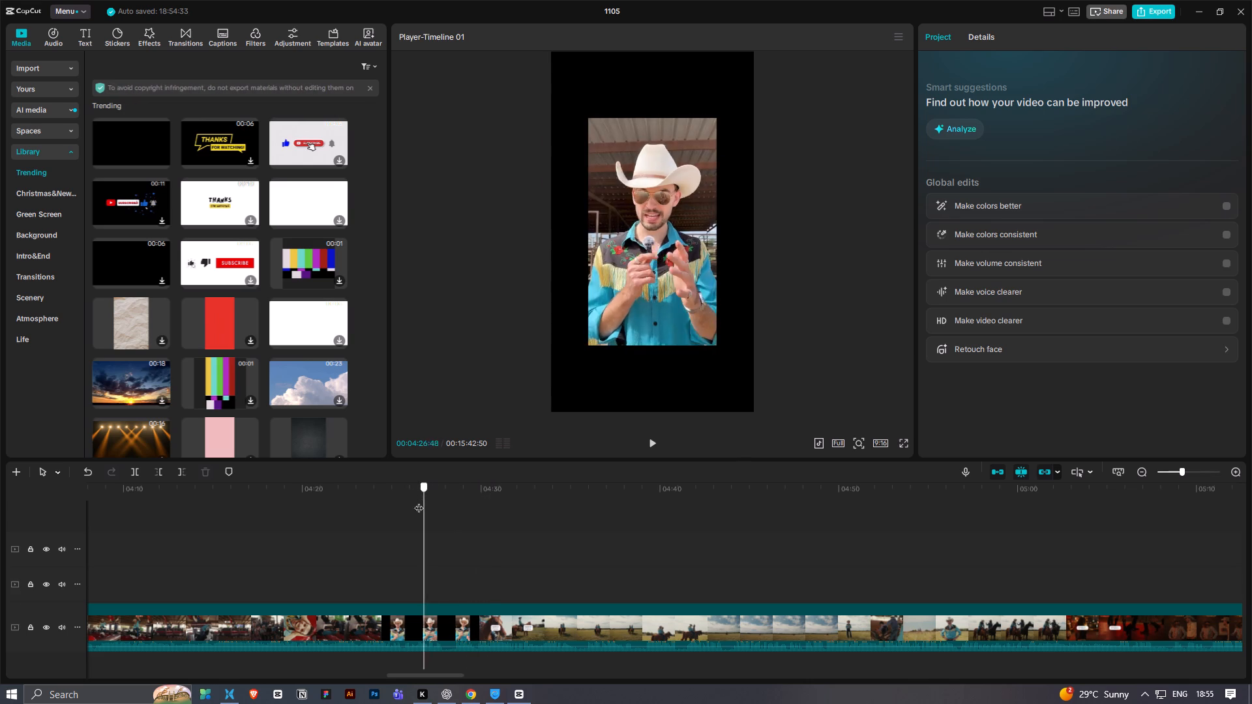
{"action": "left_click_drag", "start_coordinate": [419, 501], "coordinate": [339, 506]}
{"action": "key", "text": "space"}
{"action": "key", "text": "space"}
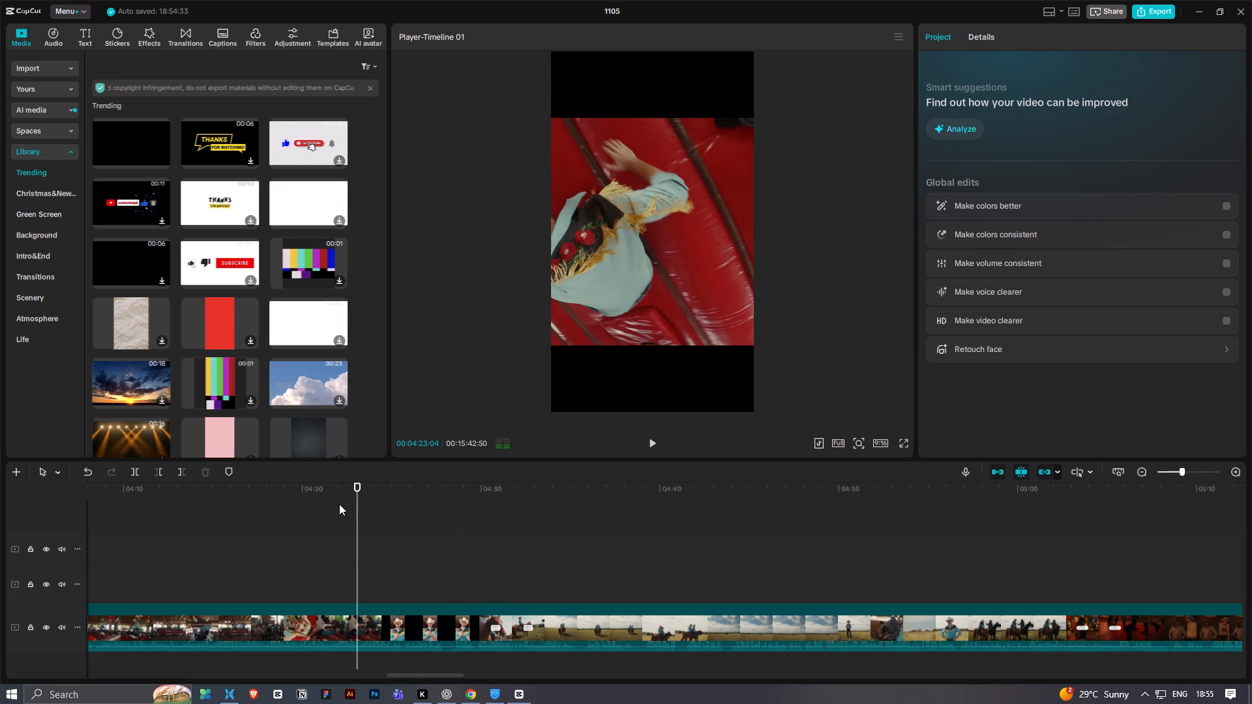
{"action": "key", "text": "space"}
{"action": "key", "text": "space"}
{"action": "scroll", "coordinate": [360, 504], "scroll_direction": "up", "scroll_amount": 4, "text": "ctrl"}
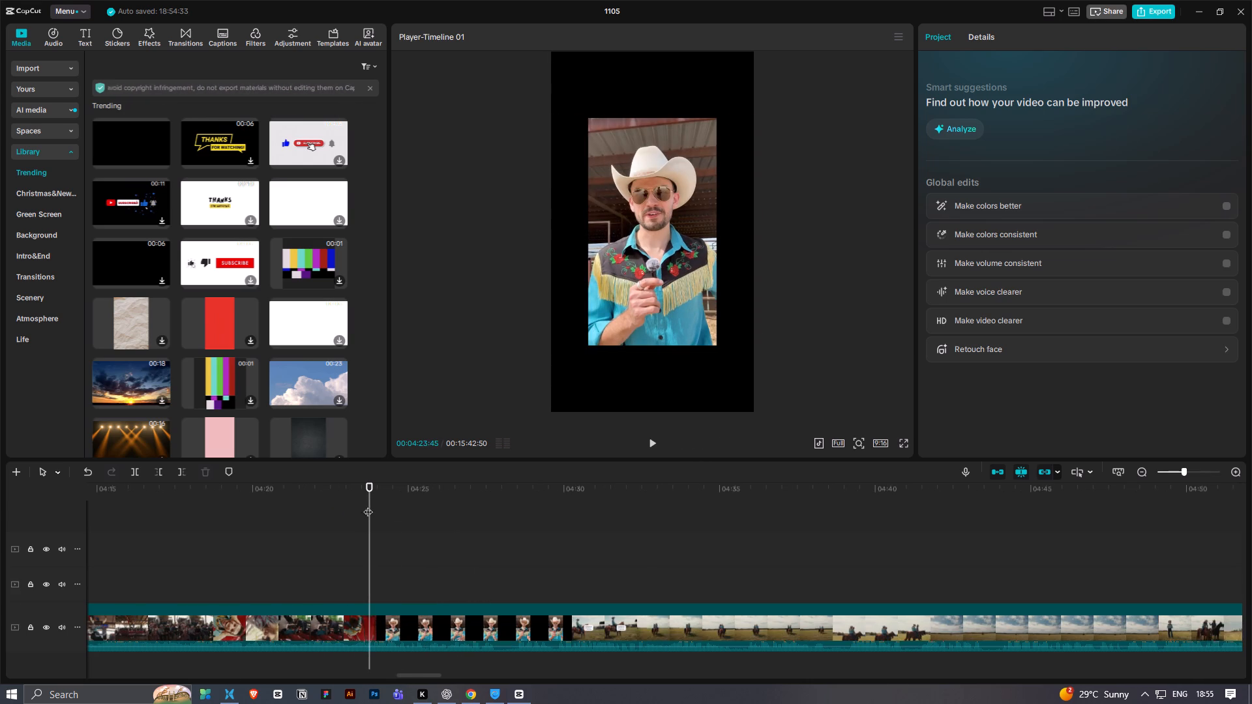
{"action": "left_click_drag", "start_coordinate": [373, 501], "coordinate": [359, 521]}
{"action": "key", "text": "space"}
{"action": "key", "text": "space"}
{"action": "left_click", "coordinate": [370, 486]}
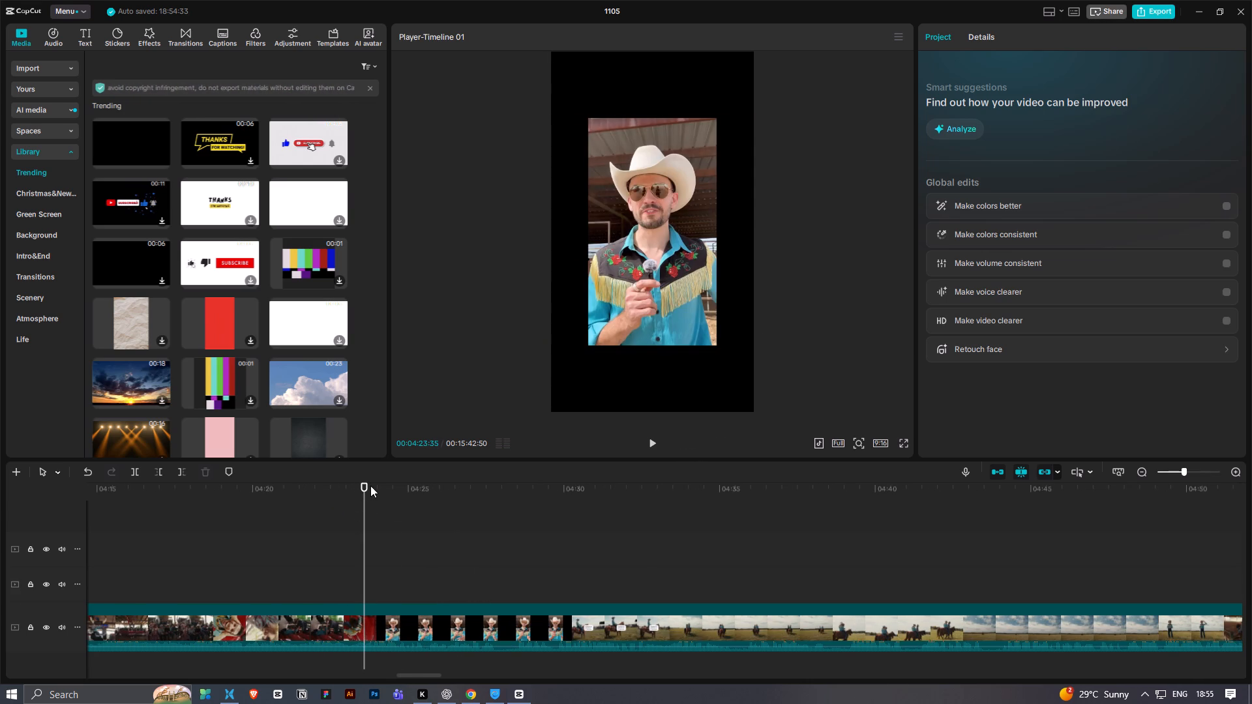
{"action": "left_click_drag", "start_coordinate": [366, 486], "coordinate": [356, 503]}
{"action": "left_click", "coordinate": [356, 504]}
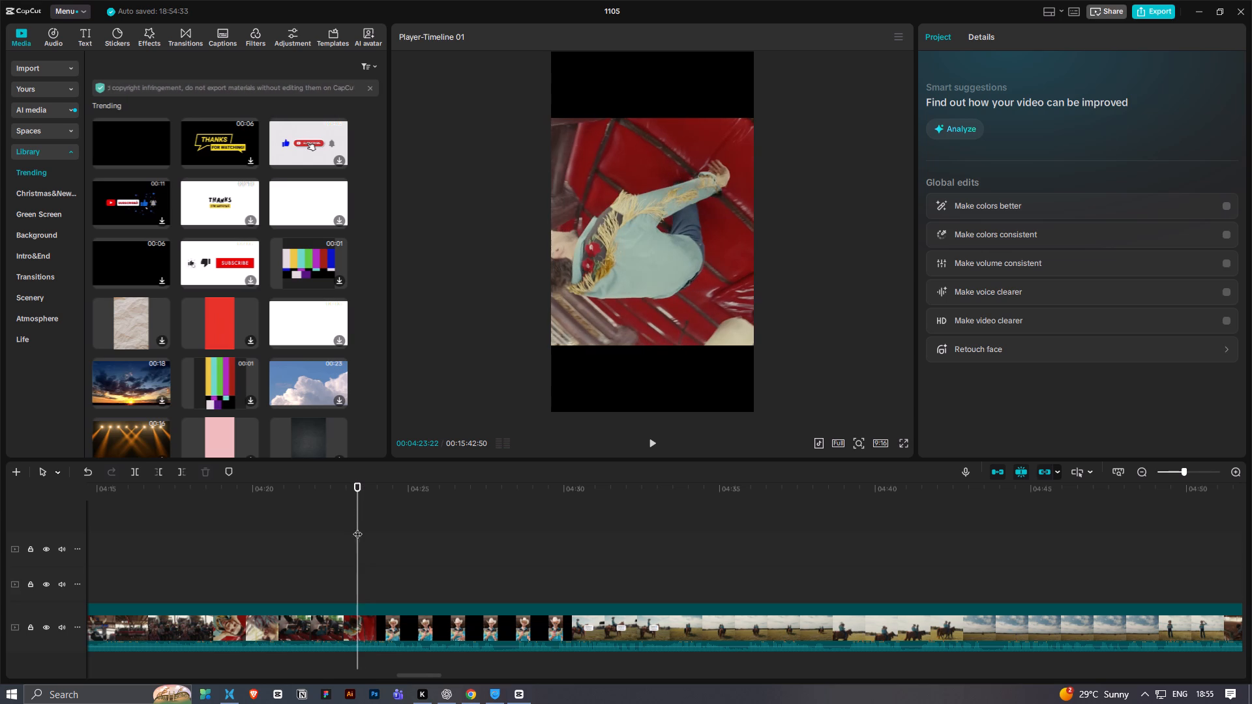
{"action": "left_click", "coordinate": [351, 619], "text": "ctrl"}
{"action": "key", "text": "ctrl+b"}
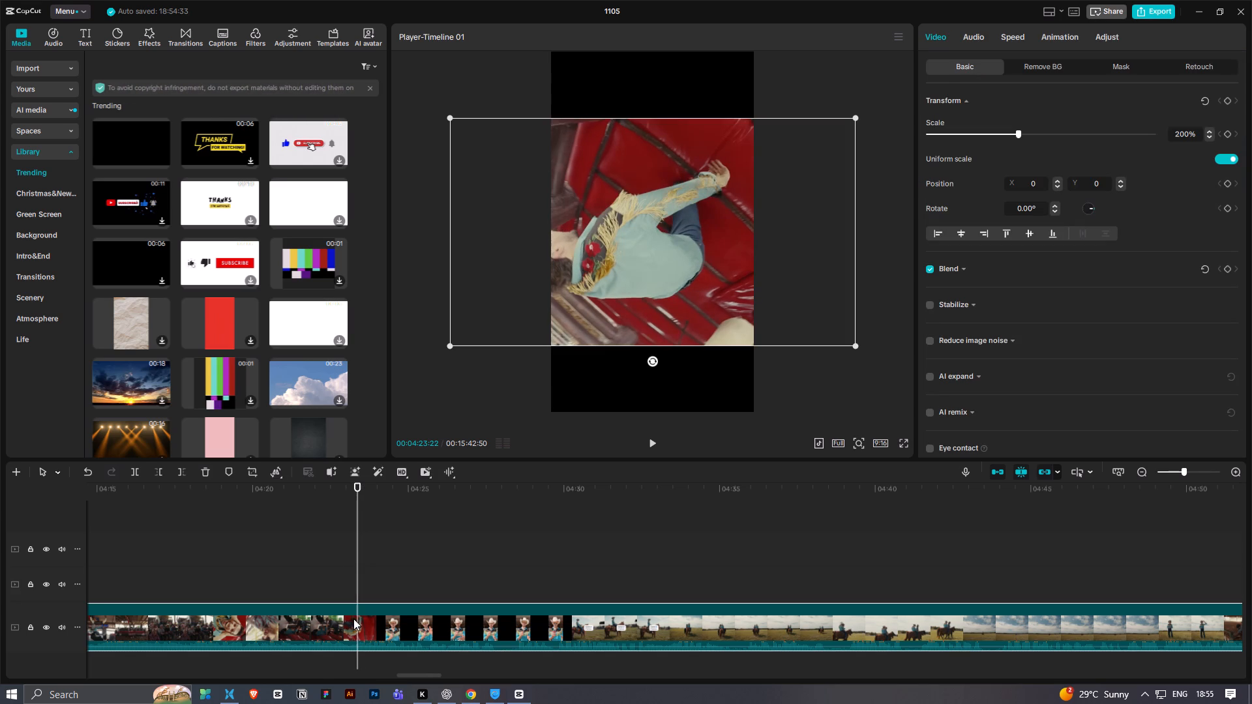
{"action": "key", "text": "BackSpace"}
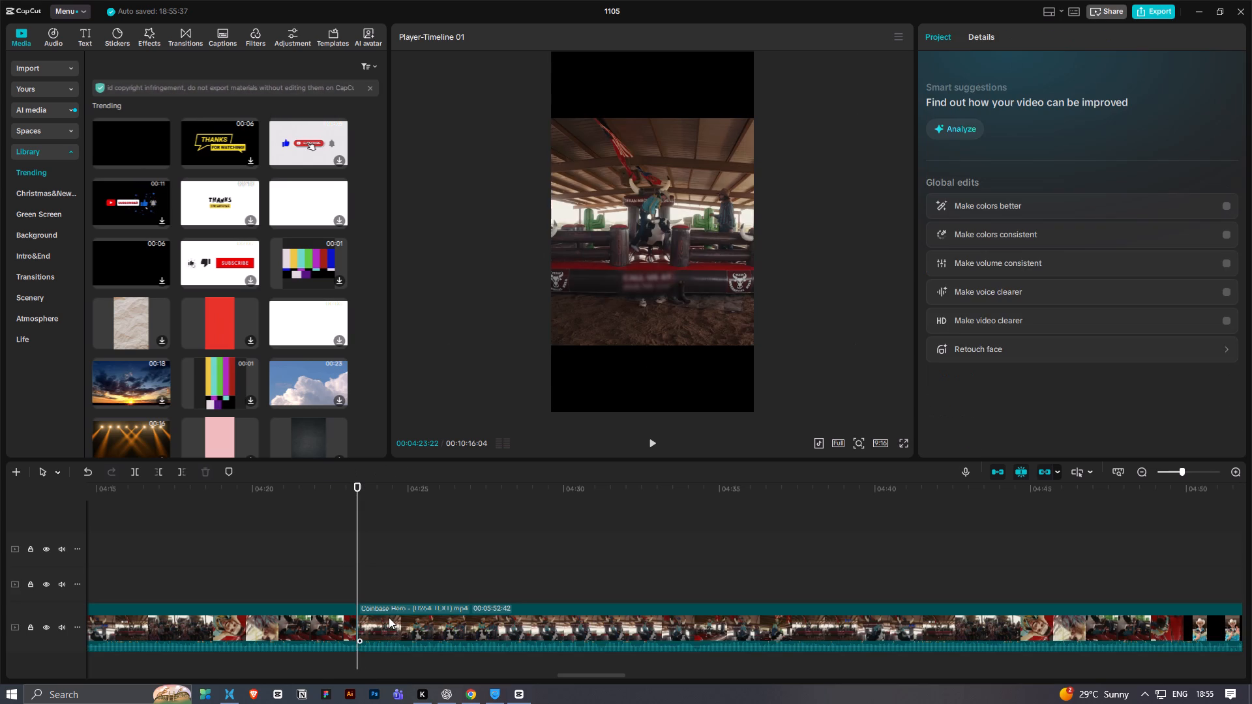
Delete the leading 00:04:23:22 clip so that the trimmed bull clip starts at 00:00.
{"action": "scroll", "coordinate": [389, 617], "scroll_direction": "down", "scroll_amount": 19, "text": "ctrl"}
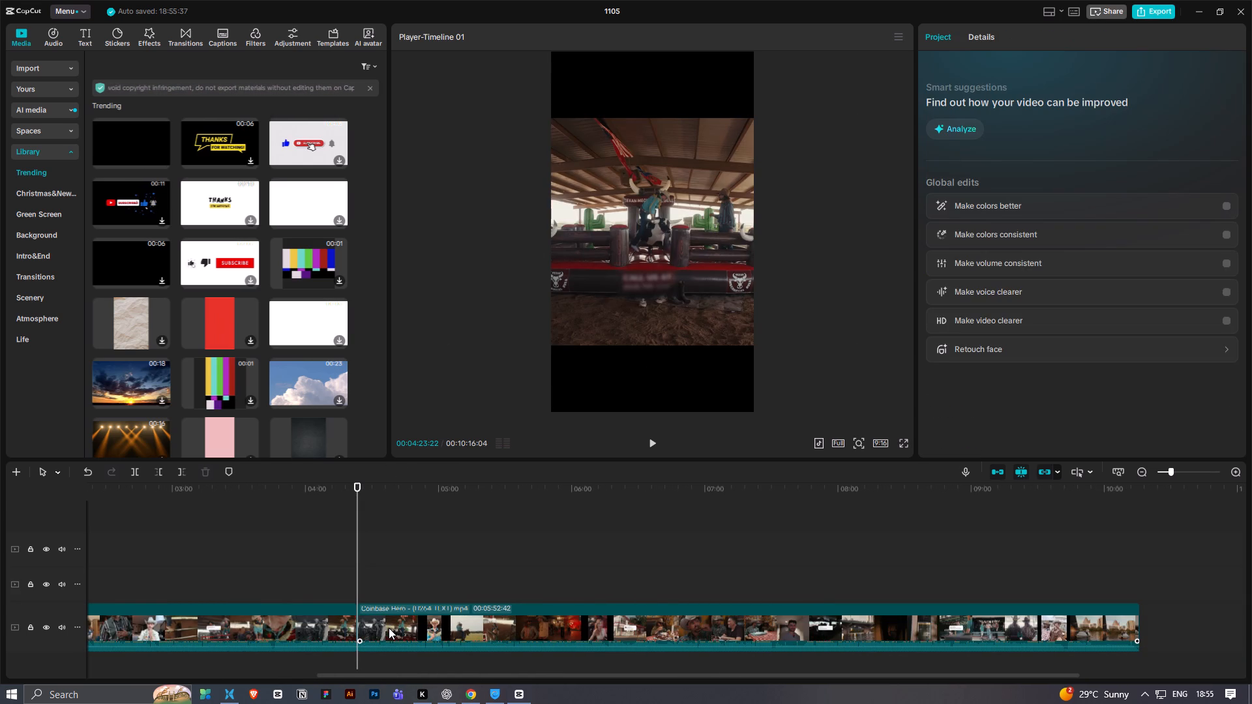
{"action": "scroll", "coordinate": [389, 628], "scroll_direction": "up", "scroll_amount": 8}
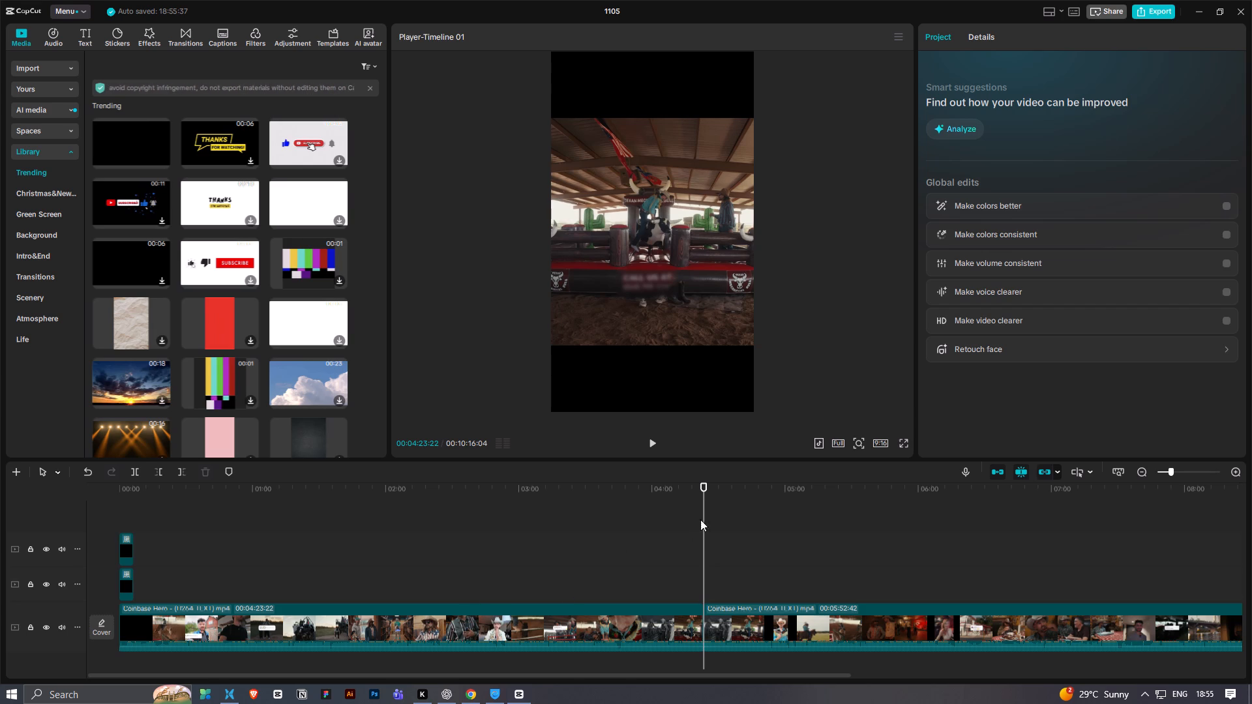
{"action": "left_click_drag", "start_coordinate": [699, 520], "coordinate": [806, 521]}
{"action": "left_click_drag", "start_coordinate": [806, 479], "coordinate": [891, 490]}
{"action": "left_click_drag", "start_coordinate": [869, 495], "coordinate": [883, 487]}
{"action": "key", "text": "space"}
{"action": "scroll", "coordinate": [793, 569], "scroll_direction": "down", "scroll_amount": 3}
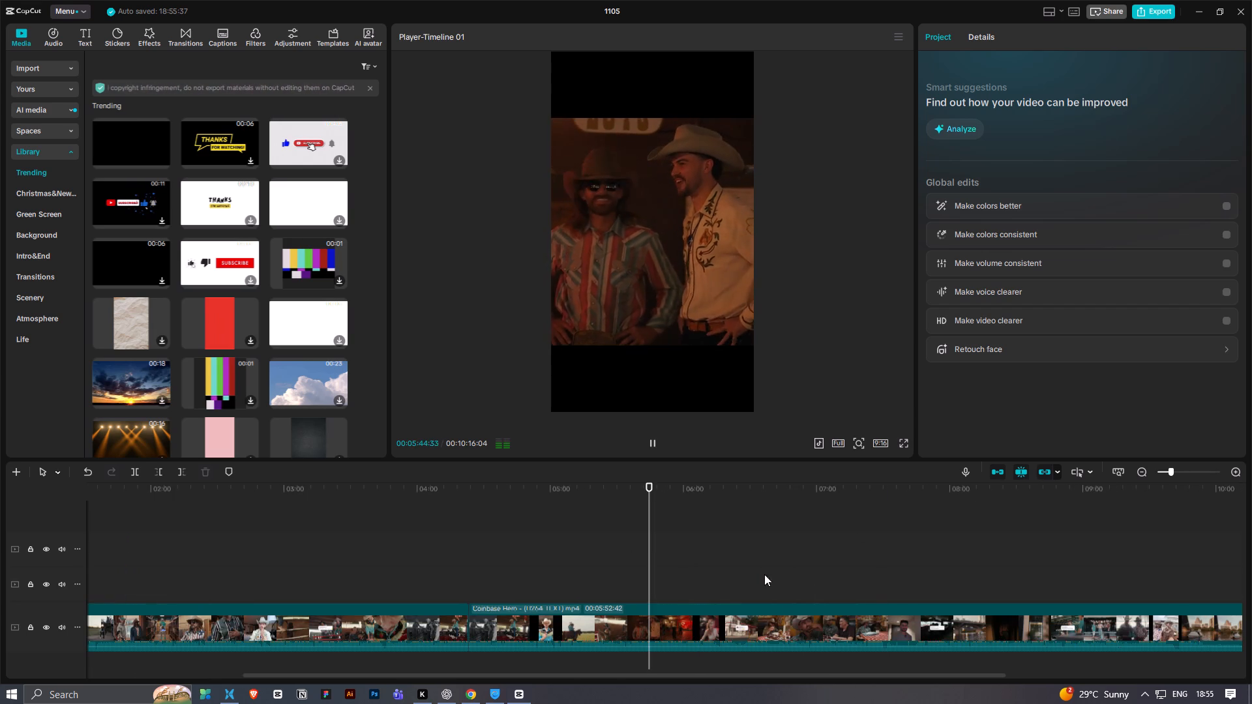
{"action": "left_click_drag", "start_coordinate": [651, 496], "coordinate": [548, 526]}
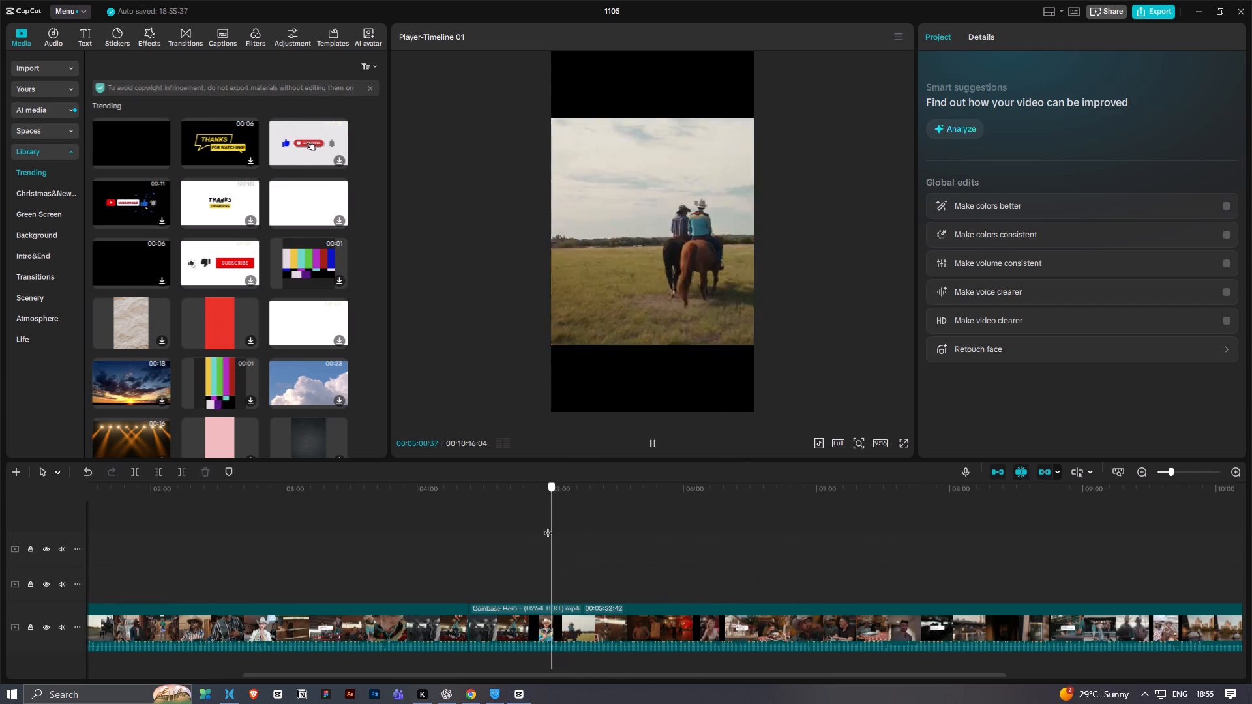
{"action": "left_click_drag", "start_coordinate": [548, 526], "coordinate": [519, 538]}
{"action": "left_click", "coordinate": [393, 638]}
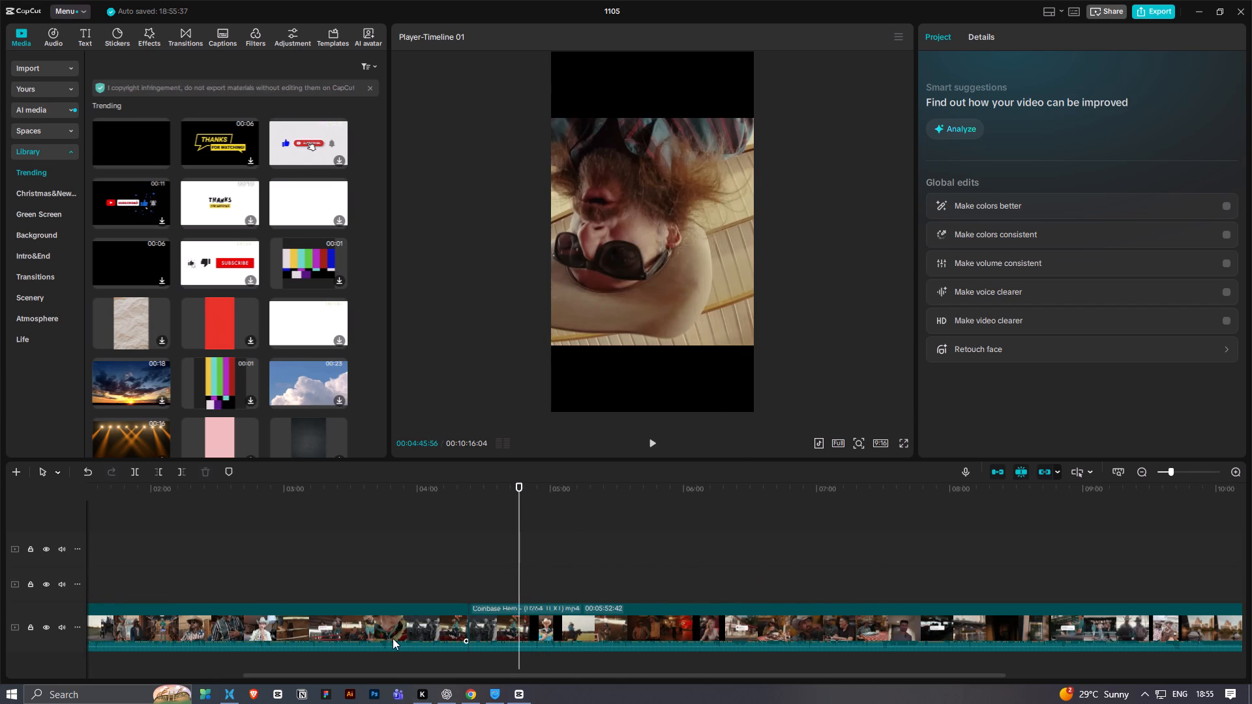
{"action": "key", "text": "BackSpace"}
Split the trimmed clip at 00:00:26:06, where the bull footage cuts to the talking cowboy, and delete everything after the cut.
{"action": "scroll", "coordinate": [138, 499], "scroll_direction": "up", "scroll_amount": 5, "text": "ctrl"}
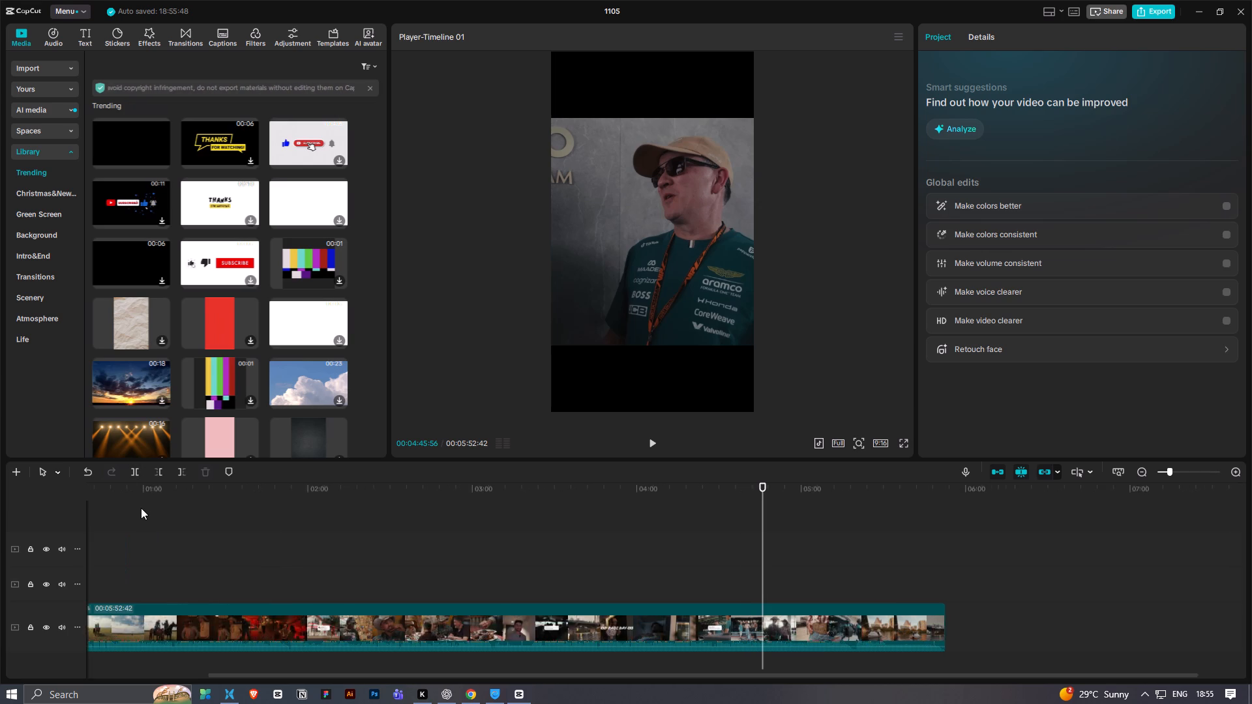
{"action": "scroll", "coordinate": [141, 508], "scroll_direction": "up", "scroll_amount": 10, "text": "ctrl"}
{"action": "scroll", "coordinate": [164, 509], "scroll_direction": "up", "scroll_amount": 8}
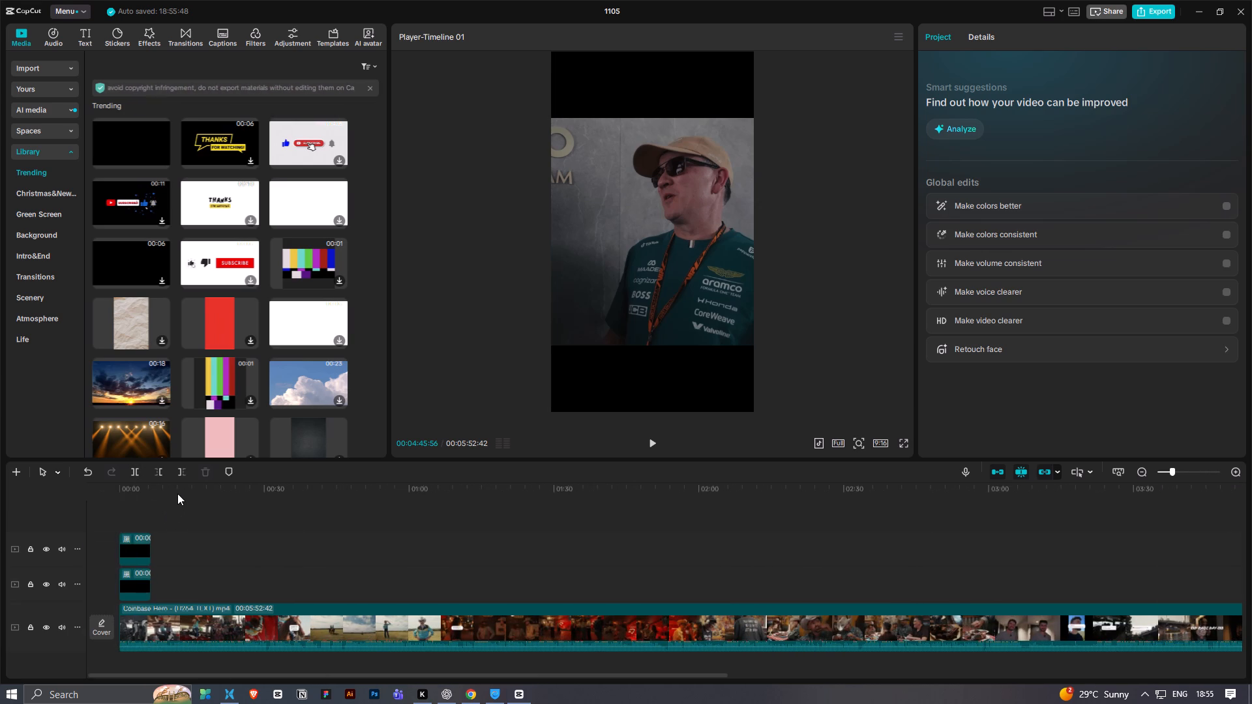
{"action": "left_click_drag", "start_coordinate": [177, 495], "coordinate": [205, 500]}
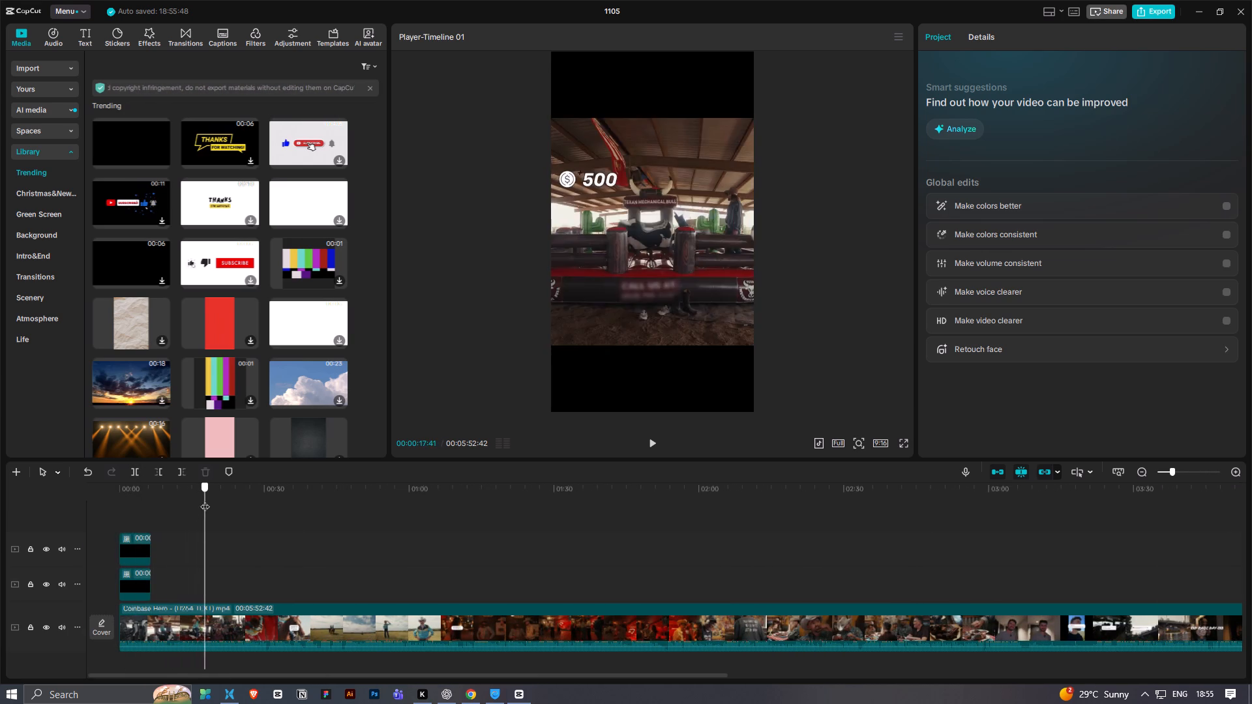
{"action": "left_click_drag", "start_coordinate": [205, 500], "coordinate": [236, 500]}
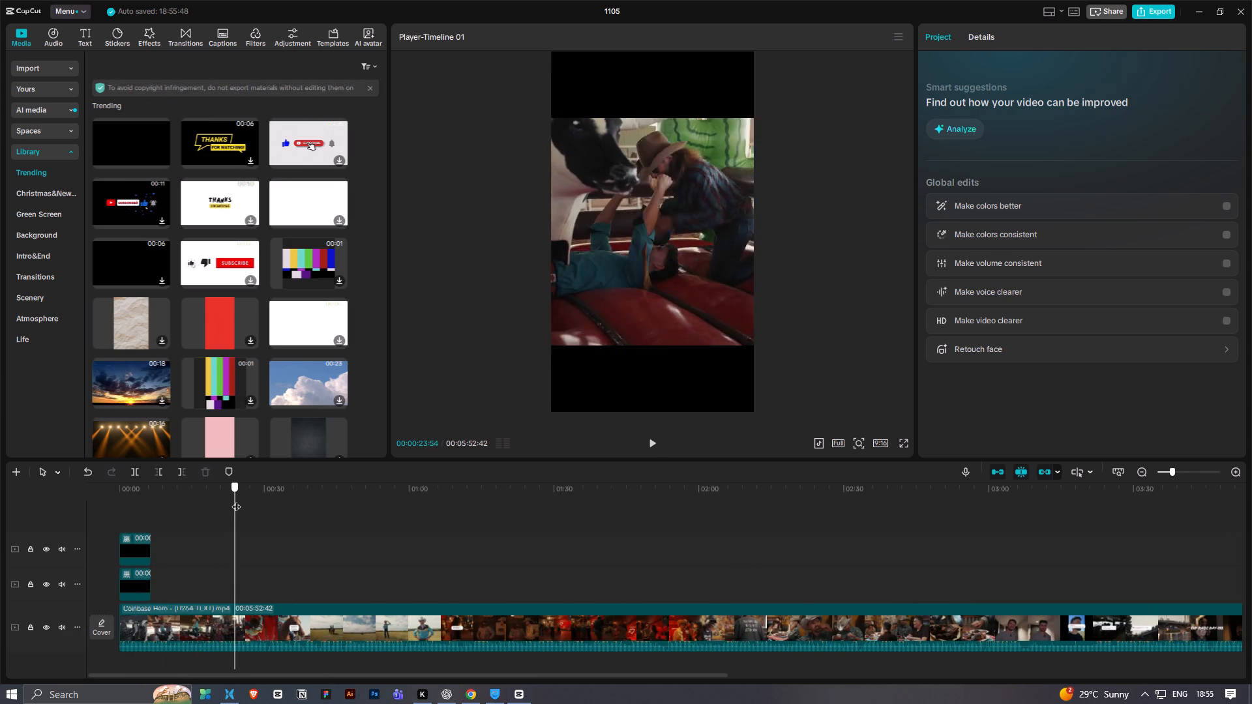
{"action": "left_click_drag", "start_coordinate": [236, 500], "coordinate": [243, 500]}
{"action": "scroll", "coordinate": [248, 615], "scroll_direction": "up", "scroll_amount": 9, "text": "ctrl"}
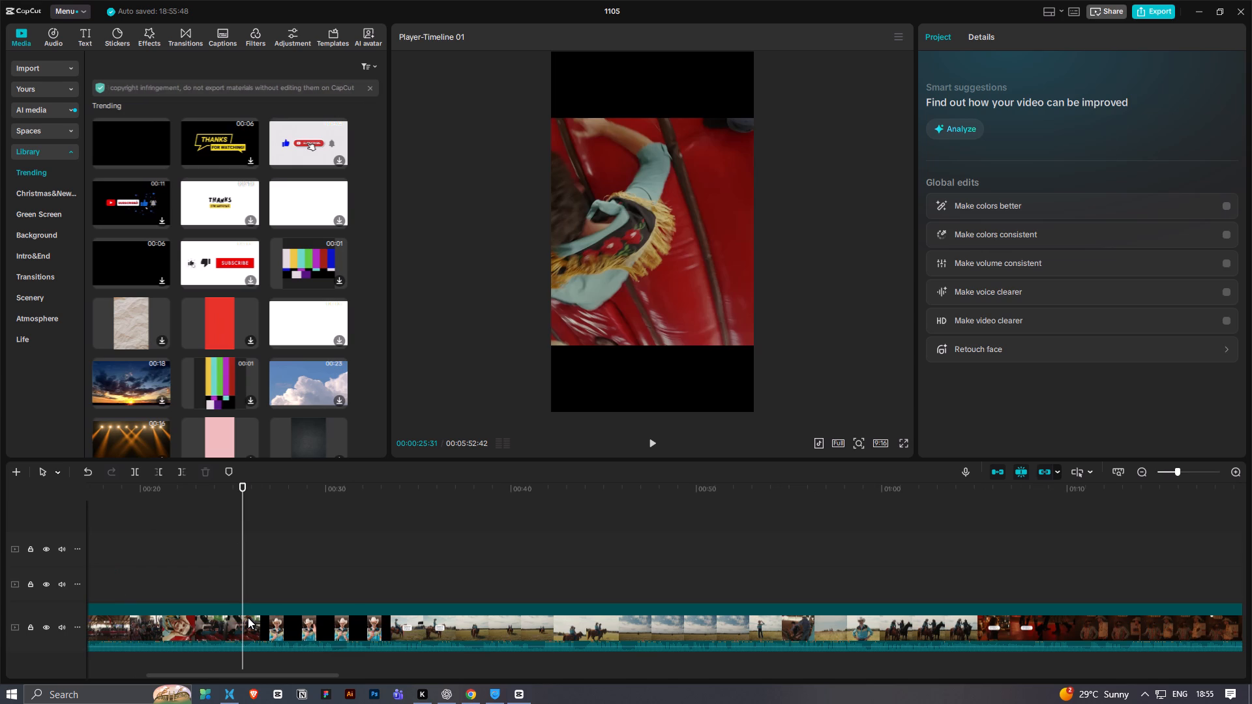
{"action": "key", "text": "space"}
{"action": "key", "text": "space"}
{"action": "key", "text": "Left"}
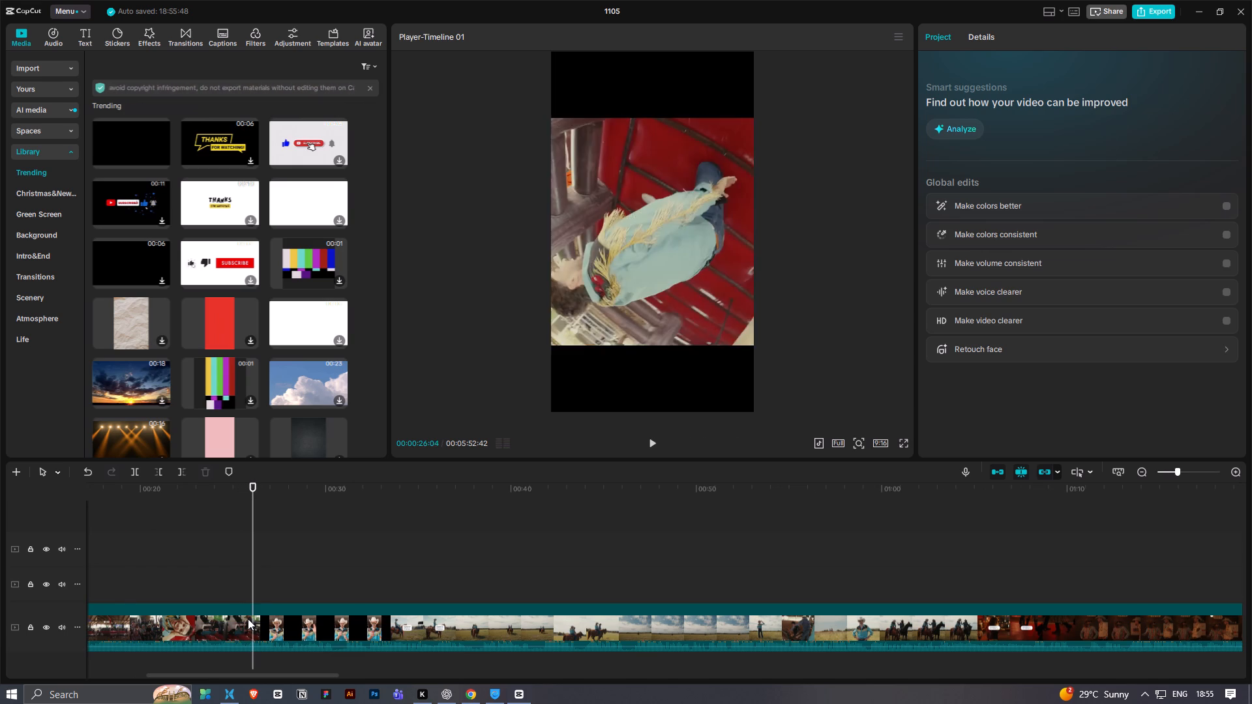
{"action": "key", "text": "space"}
{"action": "key", "text": "Left"}
{"action": "key", "text": "Left"}
{"action": "key", "text": "Left"}
{"action": "key", "text": "Left"}
{"action": "key", "text": "Left"}
{"action": "key", "text": "Left"}
{"action": "key", "text": "Left"}
{"action": "key", "text": "Left"}
{"action": "key", "text": "Left"}
{"action": "key", "text": "Left"}
{"action": "key", "text": "Left"}
{"action": "key", "text": "Left"}
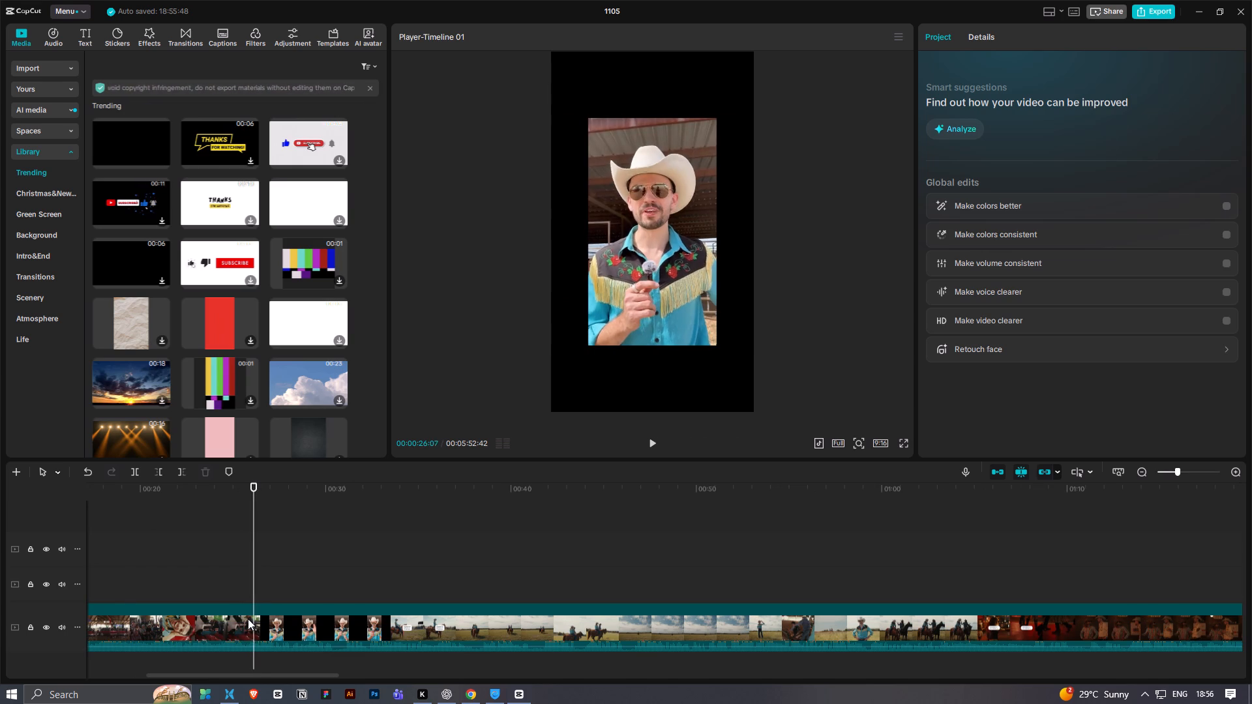
{"action": "key", "text": "space"}
{"action": "key", "text": "Left"}
{"action": "key", "text": "Left"}
{"action": "key", "text": "Left"}
{"action": "key", "text": "Left"}
{"action": "key", "text": "Left"}
{"action": "key", "text": "Left"}
{"action": "key", "text": "Left"}
{"action": "key", "text": "Left"}
{"action": "key", "text": "Left"}
{"action": "key", "text": "Left"}
{"action": "key", "text": "Left"}
{"action": "key", "text": "Left"}
{"action": "key", "text": "Left"}
{"action": "key", "text": "Left"}
{"action": "key", "text": "Left"}
{"action": "key", "text": "Left"}
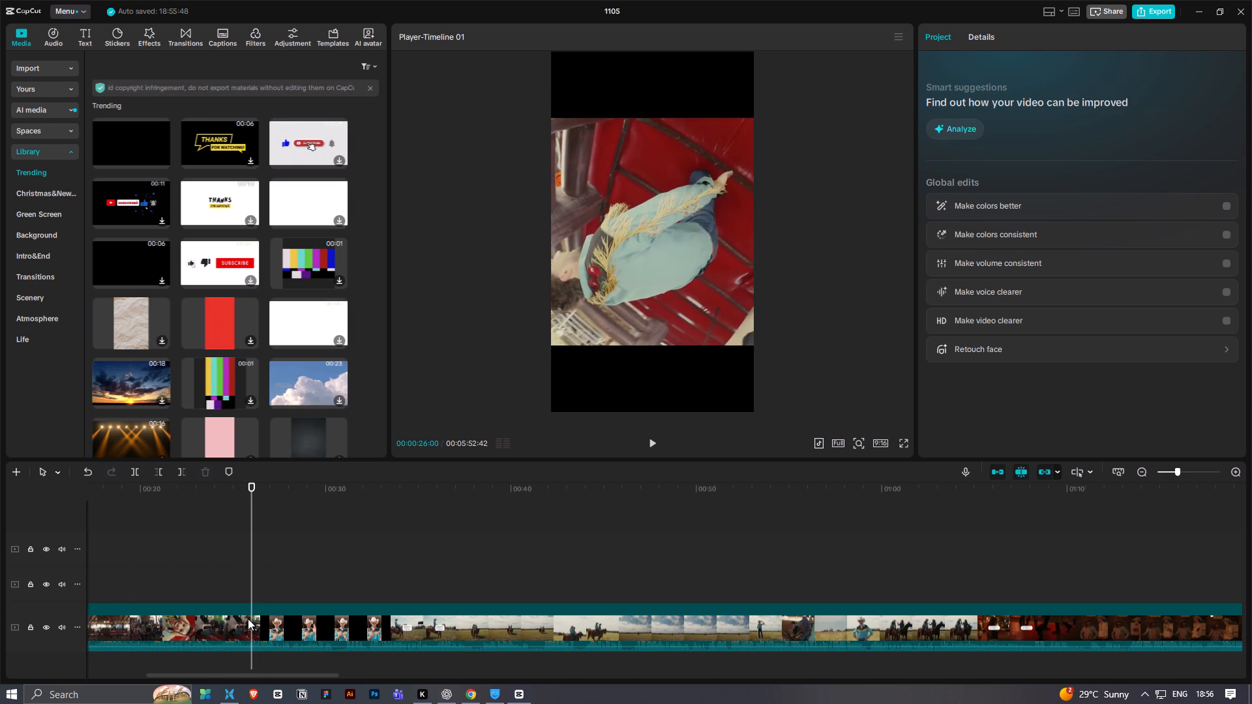
{"action": "key", "text": "space"}
{"action": "key", "text": "space"}
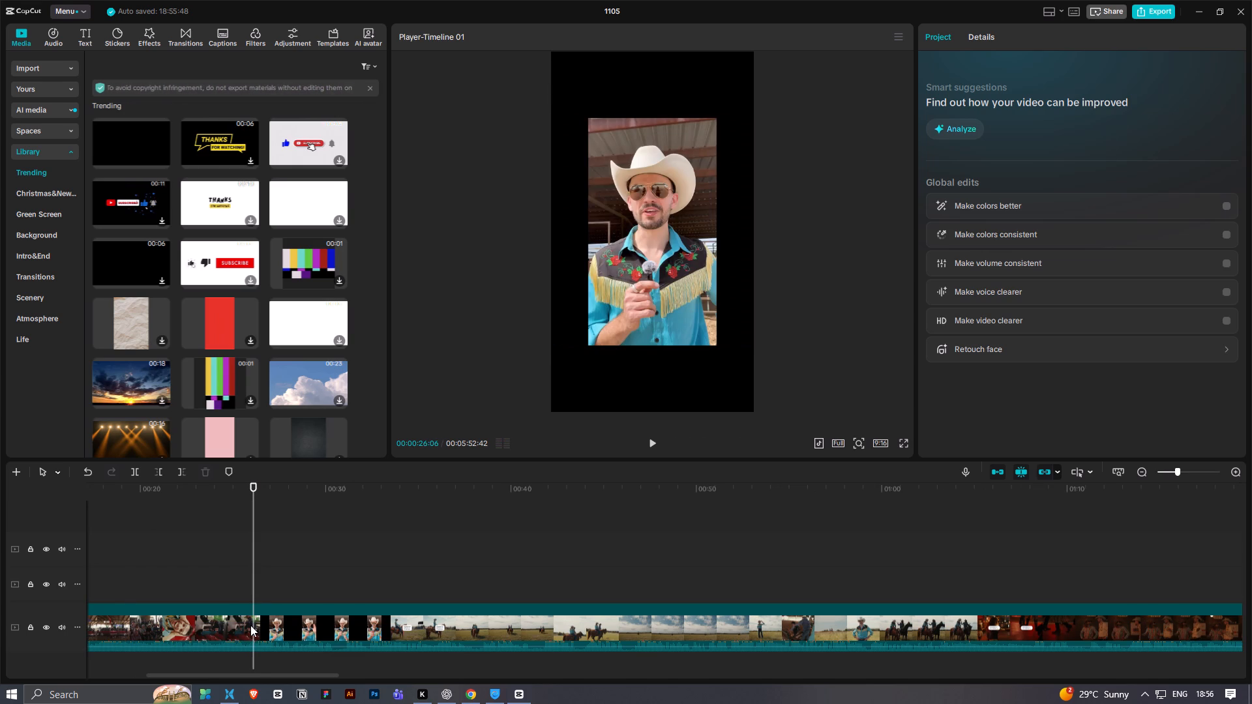
{"action": "key", "text": "ctrl+b"}
{"action": "key", "text": "BackSpace"}
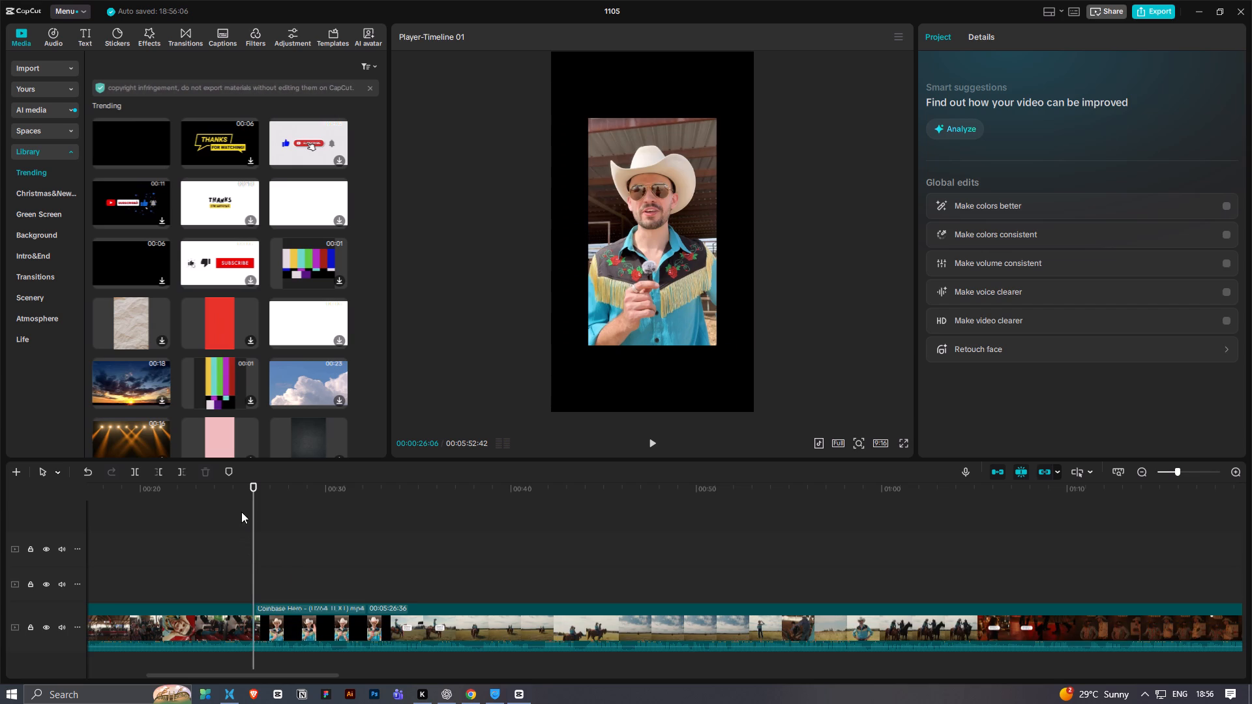
{"action": "left_click", "coordinate": [382, 624]}
{"action": "key", "text": "BackSpace"}
Trim one frame off the end of the bull clip, for a length of 00:00:26:05.
{"action": "left_click_drag", "start_coordinate": [543, 509], "coordinate": [559, 506]}
{"action": "left_click", "coordinate": [589, 490]}
{"action": "key", "text": "space"}
{"action": "key", "text": "space"}
{"action": "scroll", "coordinate": [614, 611], "scroll_direction": "up", "scroll_amount": 5, "text": "ctrl"}
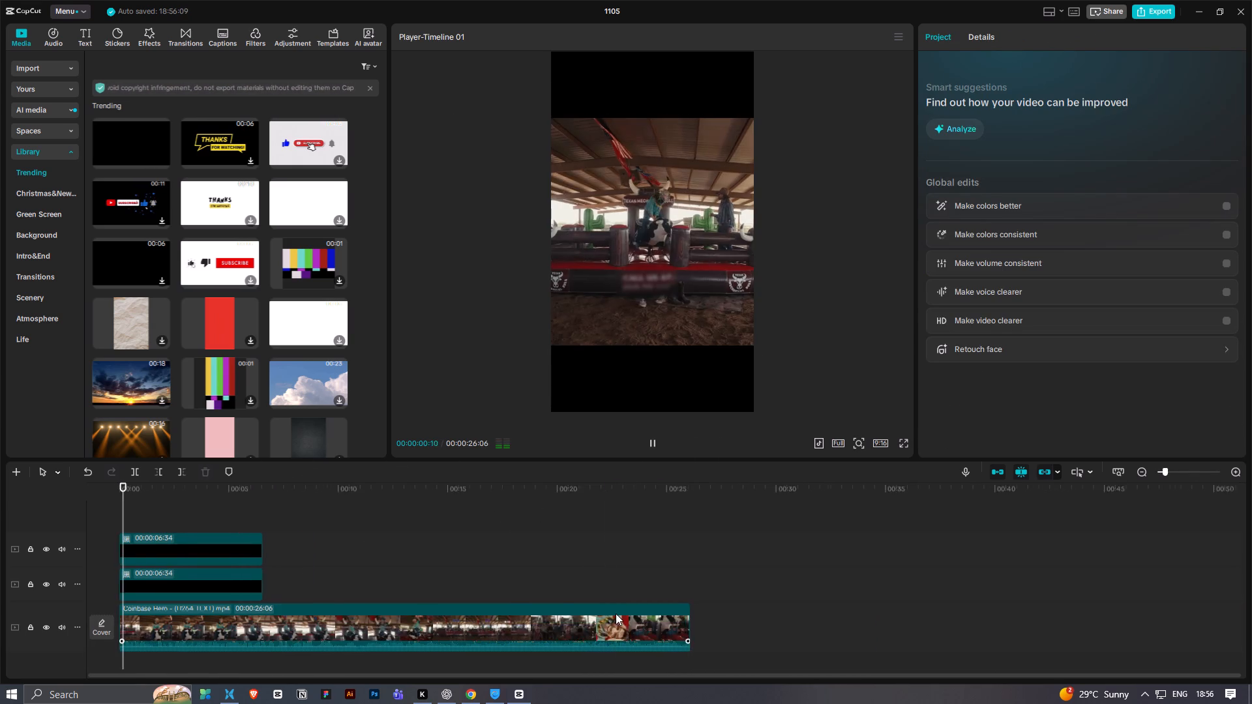
{"action": "scroll", "coordinate": [616, 613], "scroll_direction": "up", "scroll_amount": 2, "text": "ctrl"}
{"action": "key", "text": "space"}
{"action": "scroll", "coordinate": [625, 638], "scroll_direction": "down", "scroll_amount": 5}
{"action": "left_click", "coordinate": [835, 621]}
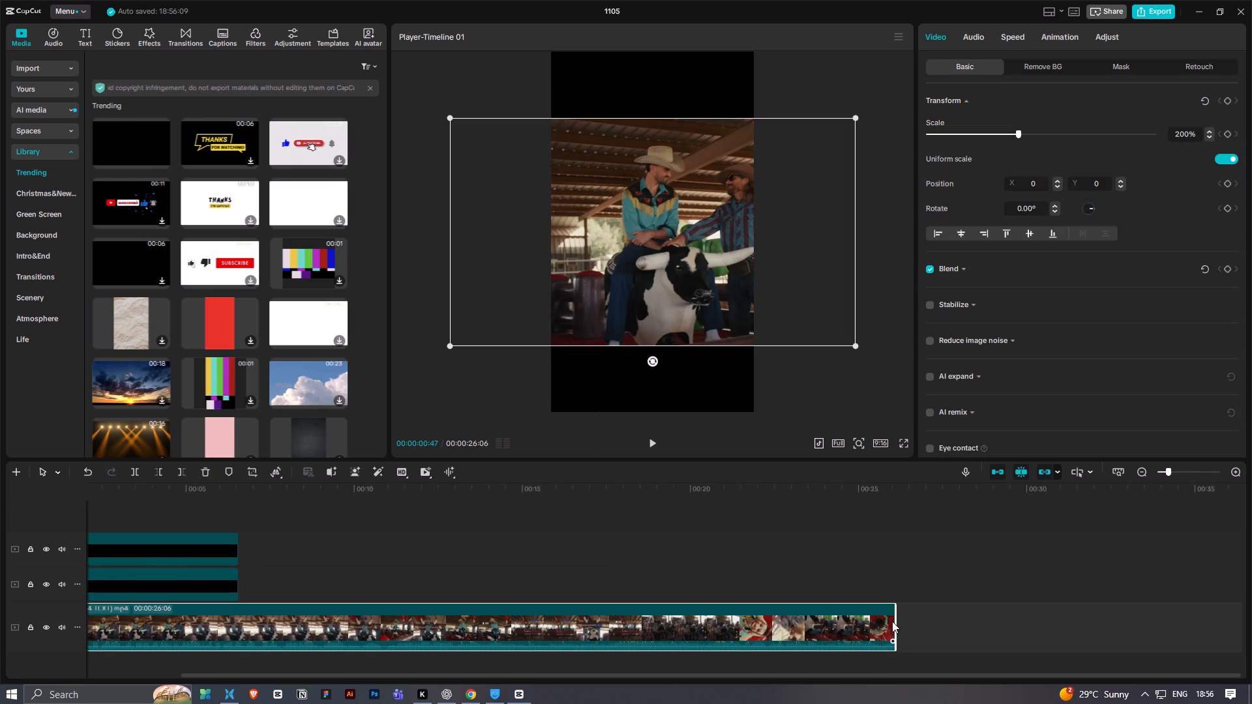
{"action": "left_click_drag", "start_coordinate": [896, 616], "coordinate": [892, 625]}
{"action": "left_click", "coordinate": [872, 583]}
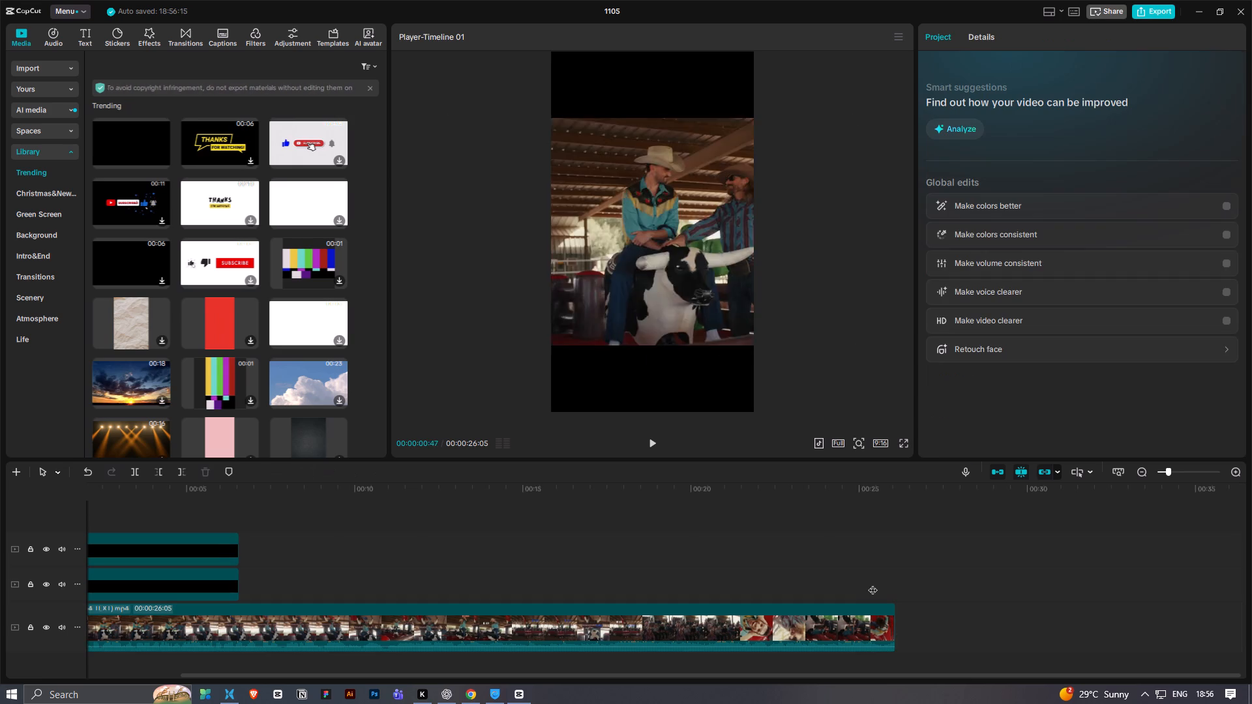
Extend both black bar clips together to the end of the bull clip, for a length of 00:00:26:05.
{"action": "key", "text": "space"}
{"action": "left_click_drag", "start_coordinate": [321, 495], "coordinate": [47, 522]}
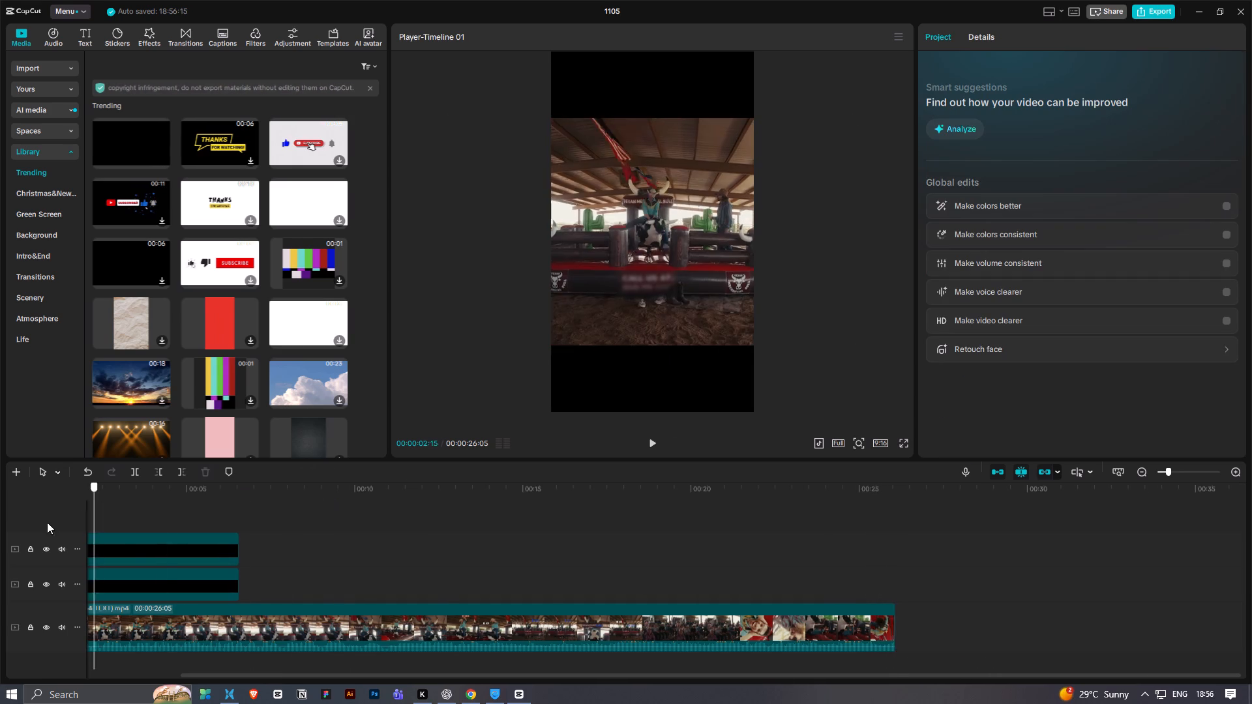
{"action": "left_click_drag", "start_coordinate": [47, 522], "coordinate": [37, 529]}
{"action": "key", "text": "space"}
{"action": "left_click_drag", "start_coordinate": [406, 521], "coordinate": [313, 581]}
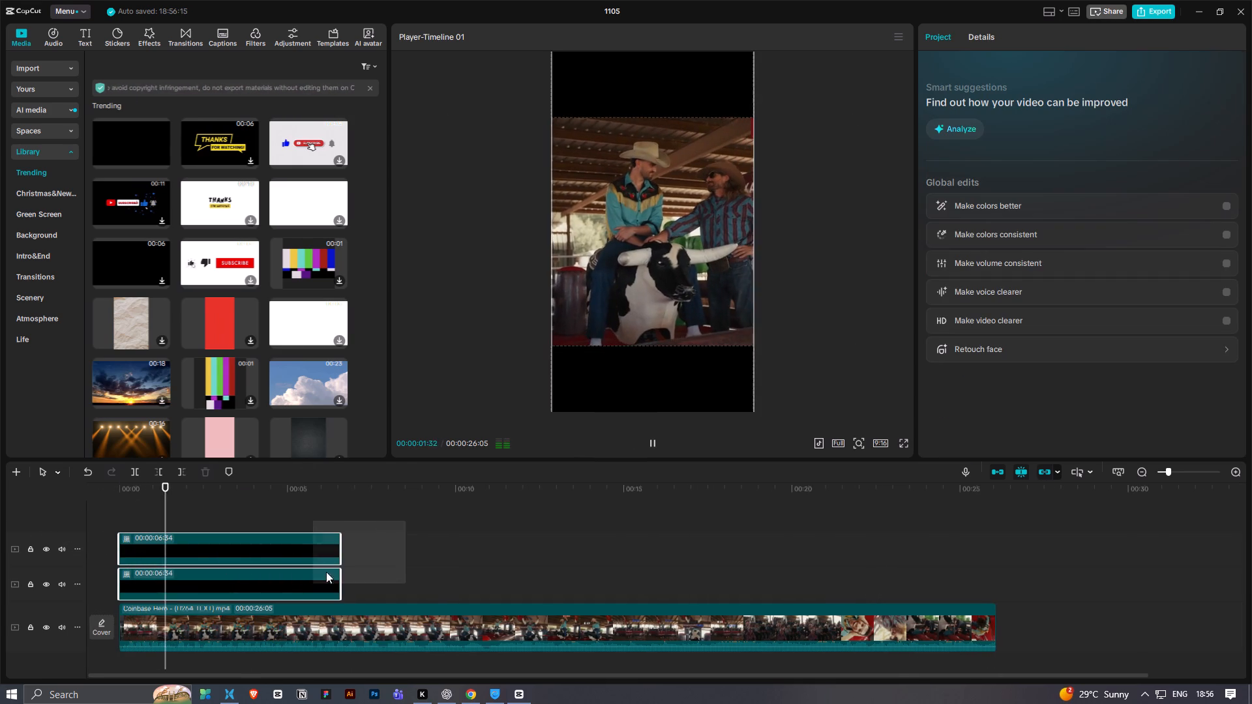
{"action": "left_click_drag", "start_coordinate": [340, 574], "coordinate": [990, 615]}
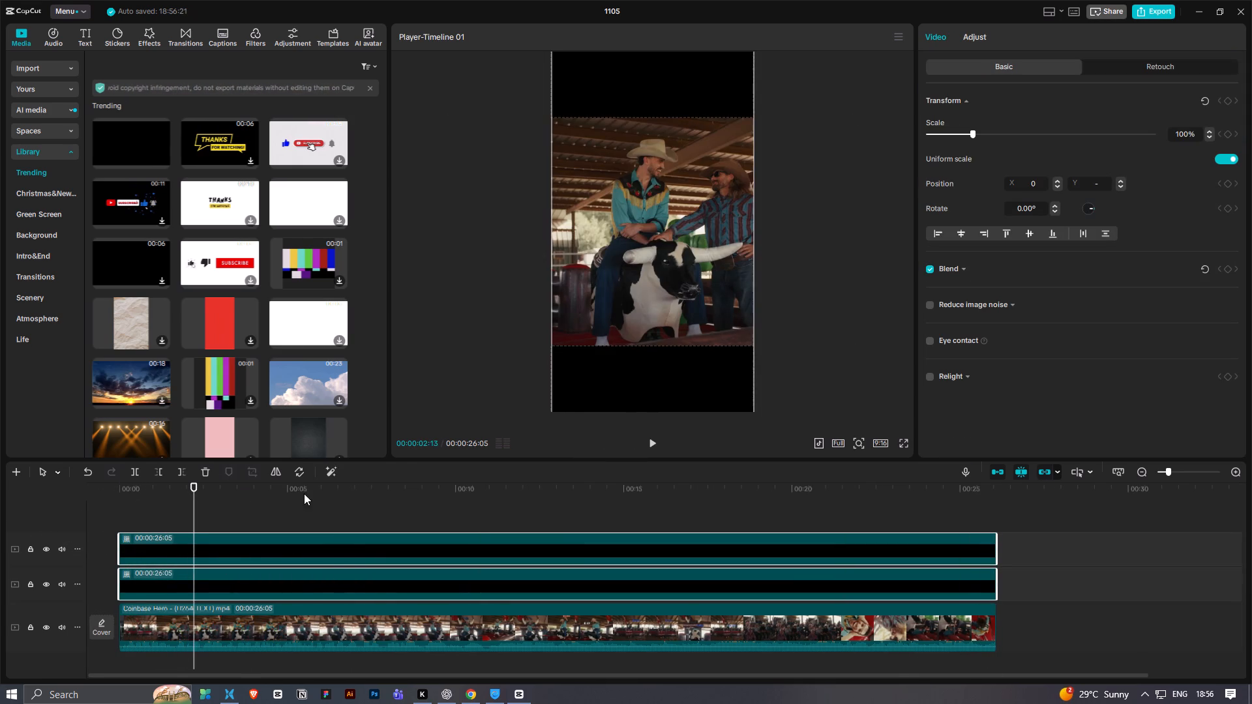
{"action": "key", "text": "space"}
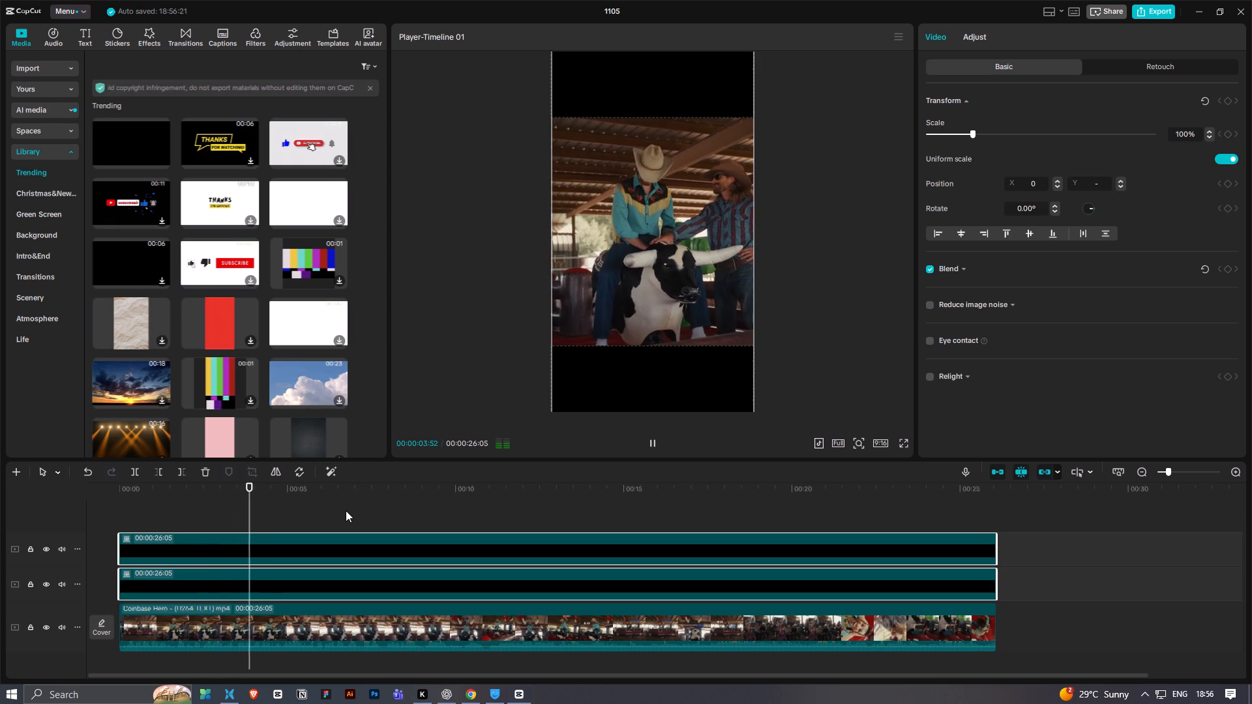
{"action": "left_click", "coordinate": [346, 510]}
{"action": "key", "text": "space"}
{"action": "scroll", "coordinate": [348, 526], "scroll_direction": "down", "scroll_amount": 3, "text": "ctrl"}
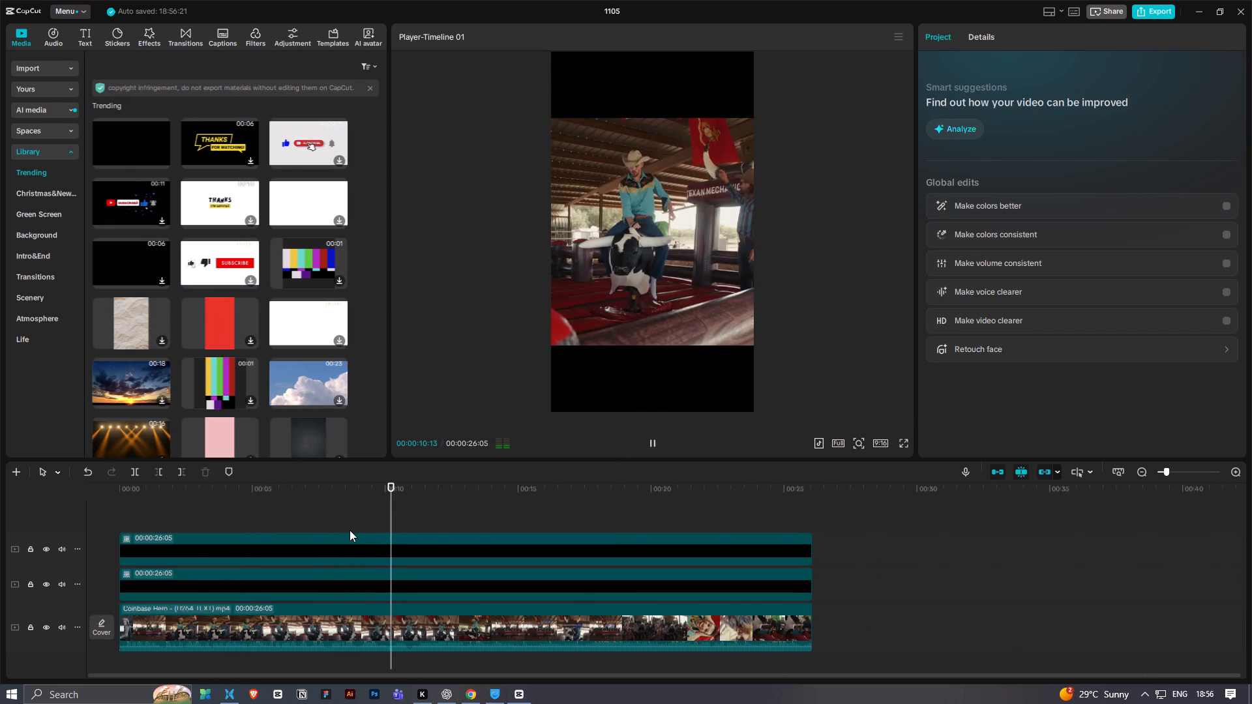
{"action": "scroll", "coordinate": [320, 483], "scroll_direction": "down", "scroll_amount": 4, "text": "ctrl"}
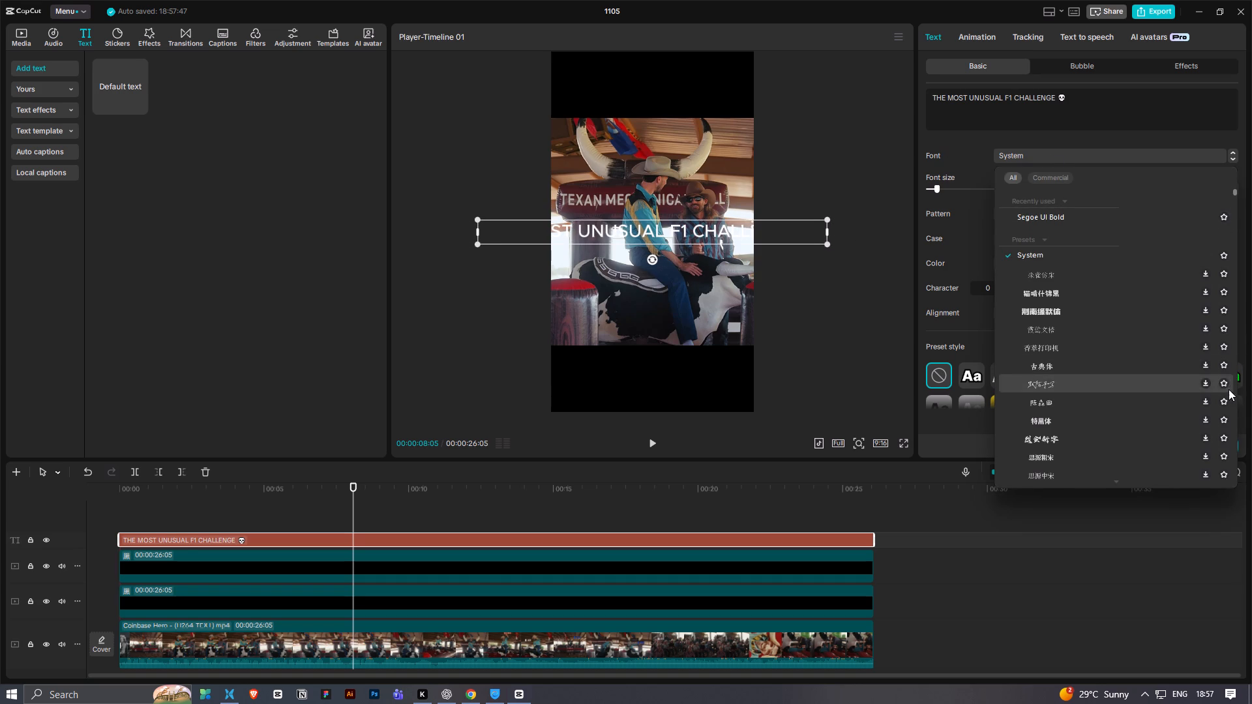
{"action": "left_click_drag", "start_coordinate": [1234, 194], "coordinate": [1240, 445]}
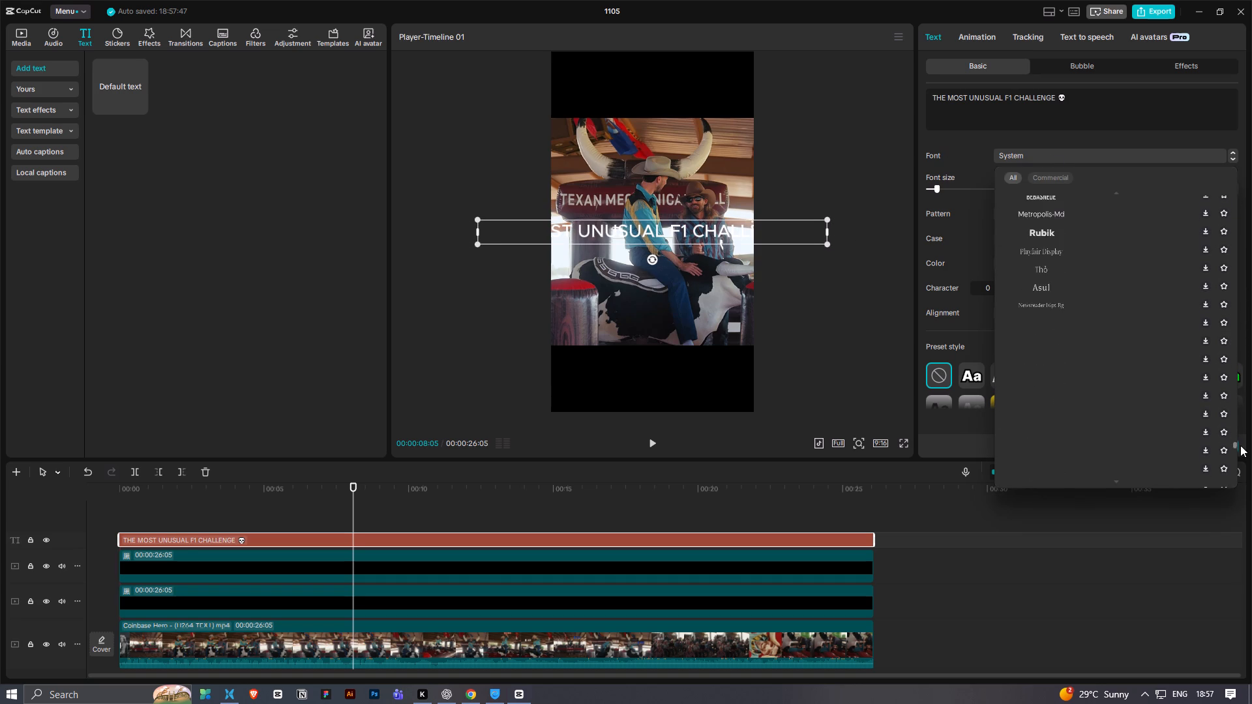
{"action": "left_click_drag", "start_coordinate": [1240, 445], "coordinate": [1238, 289]}
{"action": "scroll", "coordinate": [1068, 385], "scroll_direction": "down", "scroll_amount": 4}
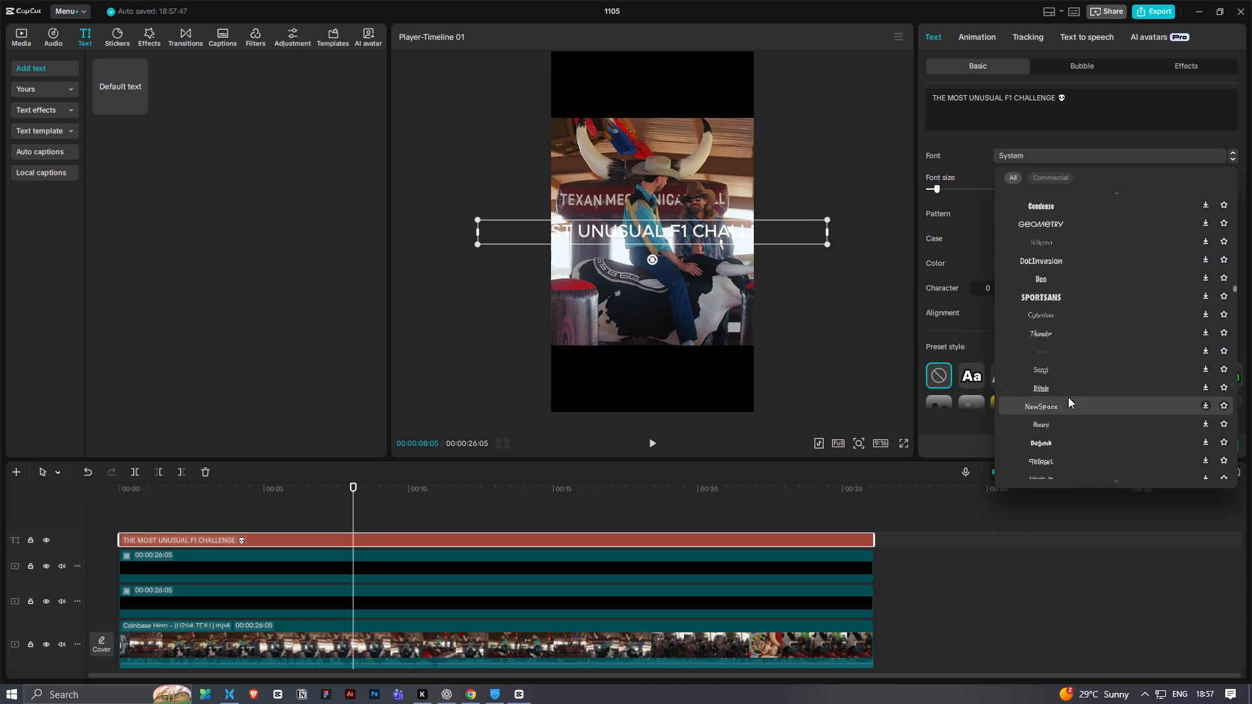
{"action": "scroll", "coordinate": [1068, 397], "scroll_direction": "down", "scroll_amount": 8}
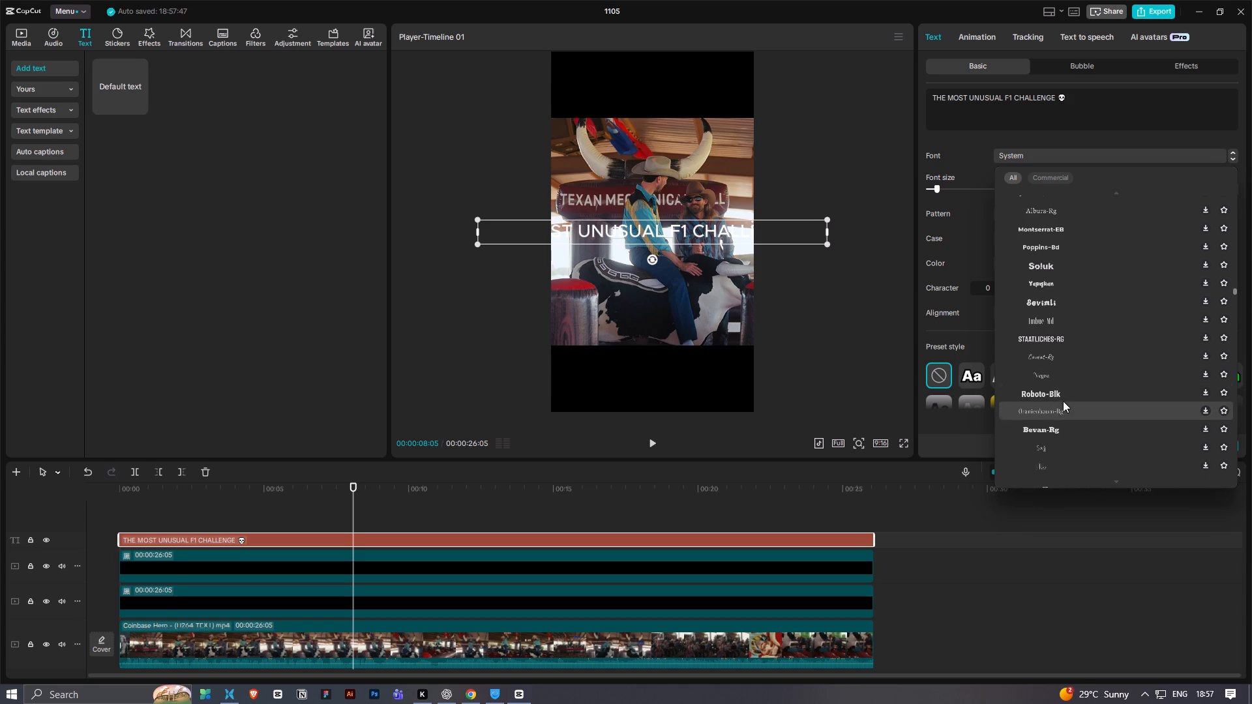
{"action": "scroll", "coordinate": [1063, 400], "scroll_direction": "down", "scroll_amount": 11}
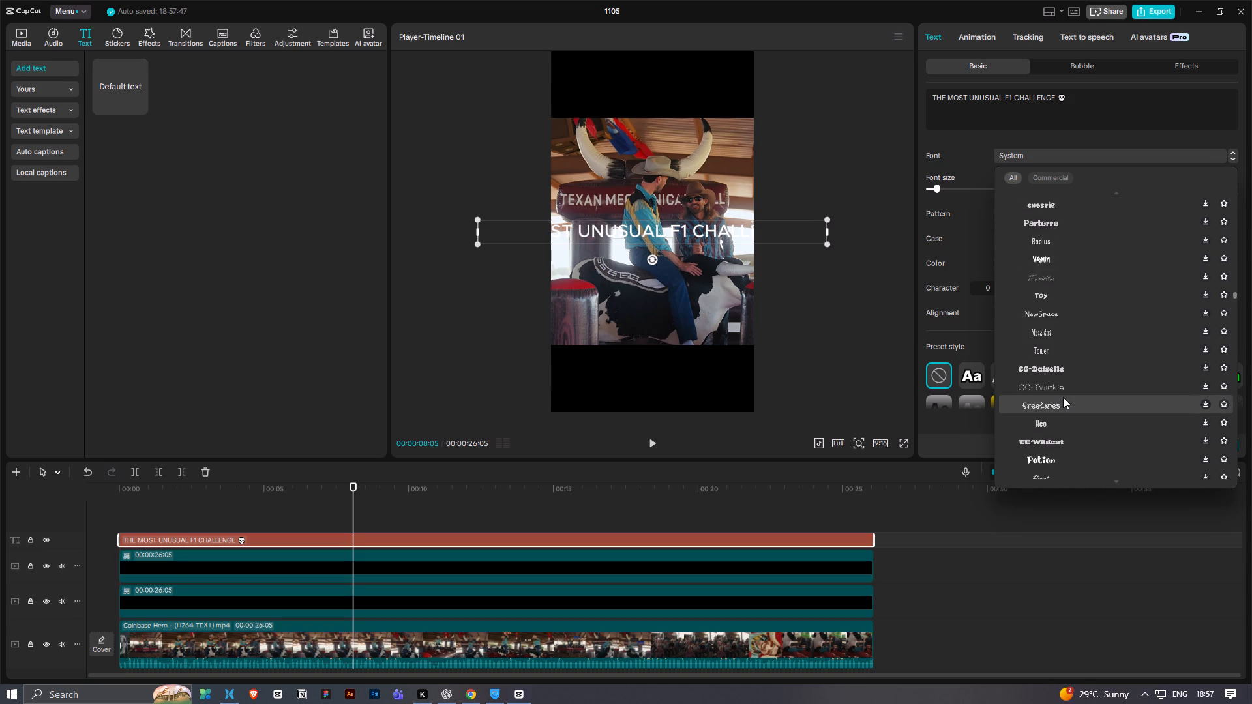
{"action": "scroll", "coordinate": [1063, 396], "scroll_direction": "down", "scroll_amount": 6}
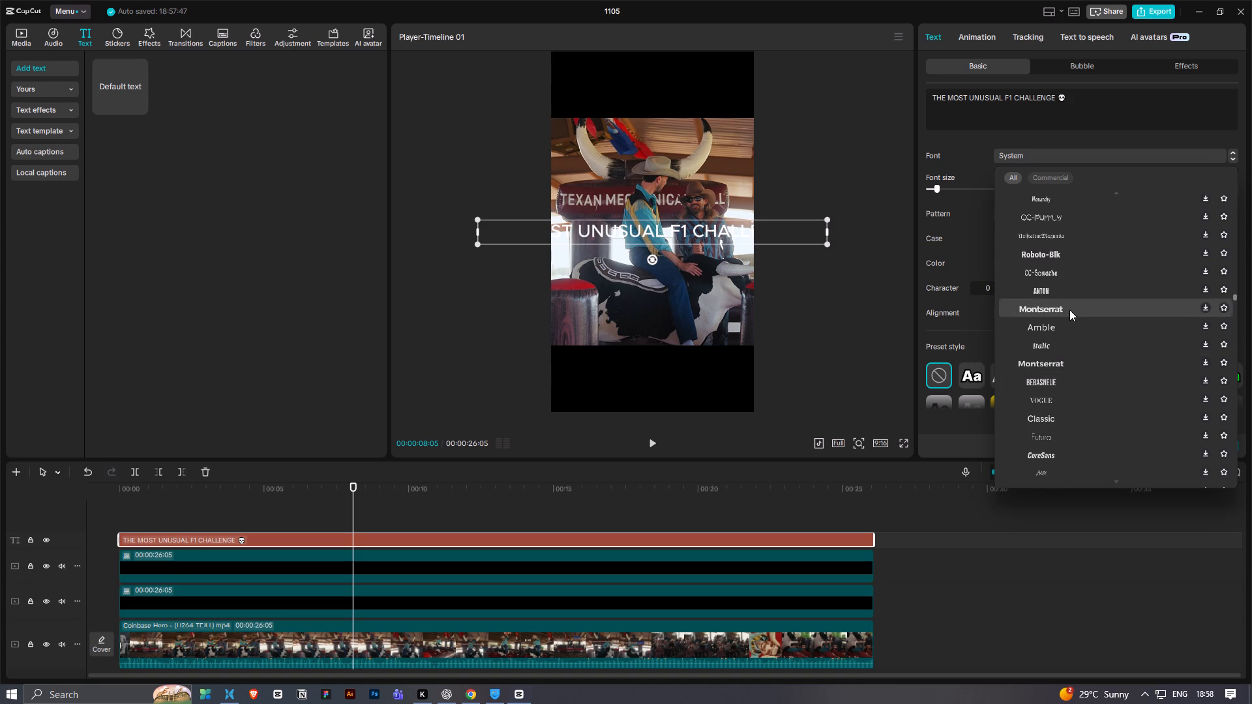
{"action": "left_click", "coordinate": [1069, 308]}
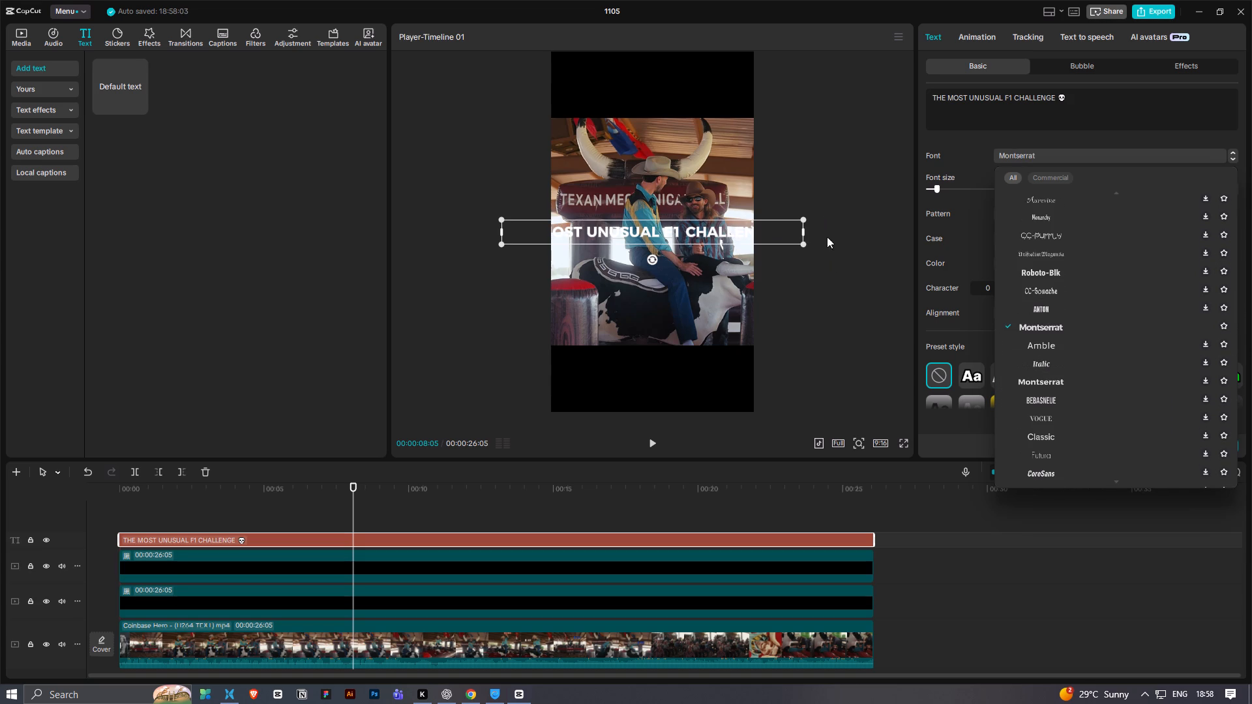
Scale the title down to fit within the frame width and place it in the upper black bar, just above the footage.
{"action": "left_click_drag", "start_coordinate": [802, 241], "coordinate": [726, 231]}
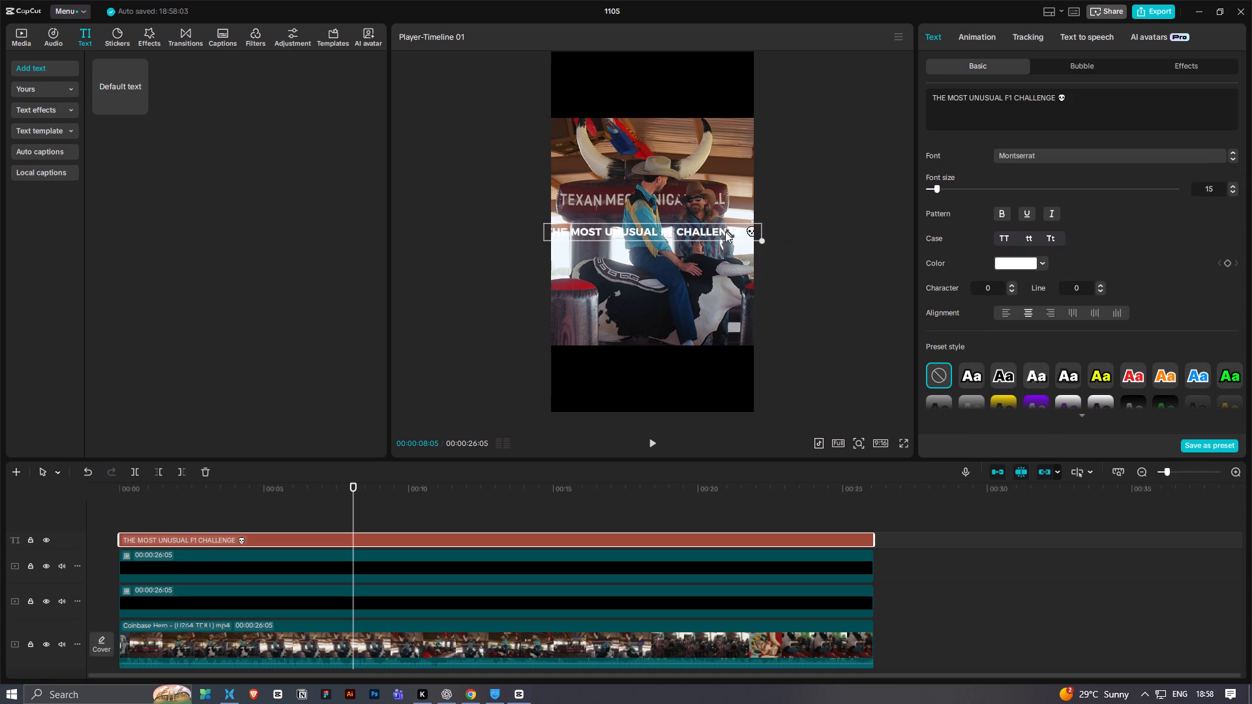
{"action": "left_click_drag", "start_coordinate": [708, 234], "coordinate": [707, 102]}
{"action": "left_click_drag", "start_coordinate": [764, 111], "coordinate": [715, 102]}
{"action": "left_click", "coordinate": [698, 102]}
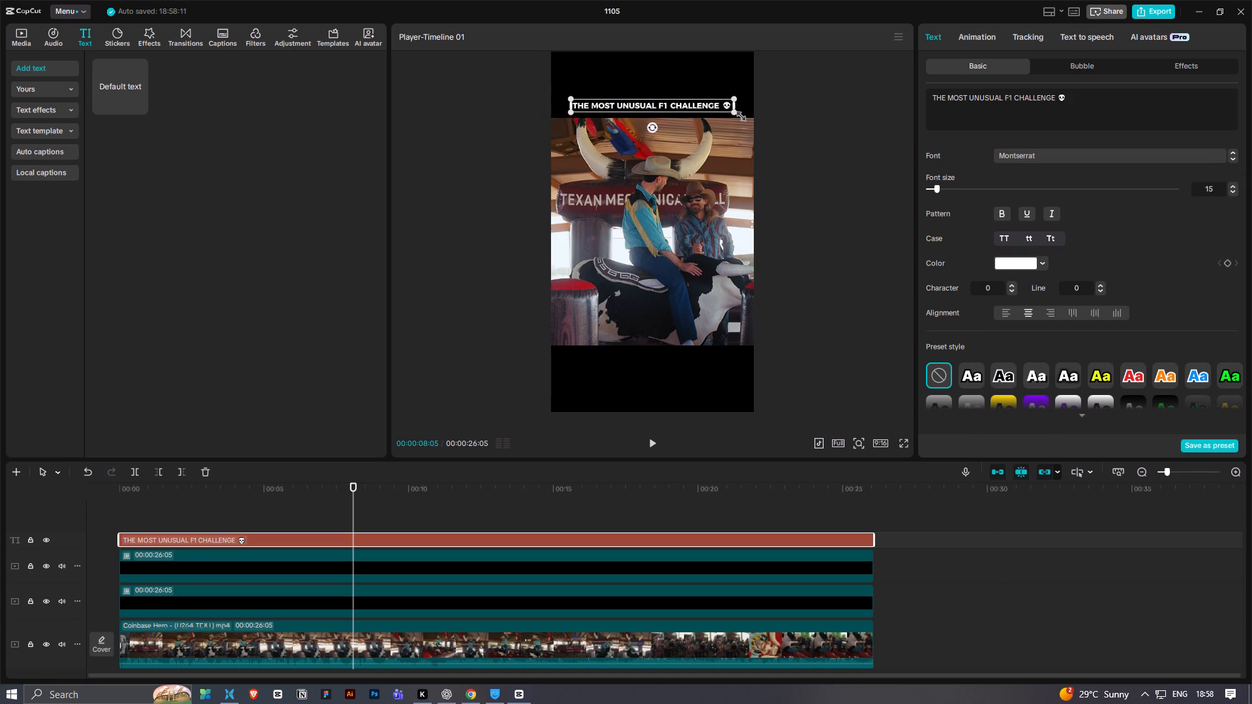
Enlarge the title to about 61% scale and move it down, centred, to sit directly above the footage.
{"action": "left_click_drag", "start_coordinate": [732, 114], "coordinate": [747, 127]}
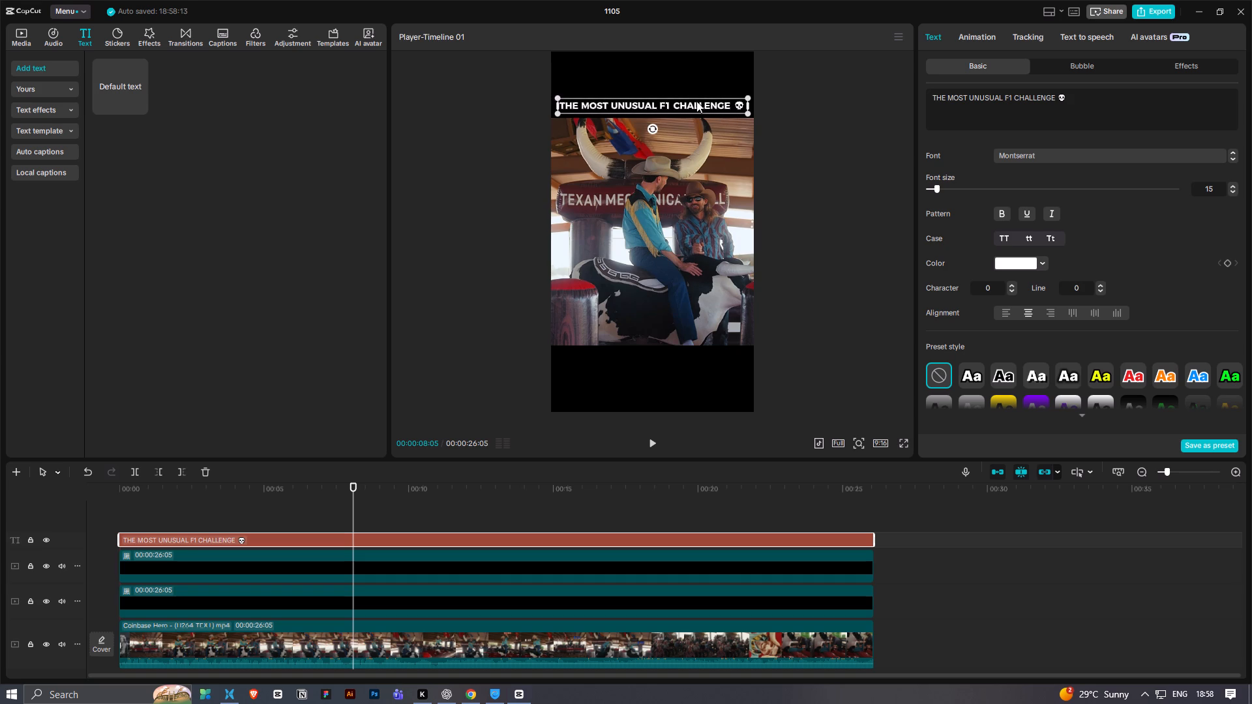
{"action": "left_click", "coordinate": [696, 101]}
{"action": "left_click", "coordinate": [745, 113]}
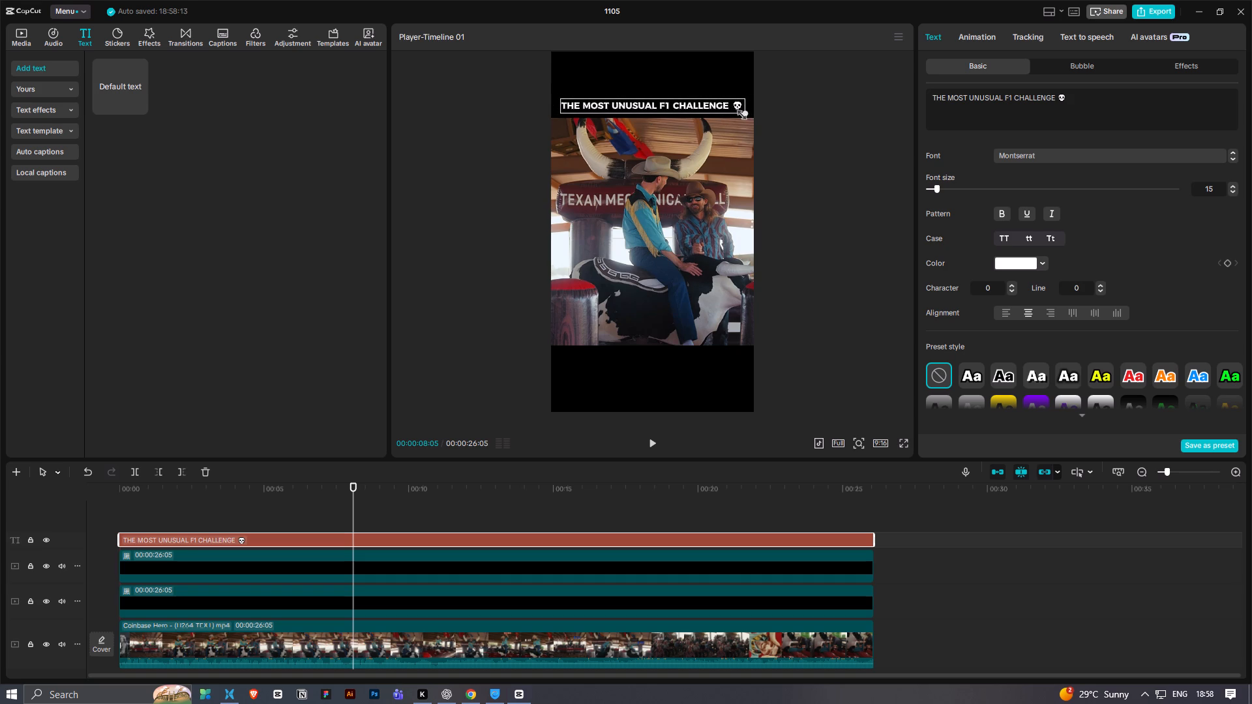
{"action": "left_click", "coordinate": [708, 108]}
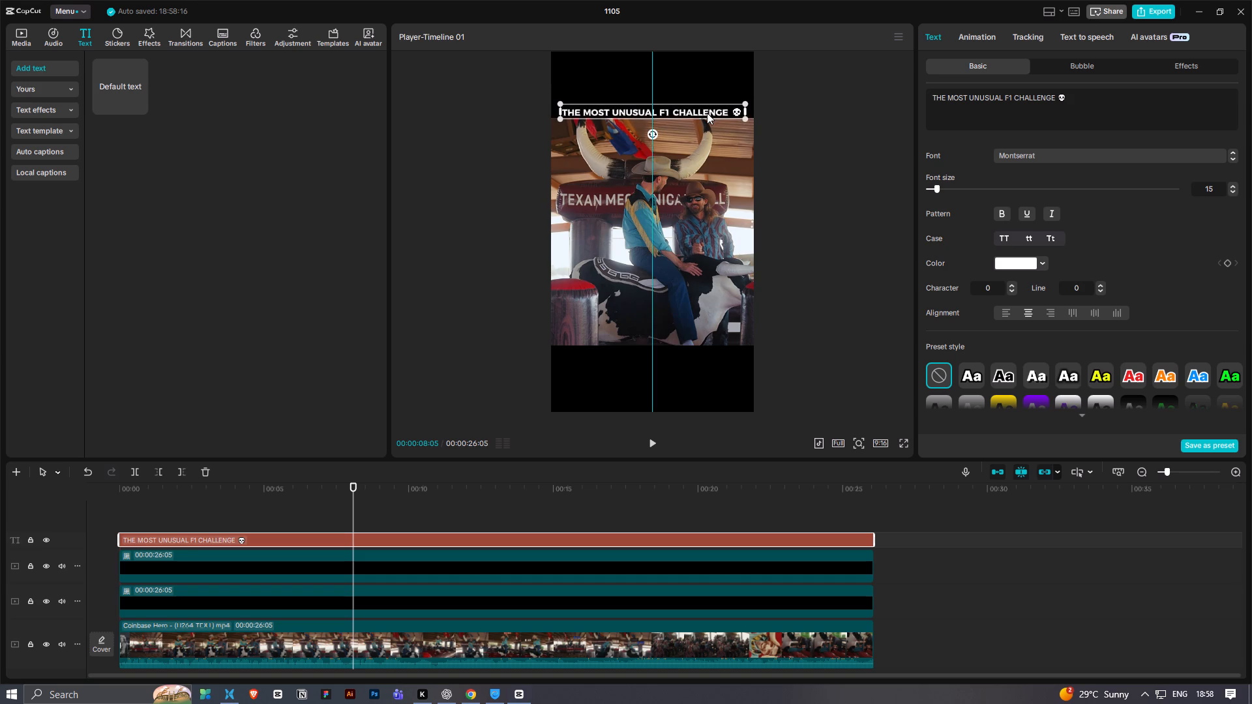
Add the skull emoji PNG from the Whop folder to a new track above the title, starting at 00:00:08:05.
{"action": "left_click", "coordinate": [237, 689]}
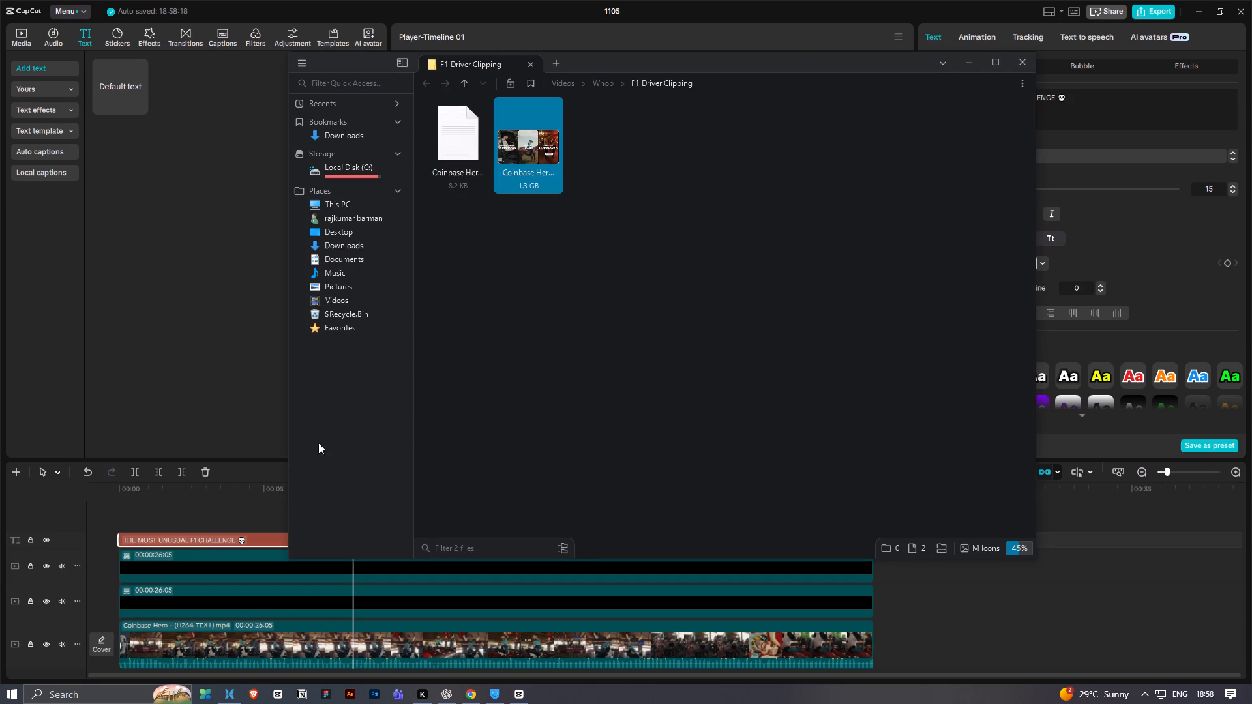
{"action": "left_click", "coordinate": [464, 91]}
{"action": "scroll", "coordinate": [610, 321], "scroll_direction": "down", "scroll_amount": 2}
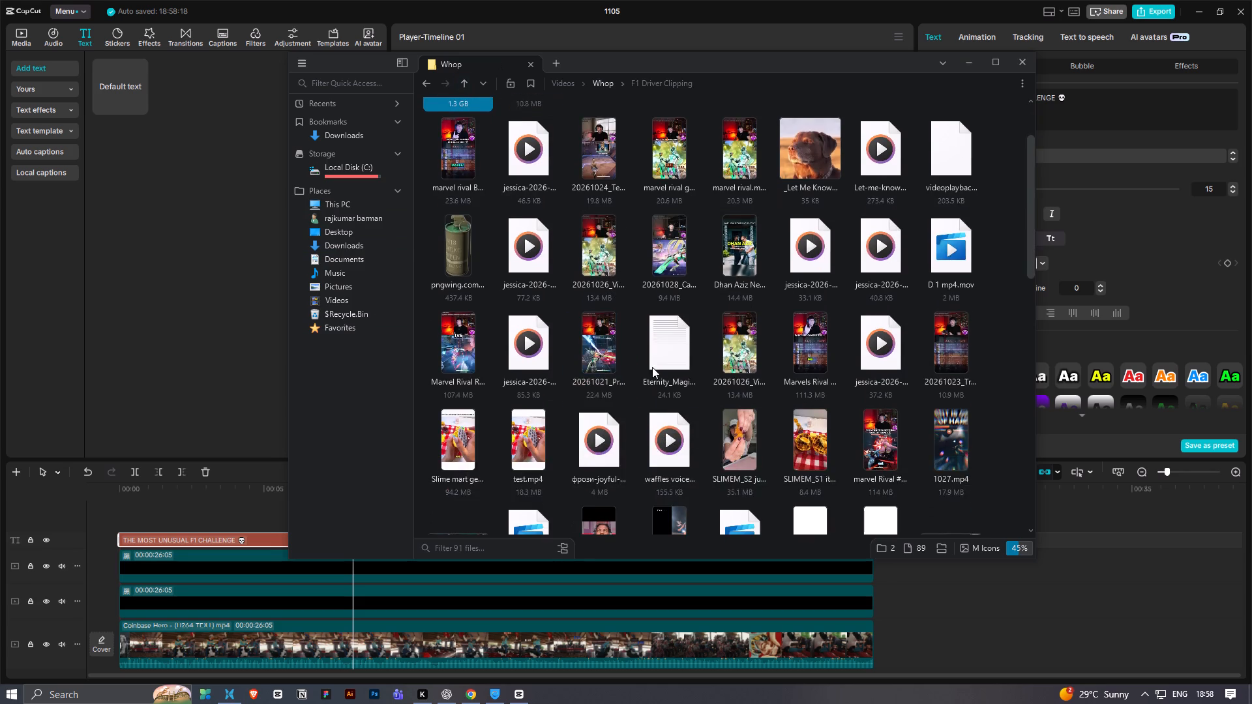
{"action": "scroll", "coordinate": [657, 371], "scroll_direction": "down", "scroll_amount": 16}
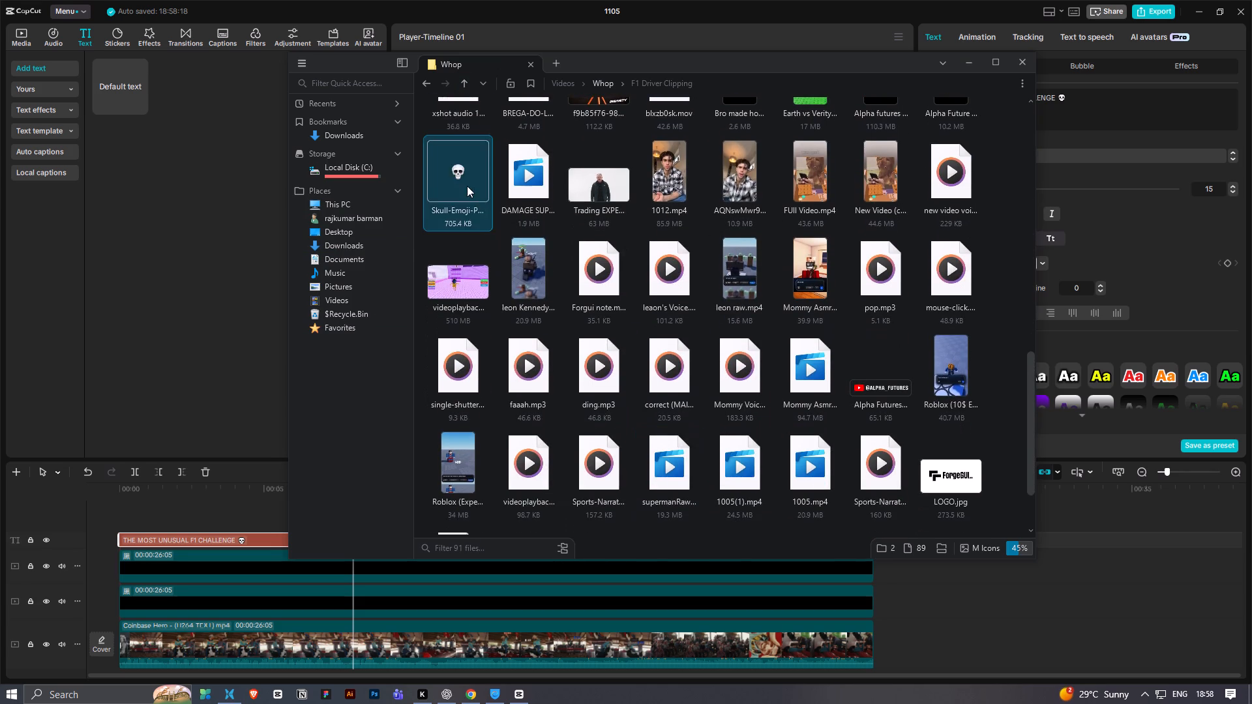
{"action": "left_click_drag", "start_coordinate": [467, 186], "coordinate": [938, 620]}
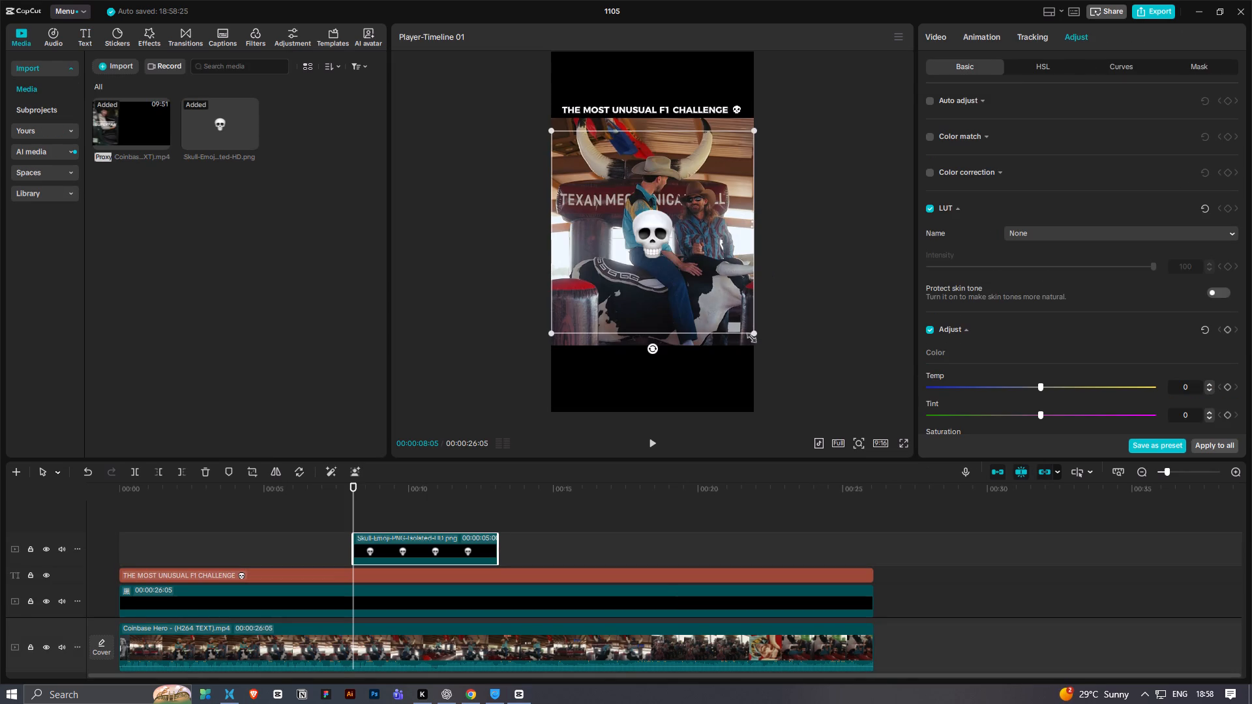
Scale the skull image down to emoji size and place it over the skull emoji at the title's end.
{"action": "left_click_drag", "start_coordinate": [750, 334], "coordinate": [606, 241]}
{"action": "left_click_drag", "start_coordinate": [653, 242], "coordinate": [677, 225]}
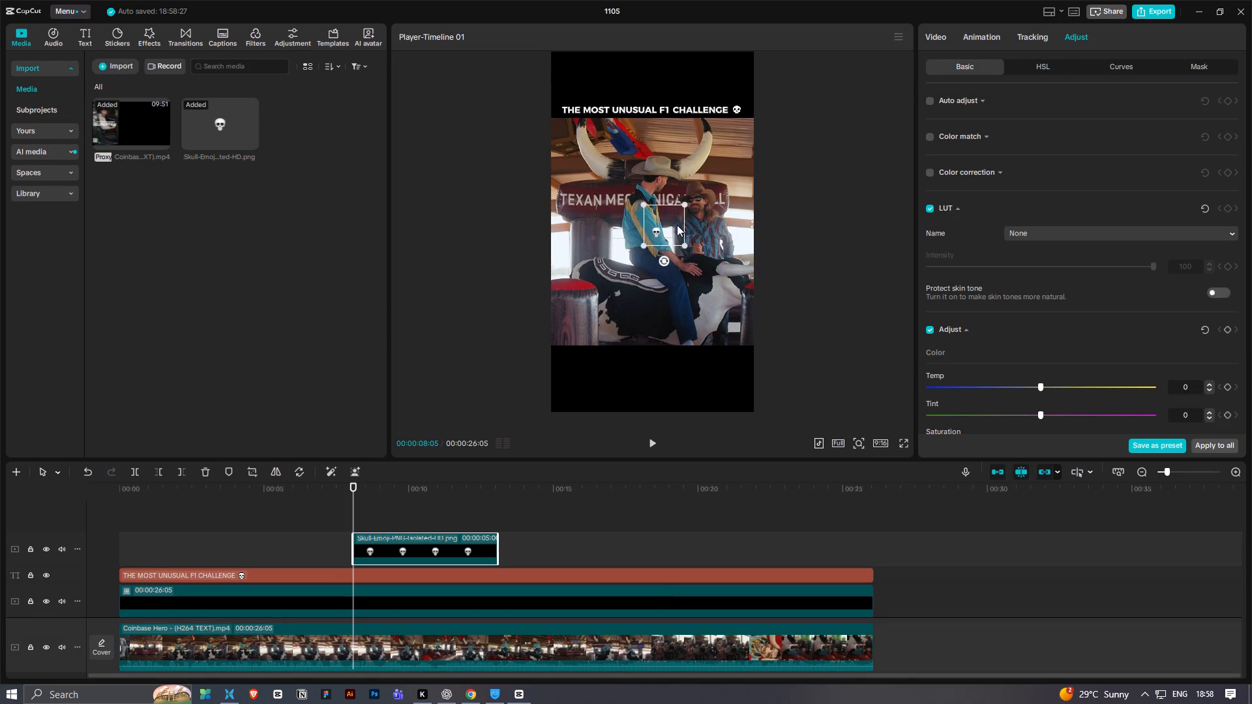
{"action": "left_click_drag", "start_coordinate": [677, 225], "coordinate": [739, 119]}
{"action": "left_click_drag", "start_coordinate": [758, 130], "coordinate": [772, 145]}
{"action": "left_click", "coordinate": [753, 128]}
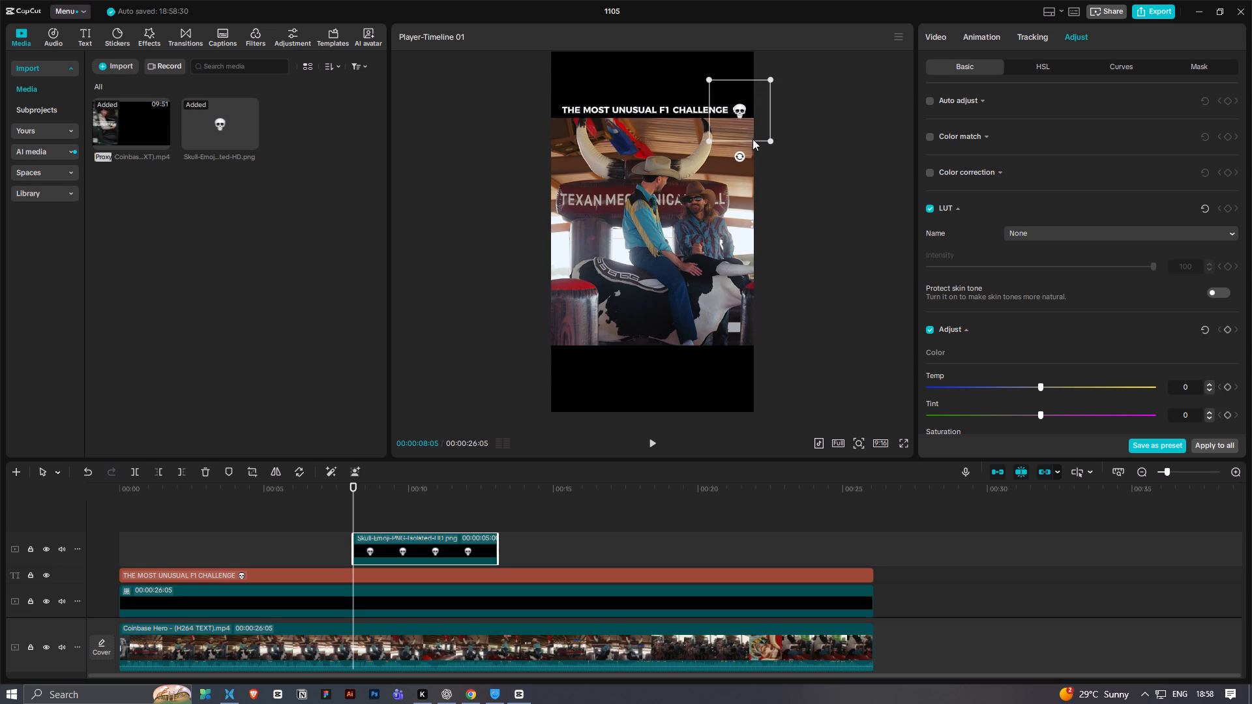
Nudge the skull image slightly so that it lines up with and covers the title's own skull emoji.
{"action": "scroll", "coordinate": [719, 190], "scroll_direction": "up", "scroll_amount": 5, "text": "ctrl"}
{"action": "key", "text": "space"}
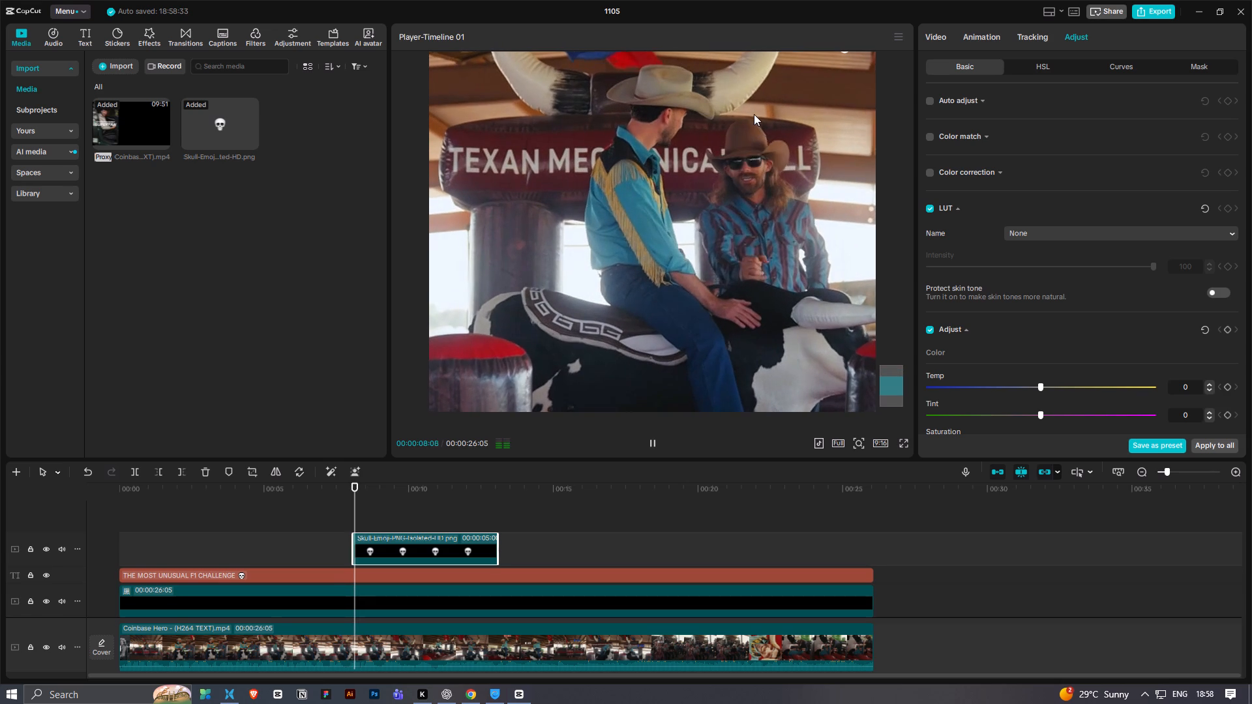
{"action": "key", "text": "space"}
{"action": "left_click_drag", "start_coordinate": [780, 132], "coordinate": [767, 217]}
{"action": "key", "text": "ctrl+z"}
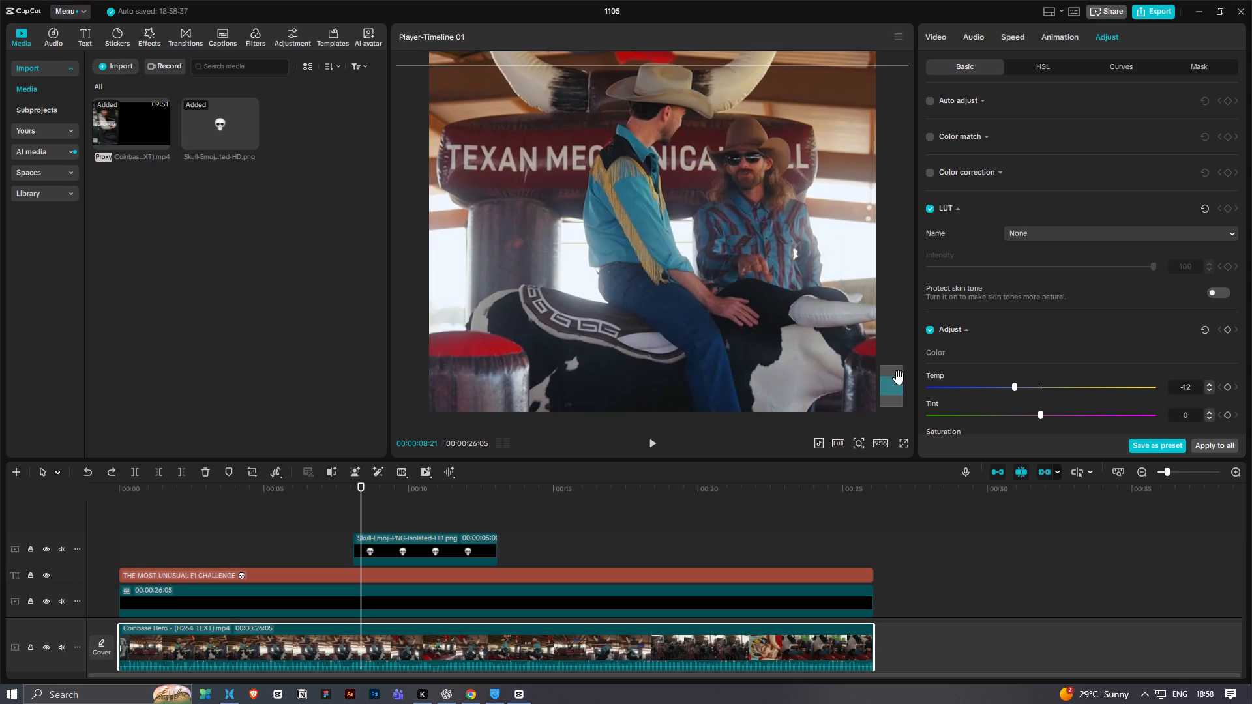
{"action": "left_click_drag", "start_coordinate": [899, 379], "coordinate": [913, 346]}
{"action": "left_click", "coordinate": [842, 183], "text": "ctrl"}
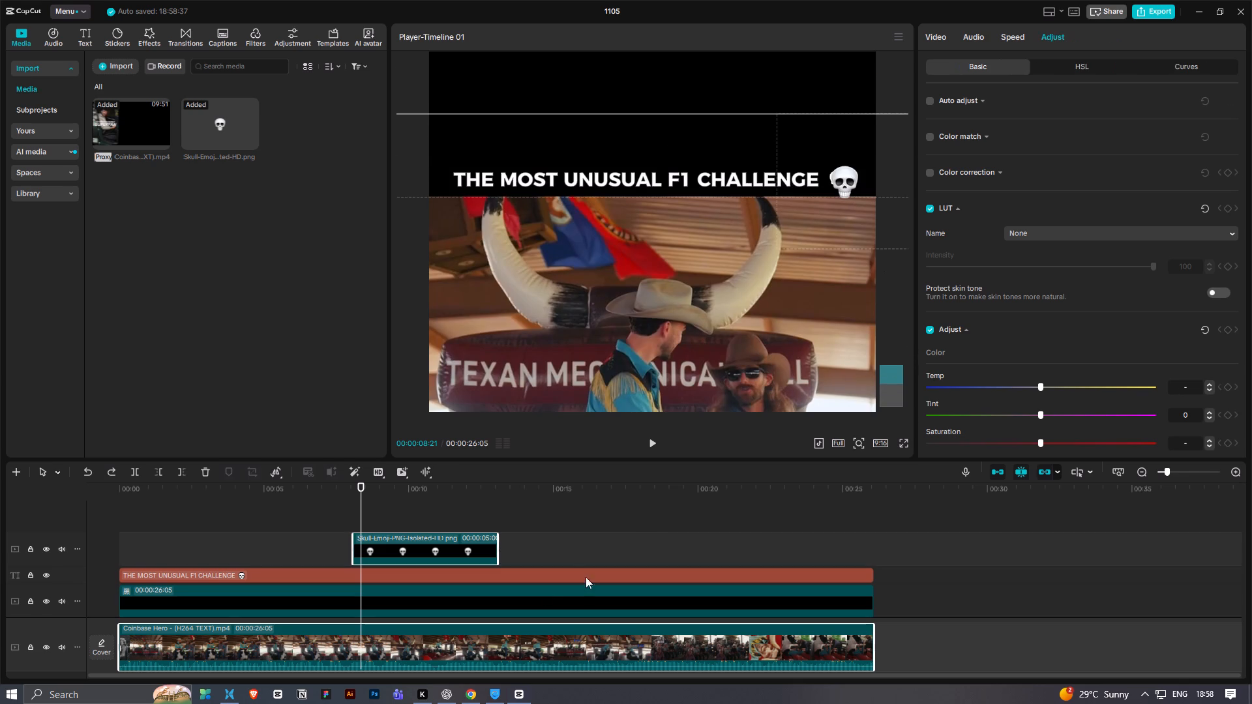
{"action": "left_click", "coordinate": [453, 550]}
{"action": "left_click_drag", "start_coordinate": [837, 178], "coordinate": [831, 175]}
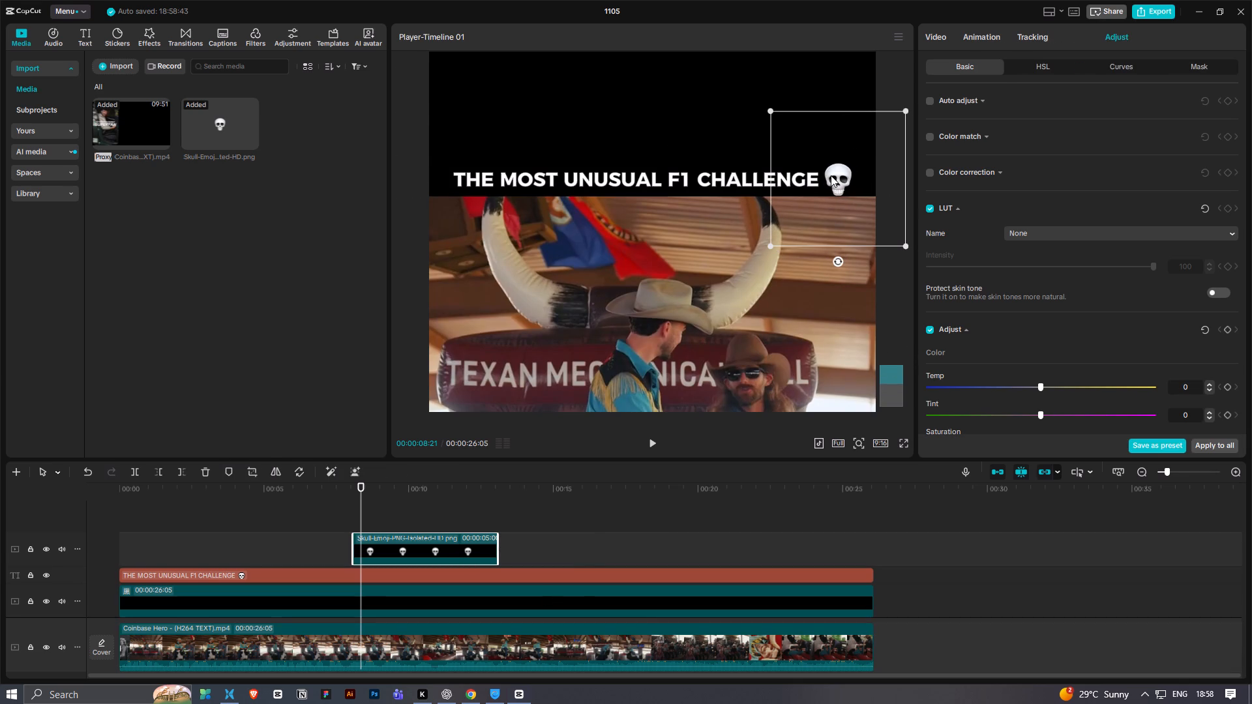
Extend the skull image clip in both directions so it spans from 00:00 to the video's end at 00:00:26:05.
{"action": "left_click", "coordinate": [729, 499]}
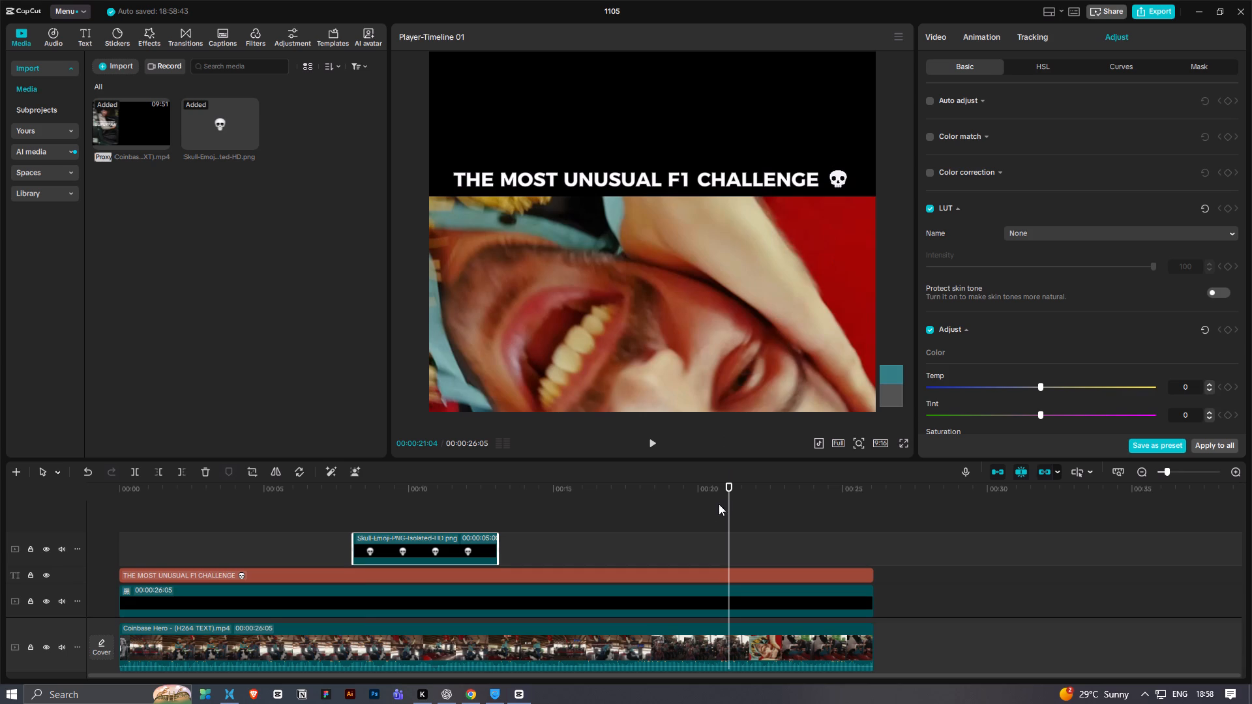
{"action": "scroll", "coordinate": [494, 504], "scroll_direction": "down", "scroll_amount": 6, "text": "ctrl"}
{"action": "left_click_drag", "start_coordinate": [432, 486], "coordinate": [347, 506]}
{"action": "left_click", "coordinate": [292, 546]}
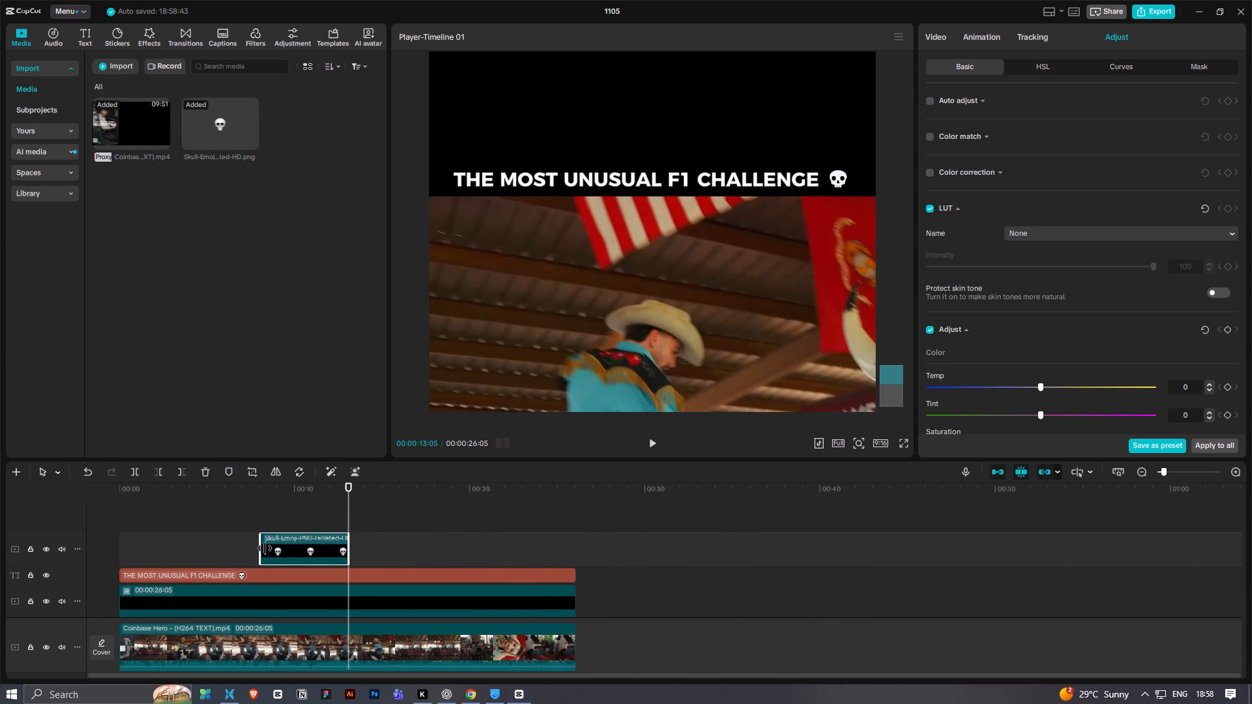
{"action": "left_click_drag", "start_coordinate": [244, 548], "coordinate": [87, 543]}
{"action": "left_click", "coordinate": [256, 539]}
{"action": "left_click", "coordinate": [293, 546]}
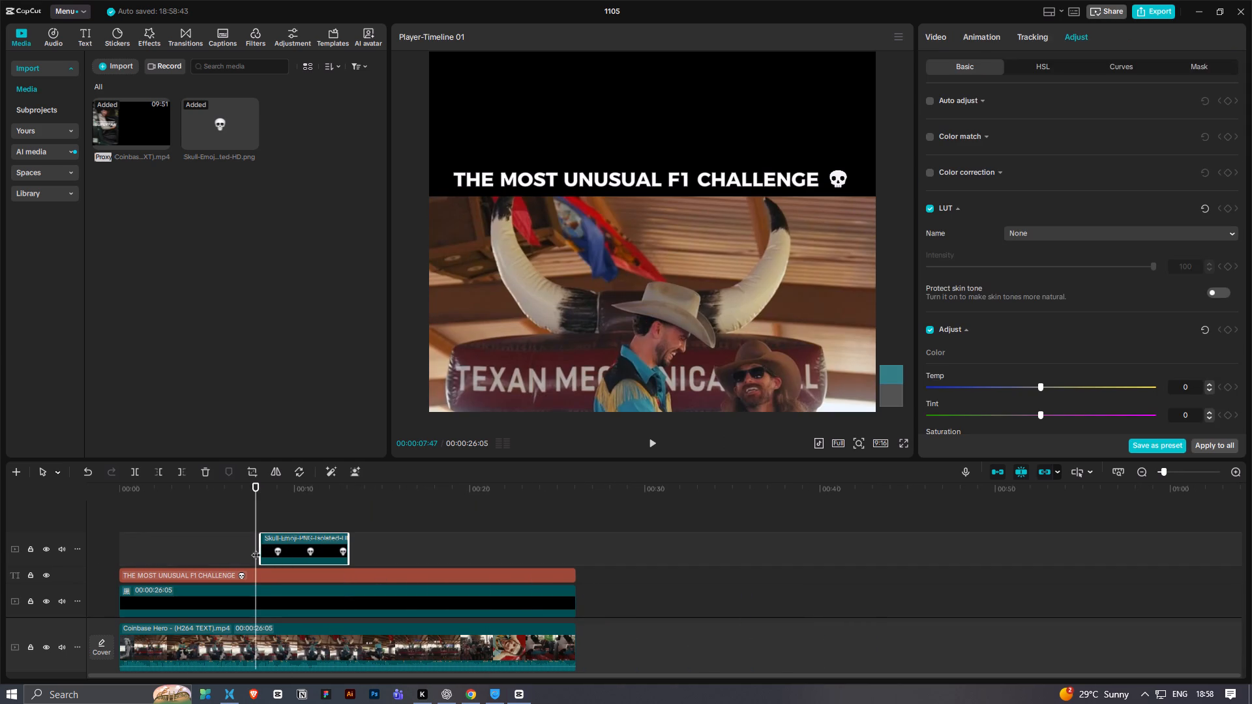
{"action": "left_click_drag", "start_coordinate": [258, 543], "coordinate": [51, 539]}
{"action": "left_click_drag", "start_coordinate": [346, 553], "coordinate": [426, 548]}
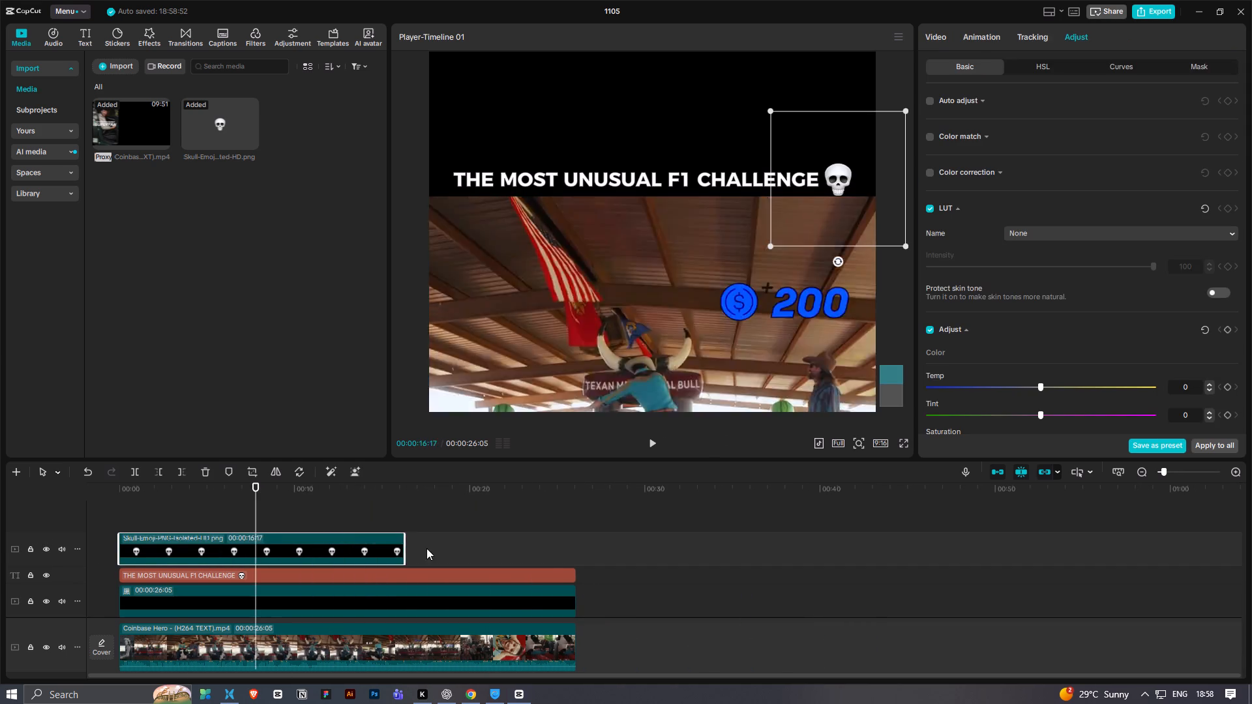
{"action": "left_click_drag", "start_coordinate": [426, 548], "coordinate": [570, 568]}
Colour only the word "UNUSUAL" in the title bright red.
{"action": "left_click", "coordinate": [556, 577]}
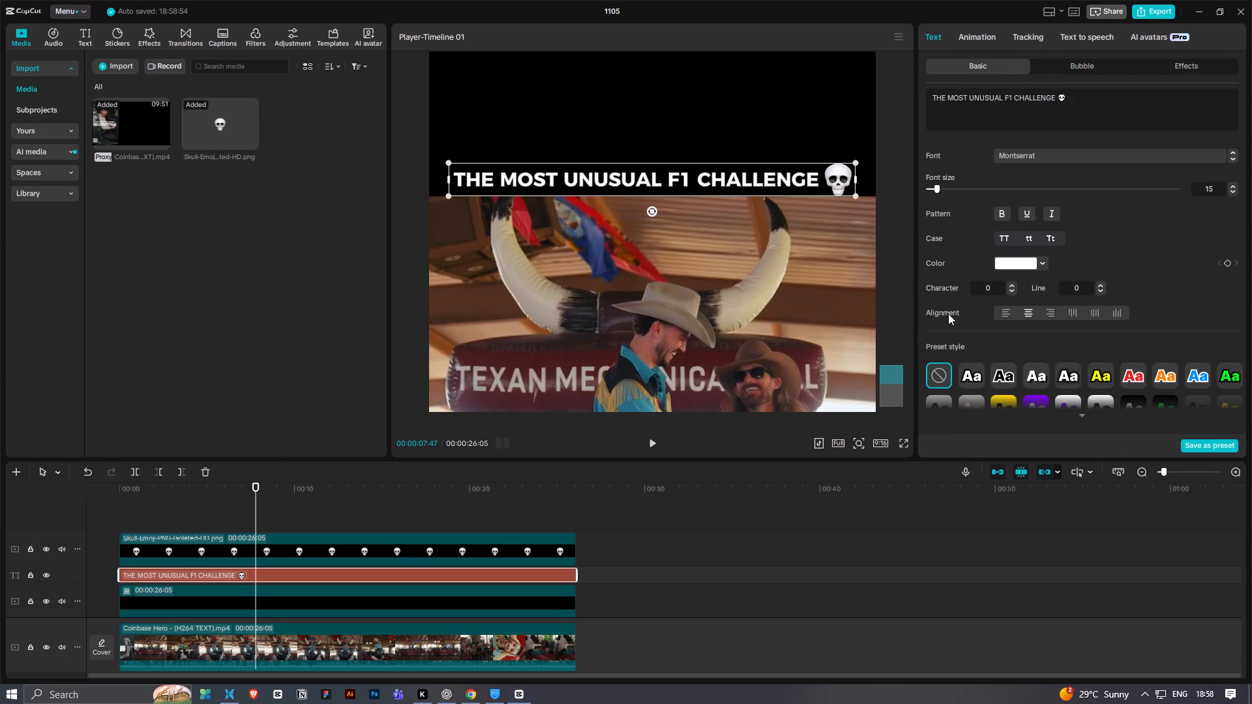
{"action": "scroll", "coordinate": [1052, 220], "scroll_direction": "down", "scroll_amount": 1}
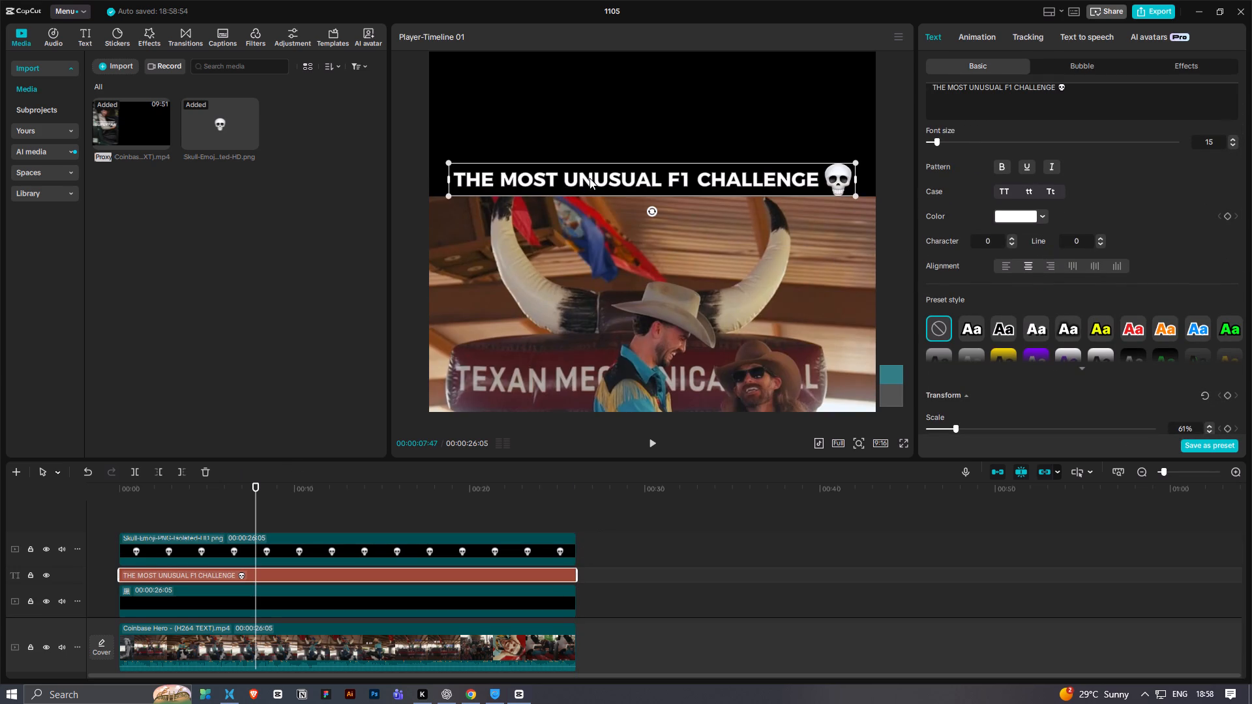
{"action": "left_click_drag", "start_coordinate": [559, 179], "coordinate": [609, 183], "text": "ctrl"}
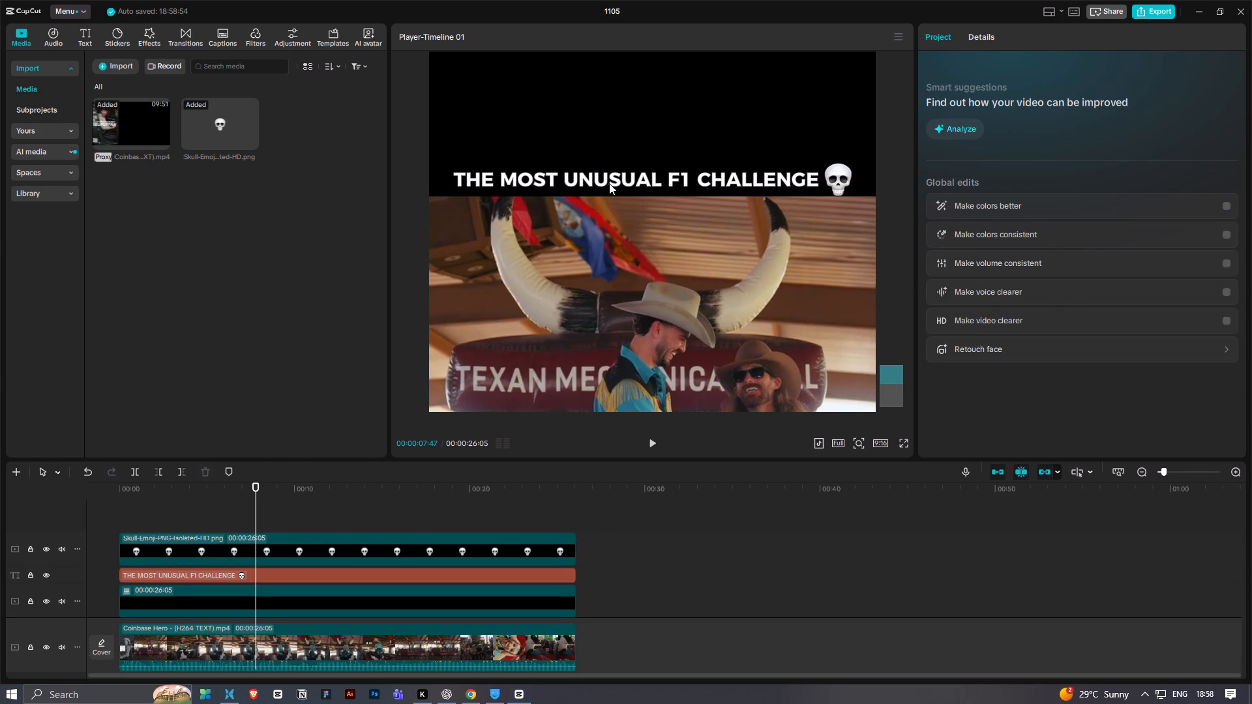
{"action": "left_click", "coordinate": [609, 183], "text": "ctrl"}
{"action": "left_click", "coordinate": [558, 184], "text": "ctrl"}
{"action": "left_click", "coordinate": [685, 181], "text": "ctrl"}
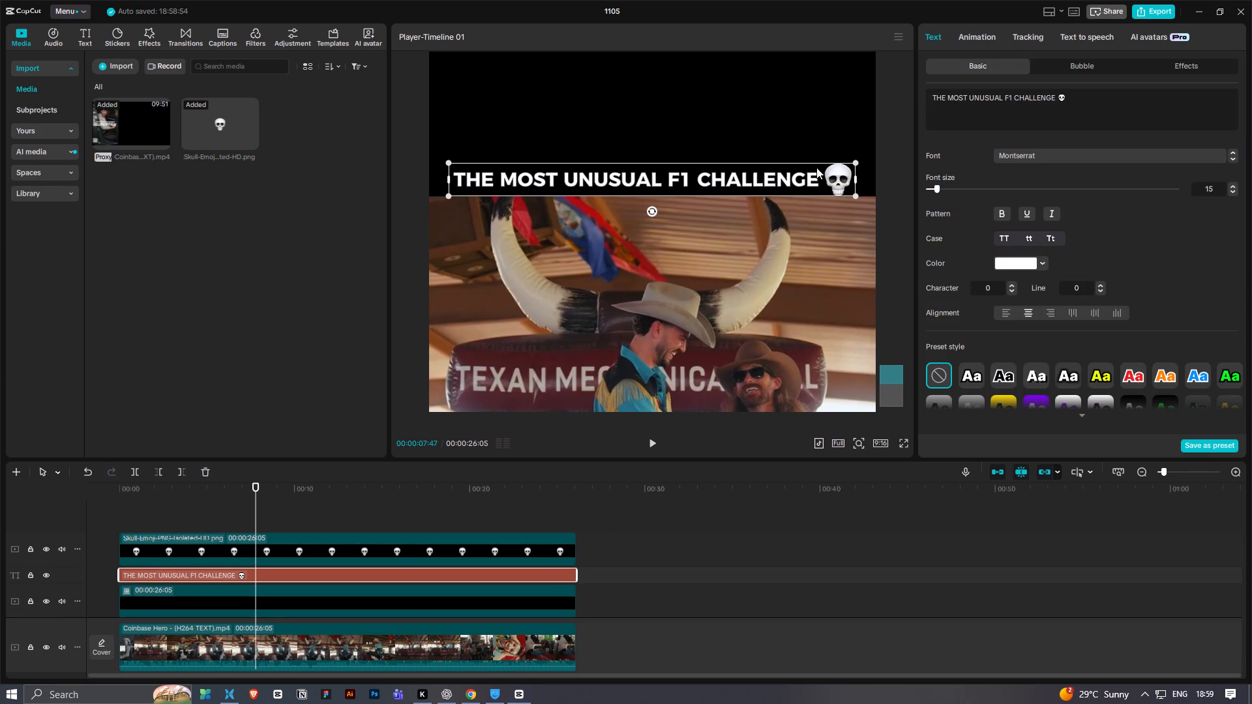
{"action": "left_click_drag", "start_coordinate": [968, 101], "coordinate": [1000, 101]}
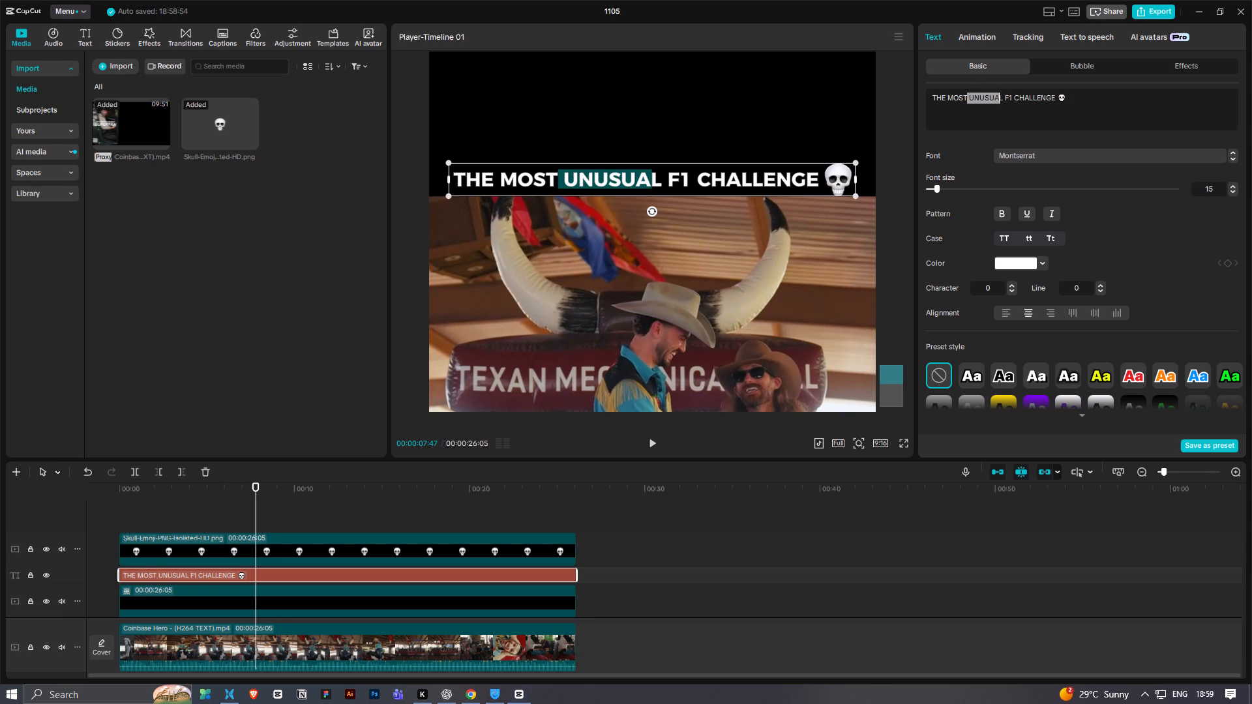
{"action": "left_click_drag", "start_coordinate": [1000, 101], "coordinate": [1002, 101]}
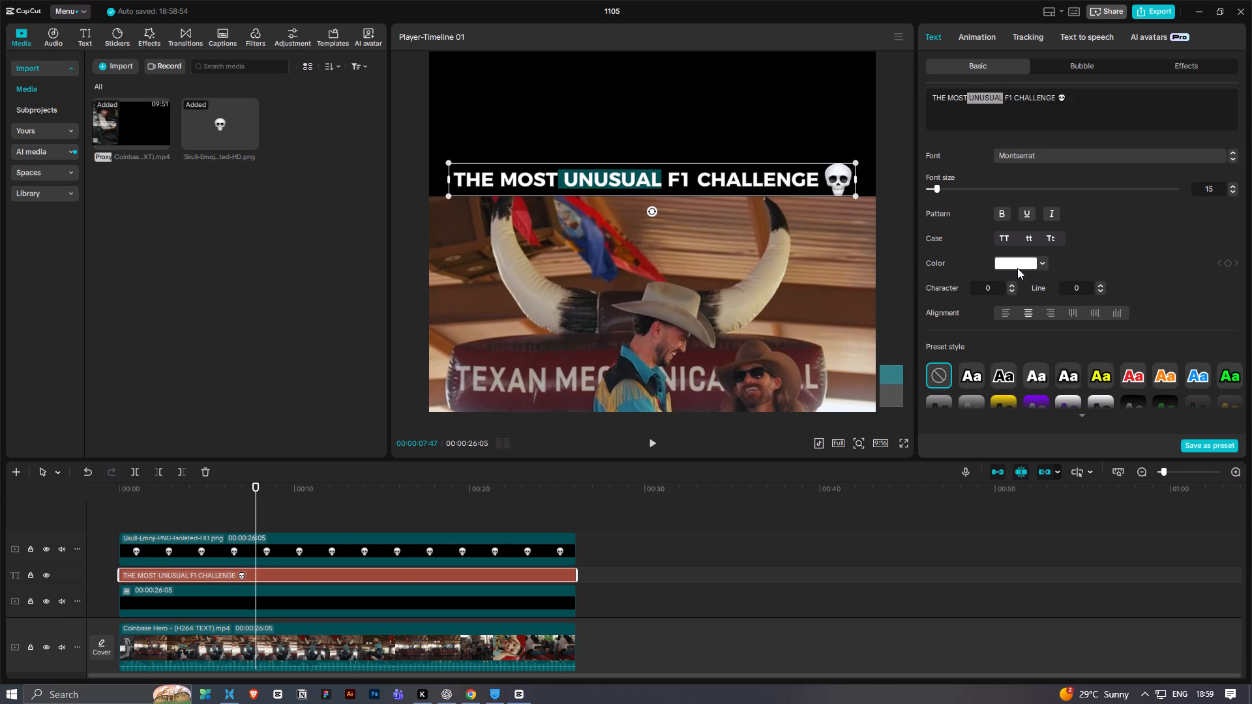
{"action": "left_click", "coordinate": [1017, 268]}
{"action": "left_click_drag", "start_coordinate": [1034, 299], "coordinate": [1137, 239]}
{"action": "left_click", "coordinate": [745, 174]}
Colour only the word "CHALLENGE" in the title bright yellow.
{"action": "left_click", "coordinate": [1032, 106]}
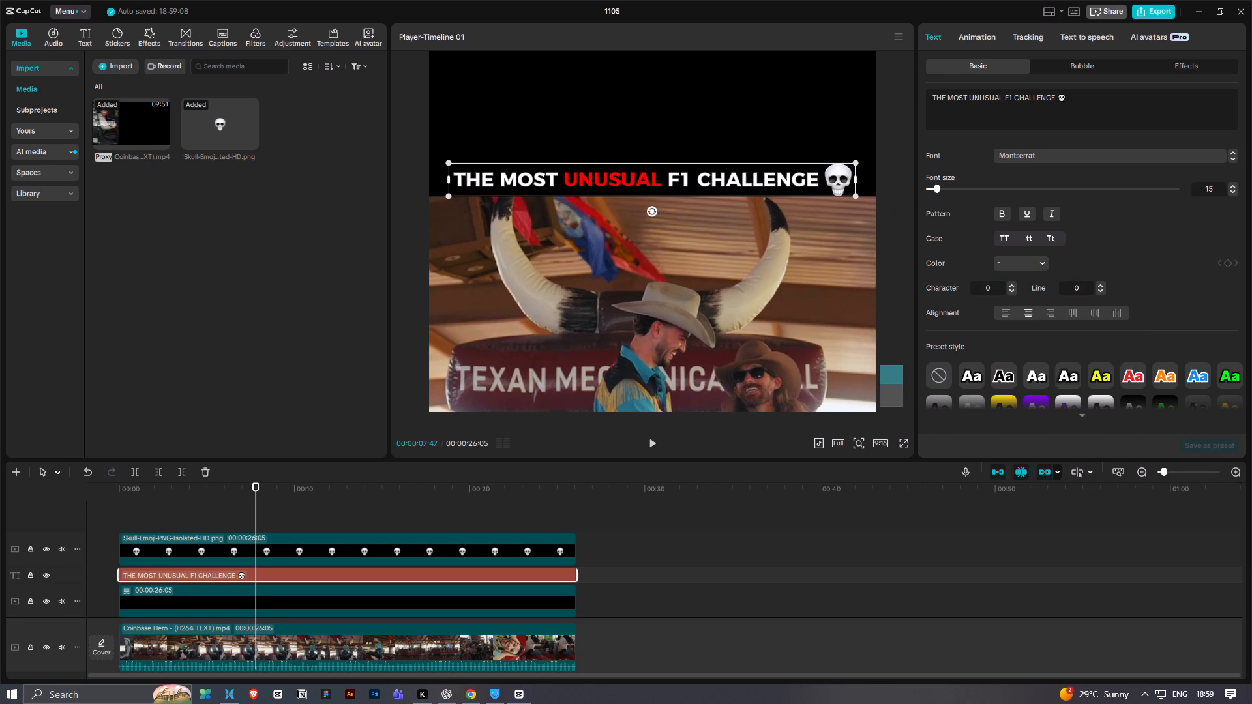
{"action": "left_click_drag", "start_coordinate": [1013, 101], "coordinate": [1058, 95]}
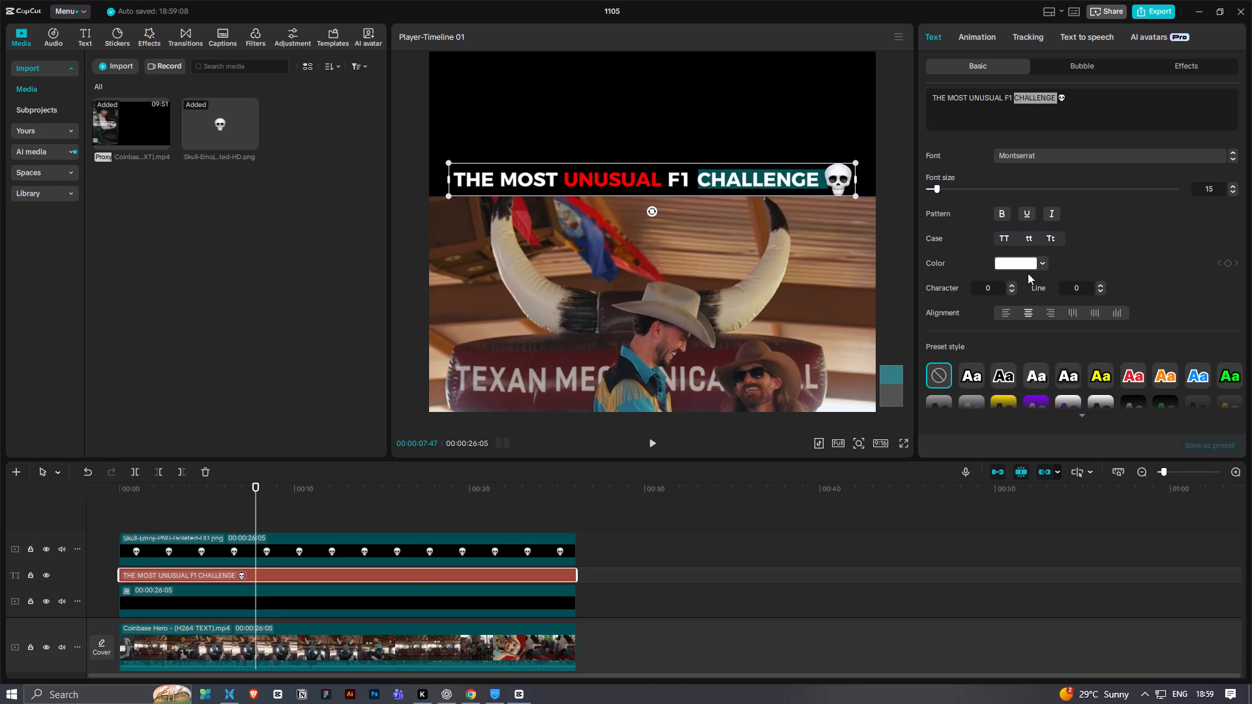
{"action": "left_click", "coordinate": [1019, 271]}
{"action": "left_click", "coordinate": [1019, 267]}
{"action": "left_click", "coordinate": [1003, 374]}
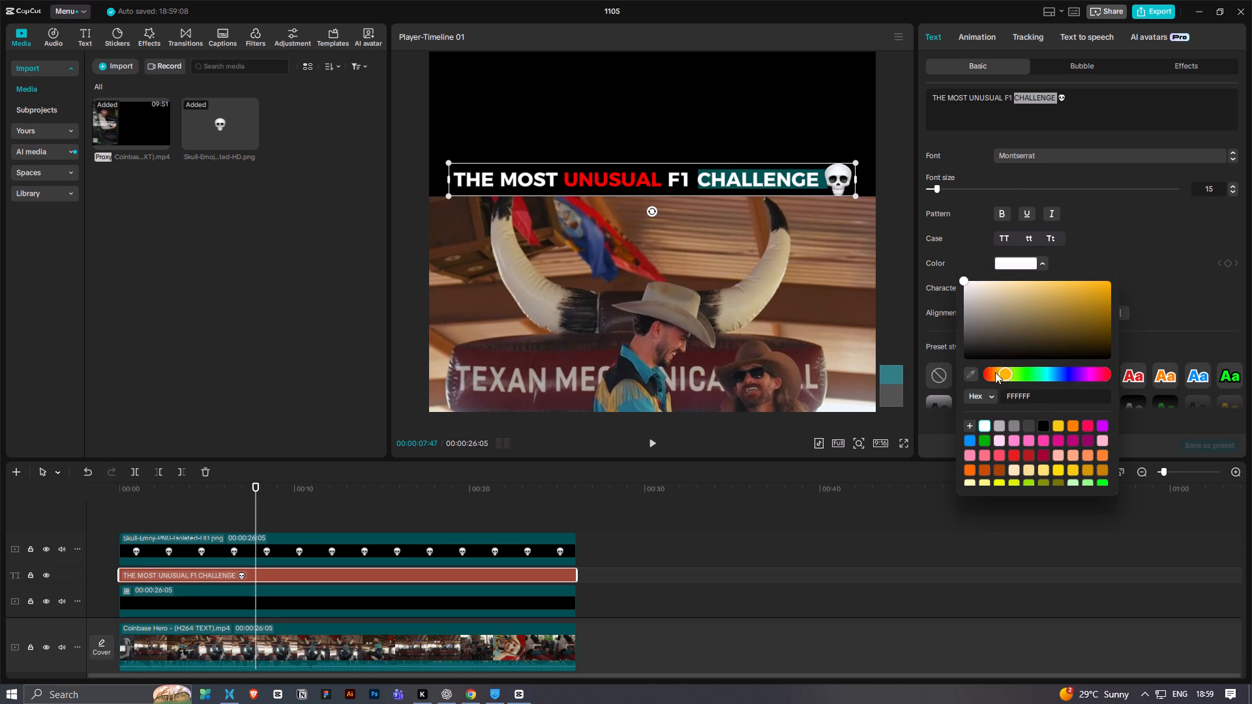
{"action": "left_click", "coordinate": [995, 372]}
{"action": "left_click_drag", "start_coordinate": [1093, 299], "coordinate": [1125, 246]}
{"action": "left_click_drag", "start_coordinate": [992, 375], "coordinate": [1002, 376]}
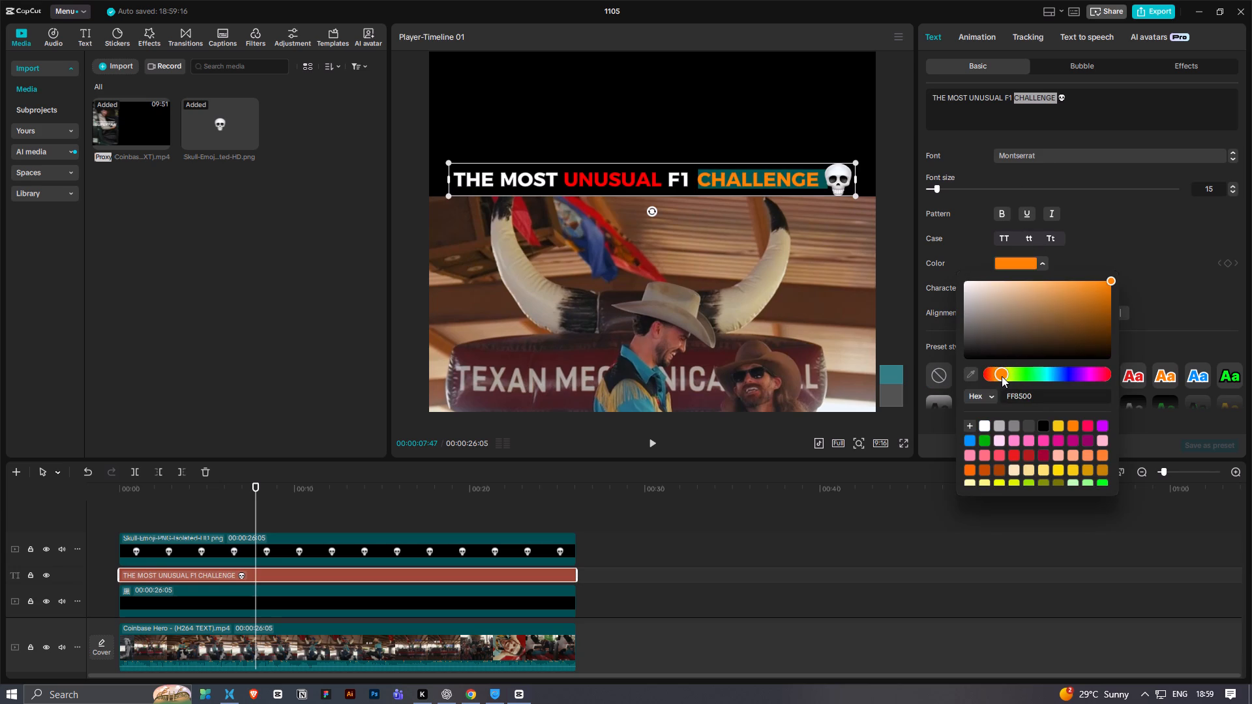
{"action": "left_click_drag", "start_coordinate": [1002, 376], "coordinate": [1011, 375]}
{"action": "left_click", "coordinate": [1141, 239]}
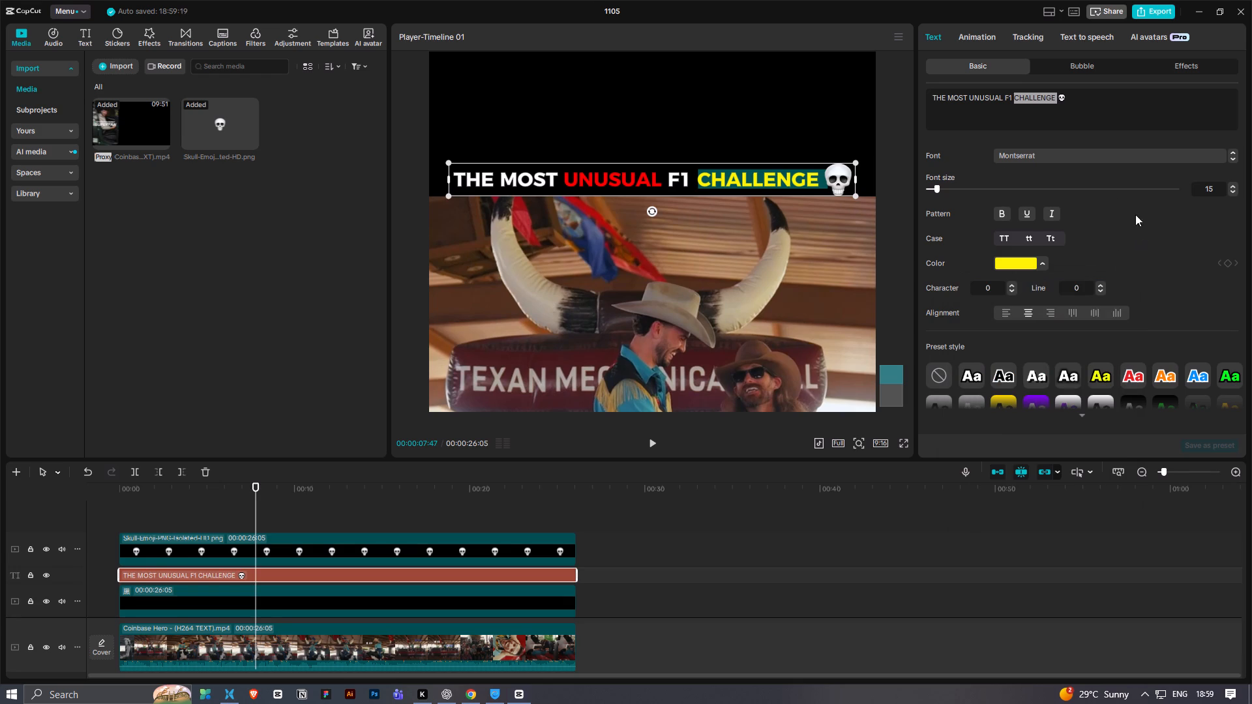
{"action": "left_click", "coordinate": [871, 119]}
Play the video from near its beginning to review the coloured title and skull, and return to 00:00:00:00.
{"action": "left_click", "coordinate": [750, 505]}
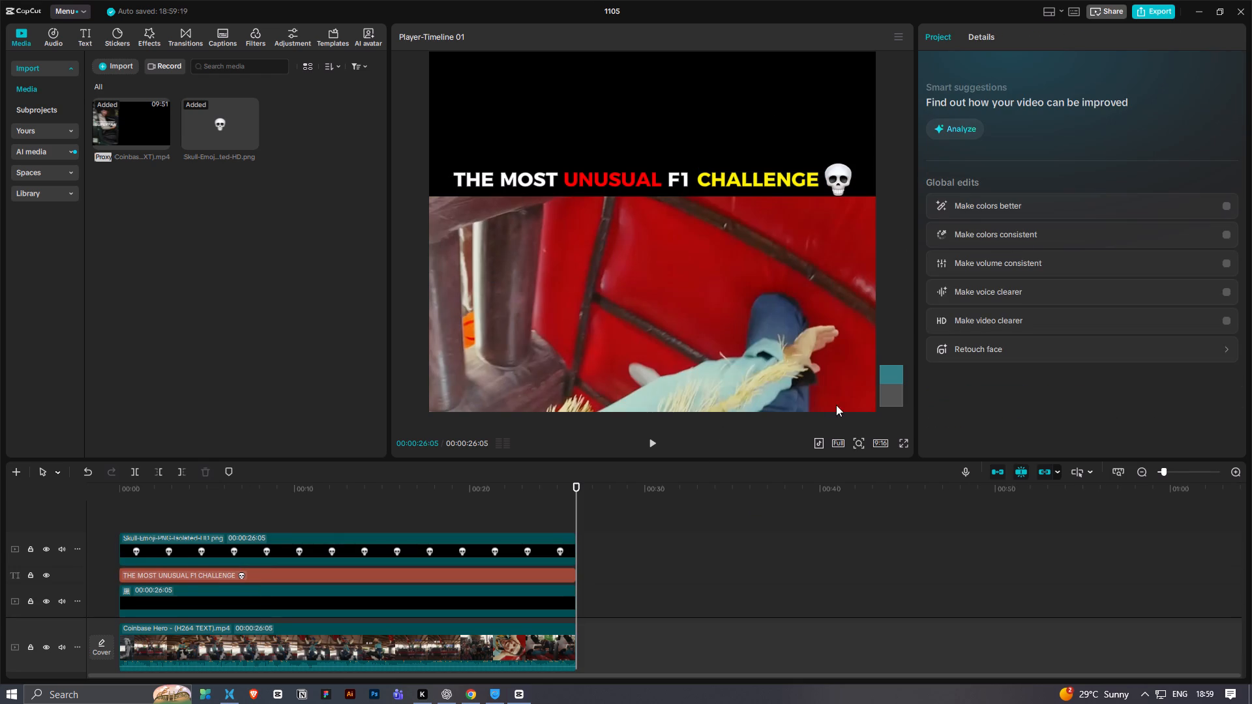
{"action": "left_click", "coordinate": [893, 394]}
{"action": "scroll", "coordinate": [893, 394], "scroll_direction": "down", "scroll_amount": 6, "text": "ctrl"}
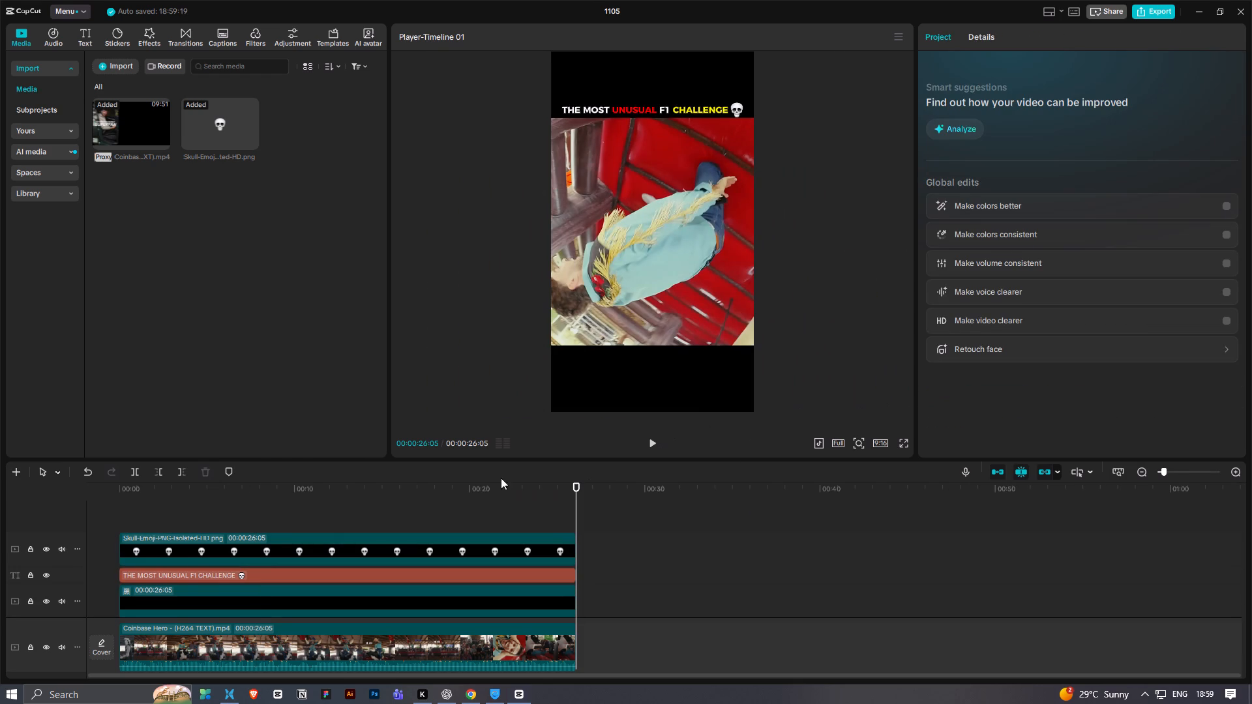
{"action": "left_click_drag", "start_coordinate": [462, 492], "coordinate": [142, 518]}
{"action": "key", "text": "space"}
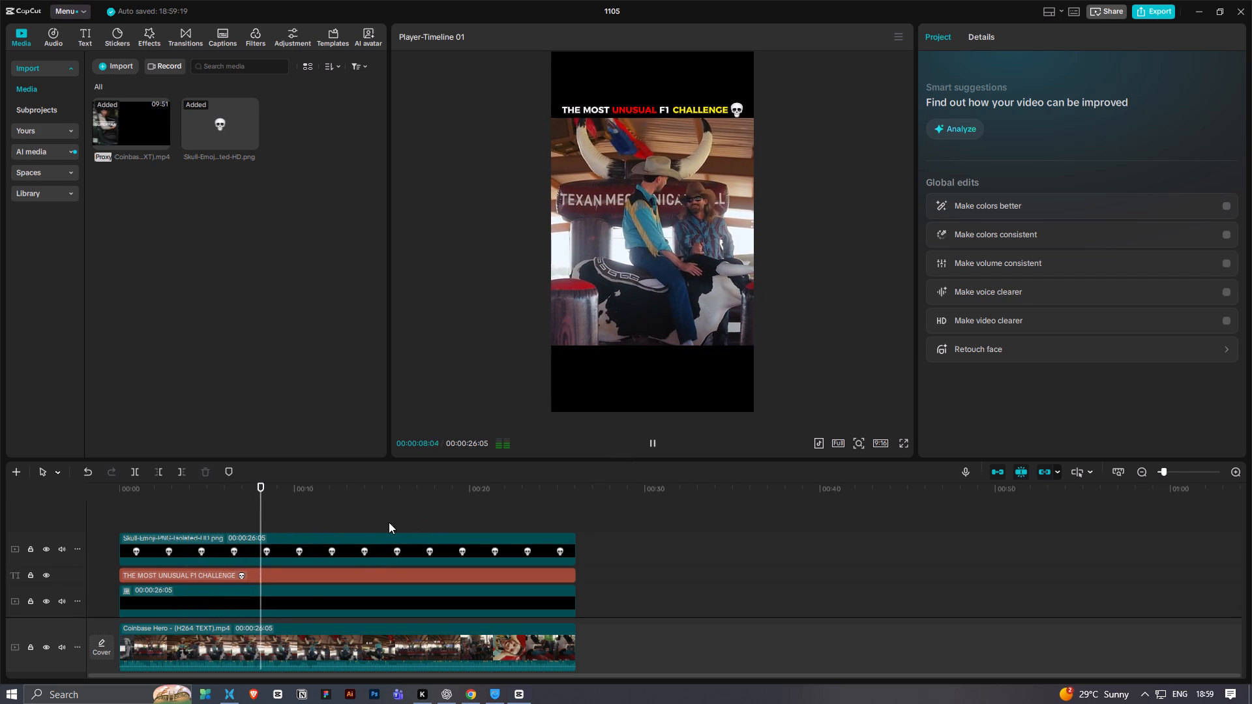
{"action": "key", "text": "space"}
{"action": "left_click_drag", "start_coordinate": [258, 487], "coordinate": [119, 505]}
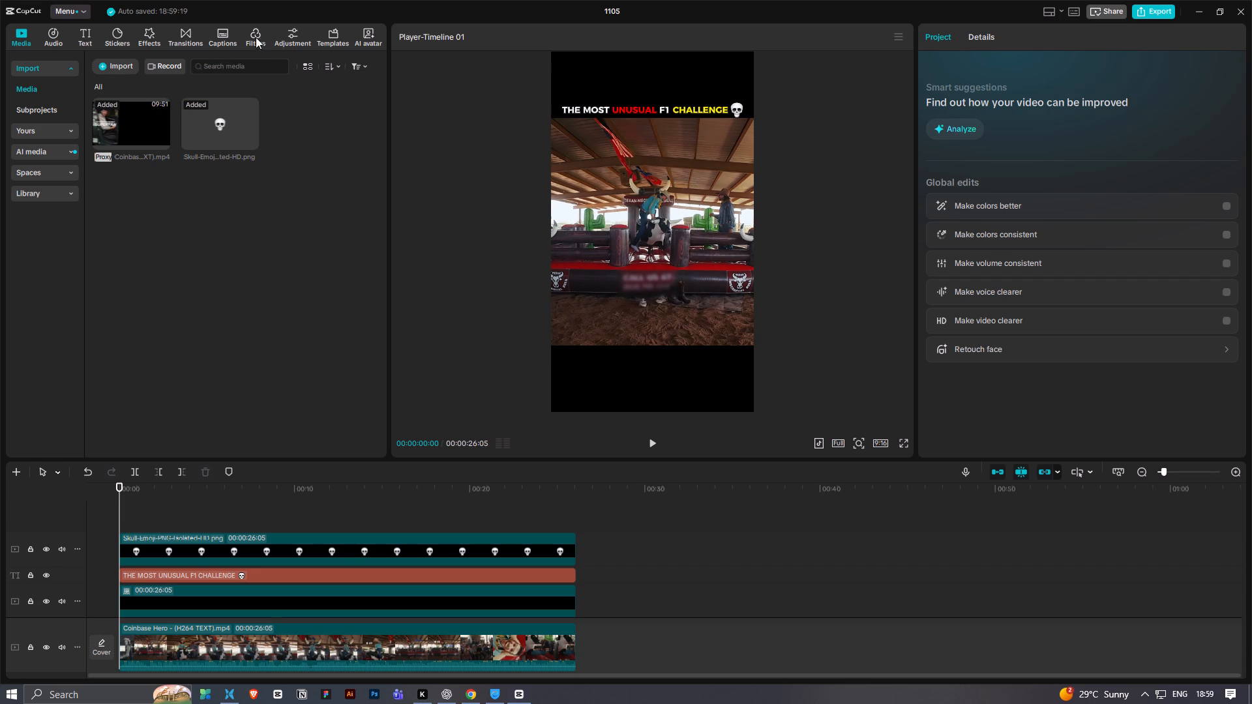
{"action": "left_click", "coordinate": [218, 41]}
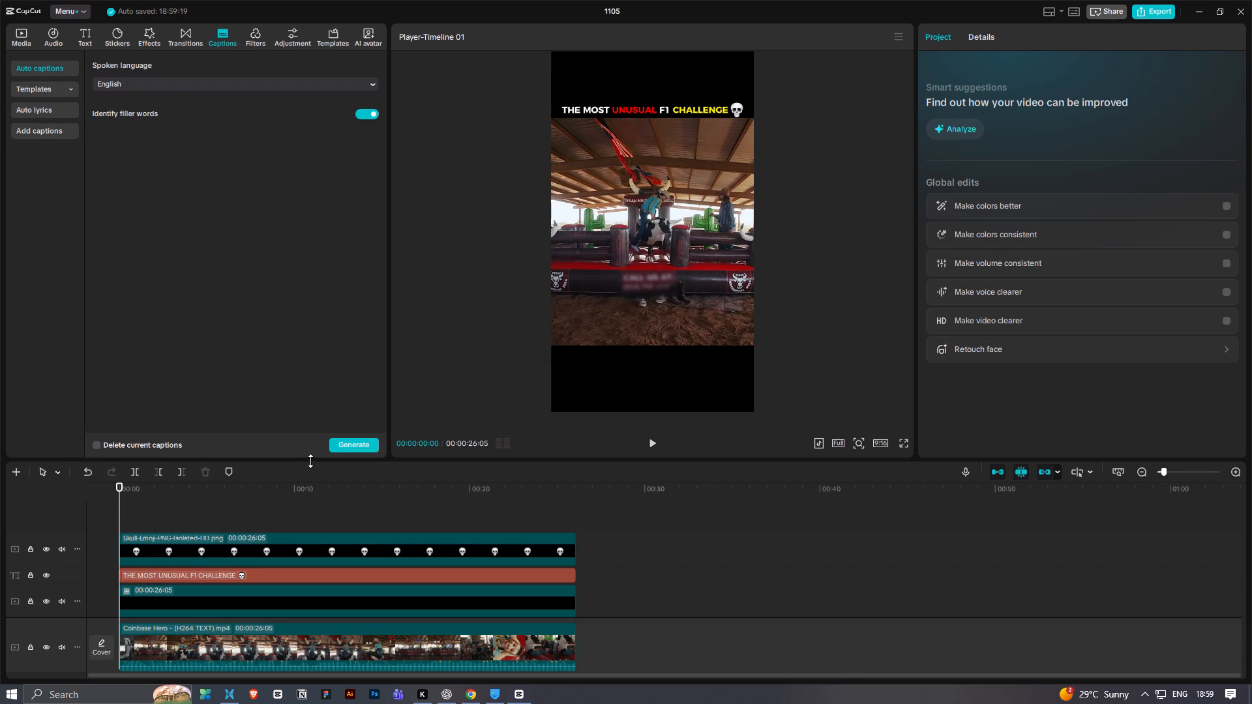
Trim about five frames off the start of the Coinbase Hero clip, shortening it to 00:00:26:00, and play the opening.
{"action": "key", "text": "space"}
{"action": "key", "text": "space"}
{"action": "scroll", "coordinate": [186, 517], "scroll_direction": "up", "scroll_amount": 4, "text": "ctrl"}
{"action": "left_click_drag", "start_coordinate": [129, 492], "coordinate": [85, 513]}
{"action": "scroll", "coordinate": [104, 632], "scroll_direction": "up", "scroll_amount": 16, "text": "ctrl"}
{"action": "scroll", "coordinate": [146, 639], "scroll_direction": "up", "scroll_amount": 8, "text": "ctrl"}
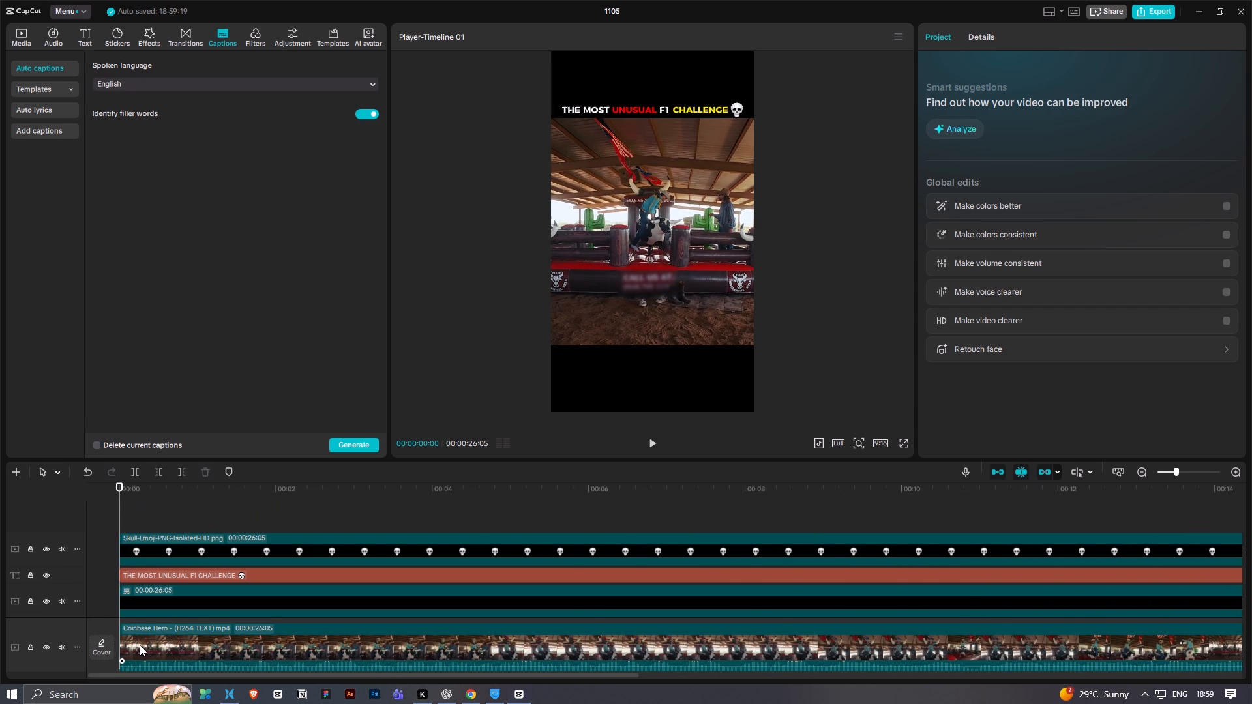
{"action": "left_click", "coordinate": [140, 645]}
{"action": "left_click_drag", "start_coordinate": [121, 637], "coordinate": [128, 632]}
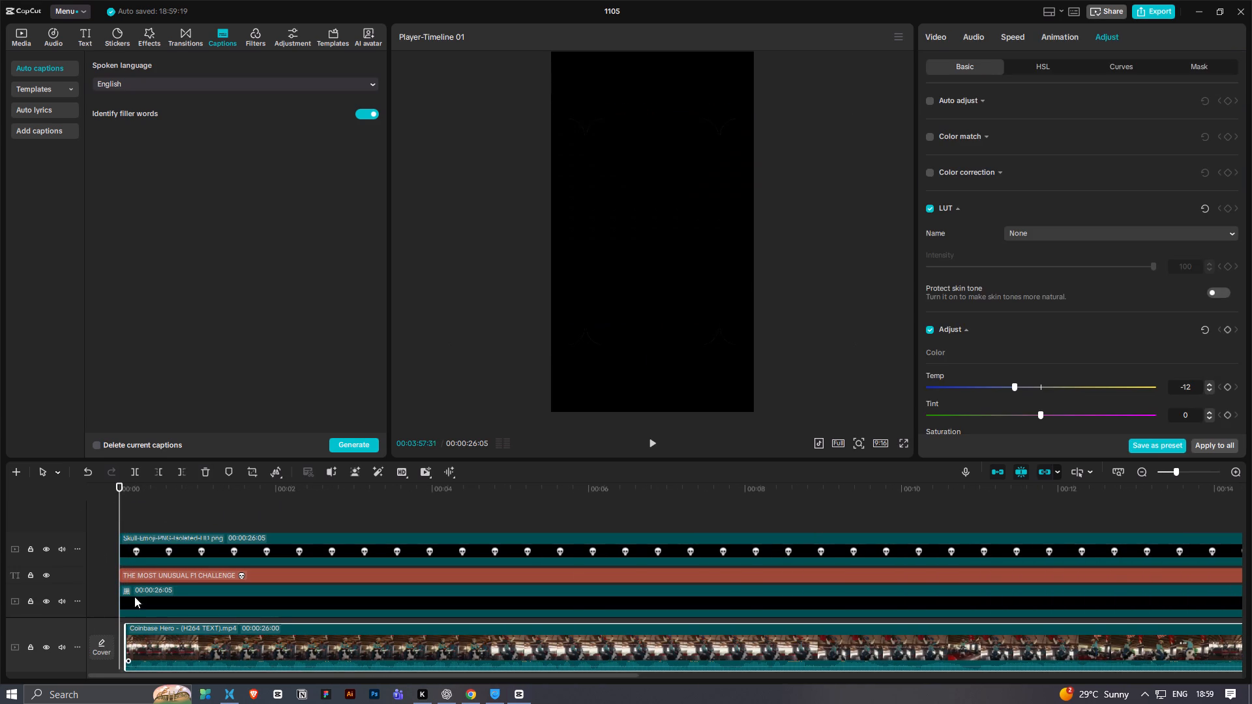
{"action": "left_click_drag", "start_coordinate": [133, 496], "coordinate": [107, 503]}
{"action": "key", "text": "space"}
{"action": "key", "text": "space"}
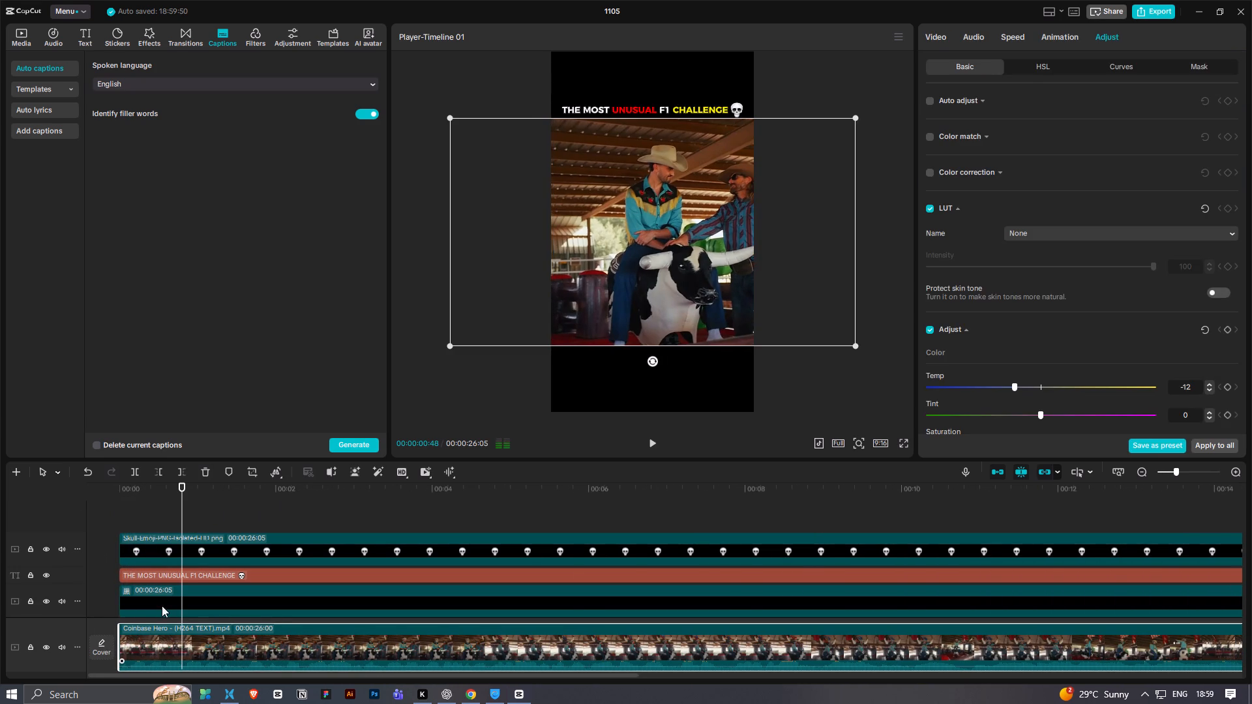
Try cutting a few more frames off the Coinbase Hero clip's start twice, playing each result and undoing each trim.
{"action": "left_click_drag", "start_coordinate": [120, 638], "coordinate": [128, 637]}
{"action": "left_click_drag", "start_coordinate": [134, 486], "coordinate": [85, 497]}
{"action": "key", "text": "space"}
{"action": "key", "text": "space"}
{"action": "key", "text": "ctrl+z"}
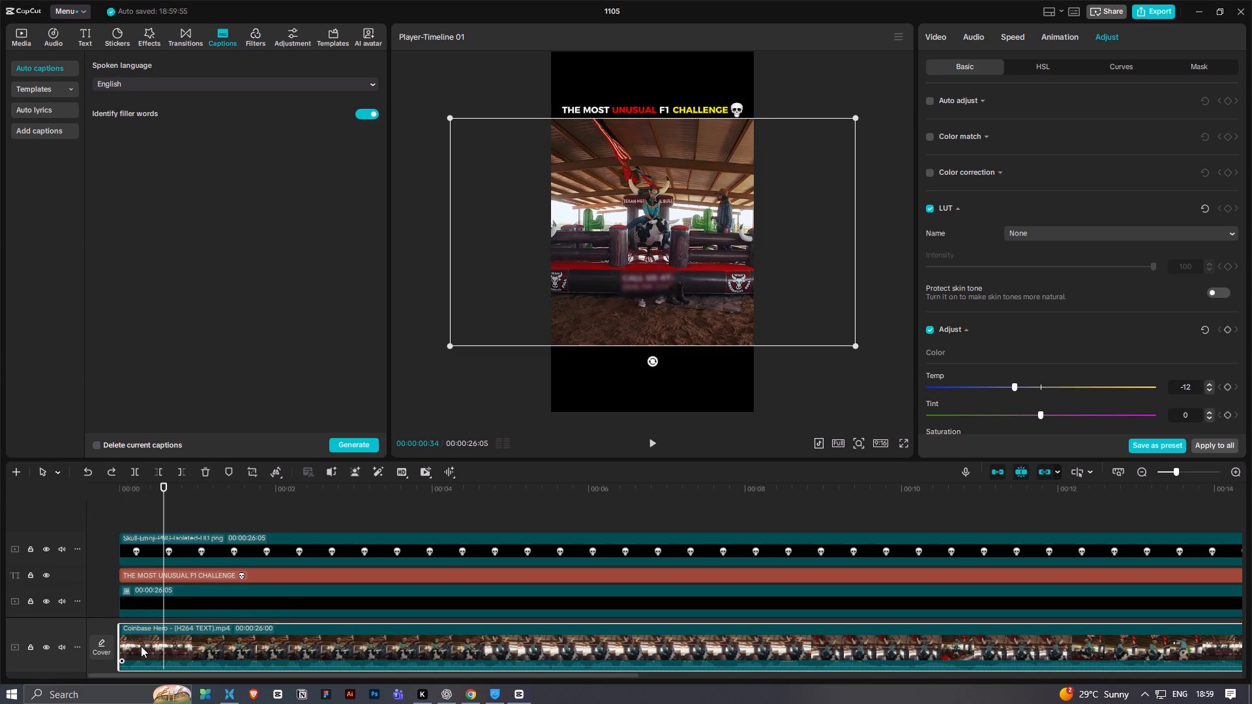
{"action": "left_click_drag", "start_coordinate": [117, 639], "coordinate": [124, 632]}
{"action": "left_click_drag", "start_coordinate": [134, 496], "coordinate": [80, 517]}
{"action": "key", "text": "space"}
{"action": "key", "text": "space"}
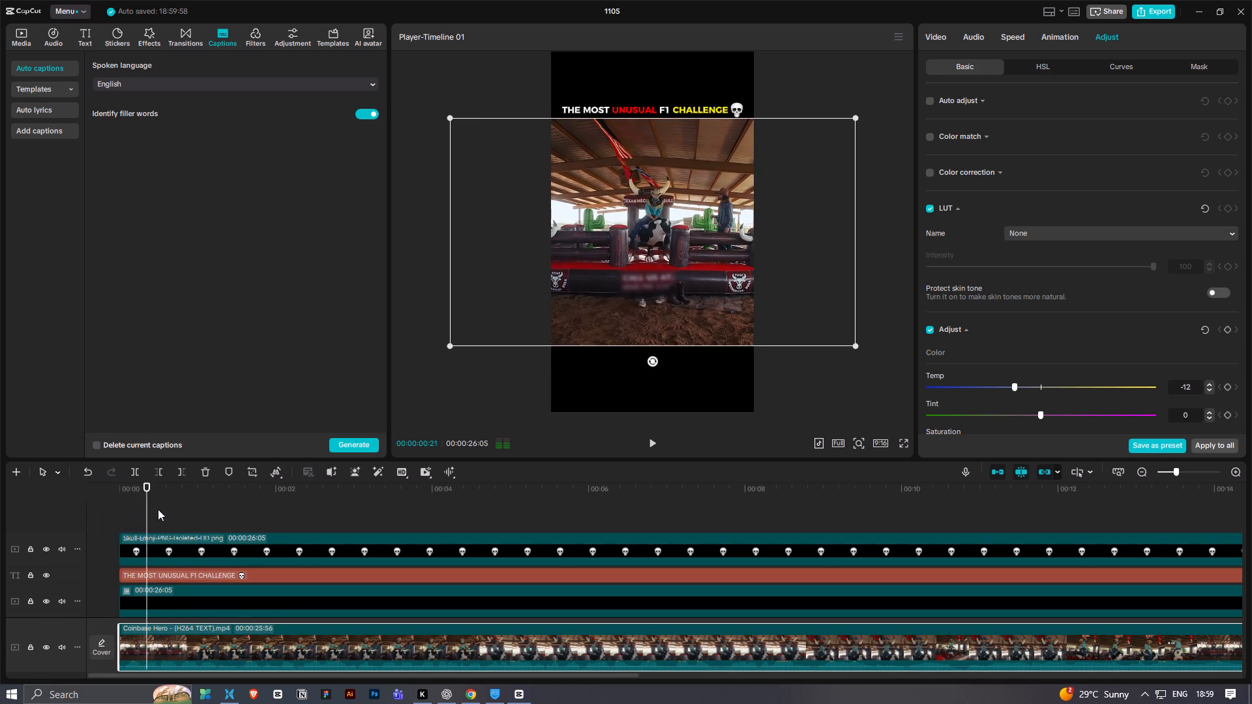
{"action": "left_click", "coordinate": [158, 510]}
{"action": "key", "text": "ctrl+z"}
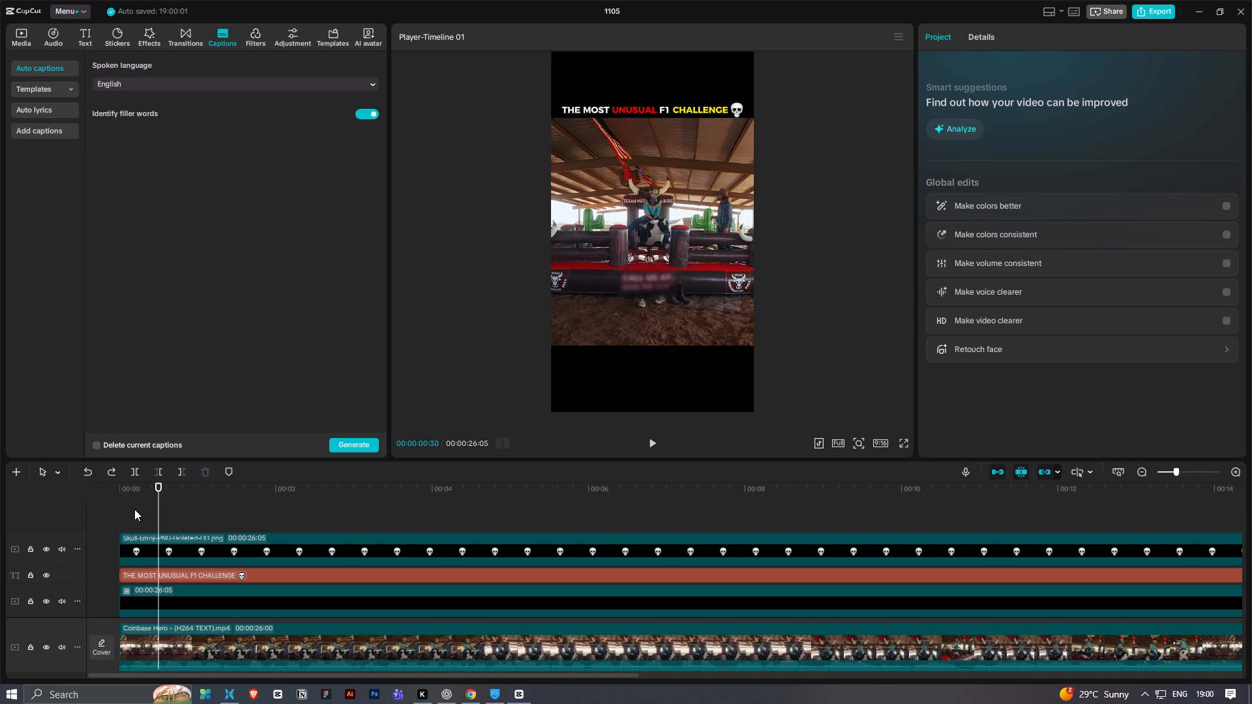
Play the short from its beginning to about five seconds, then replay the last moments, to check the trimmed opening.
{"action": "left_click_drag", "start_coordinate": [134, 482], "coordinate": [83, 512]}
{"action": "key", "text": "space"}
{"action": "scroll", "coordinate": [200, 516], "scroll_direction": "down", "scroll_amount": 7, "text": "ctrl"}
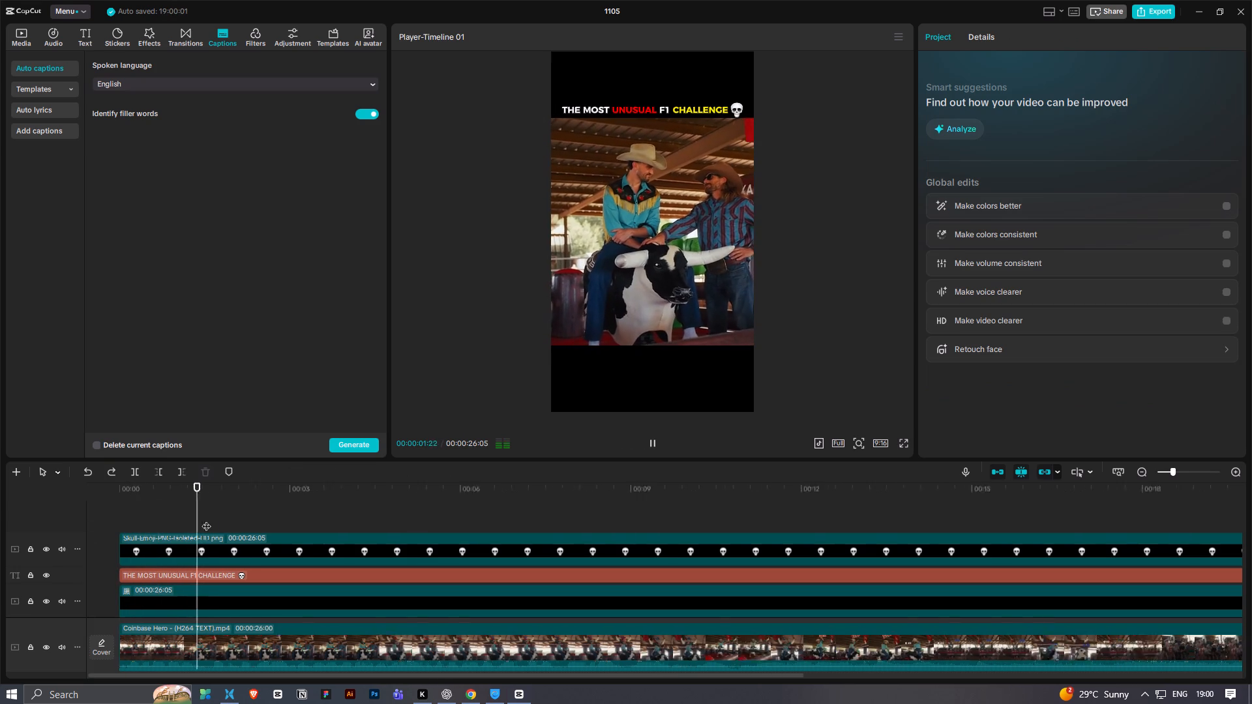
{"action": "scroll", "coordinate": [213, 522], "scroll_direction": "down", "scroll_amount": 5, "text": "ctrl"}
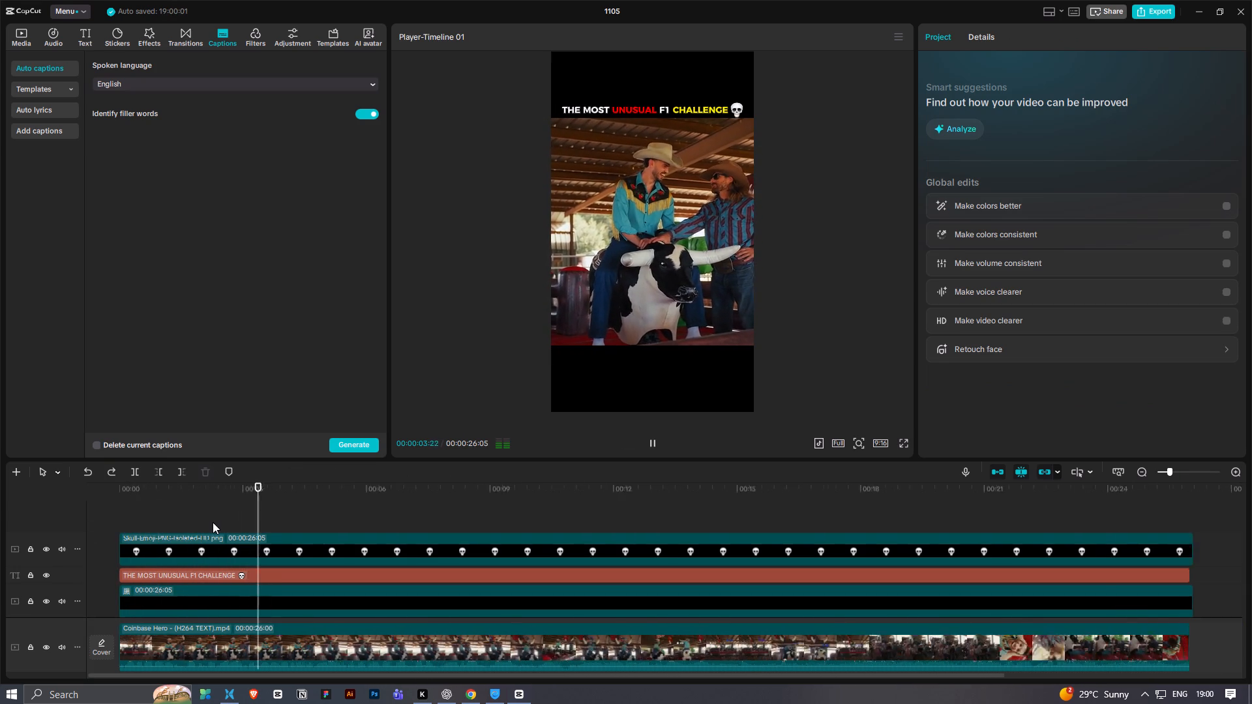
{"action": "scroll", "coordinate": [213, 522], "scroll_direction": "down", "scroll_amount": 2, "text": "ctrl"}
{"action": "key", "text": "space"}
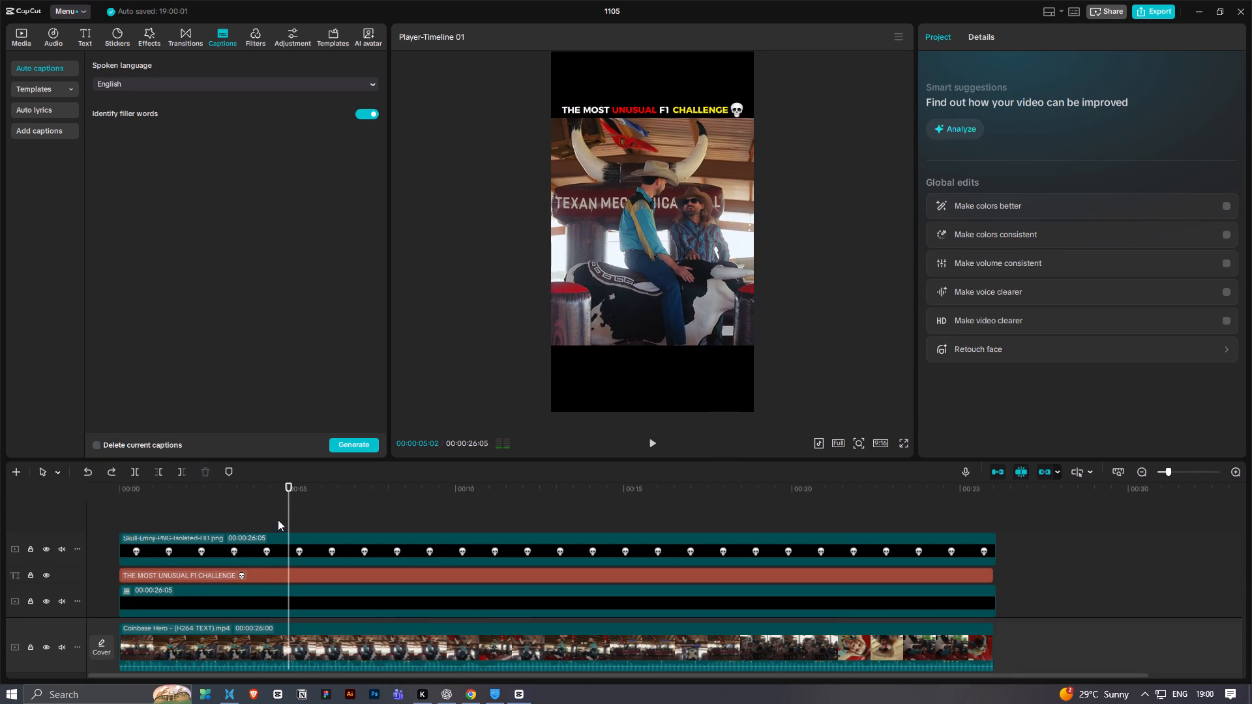
{"action": "left_click_drag", "start_coordinate": [286, 488], "coordinate": [260, 508]}
{"action": "key", "text": "space"}
{"action": "key", "text": "space"}
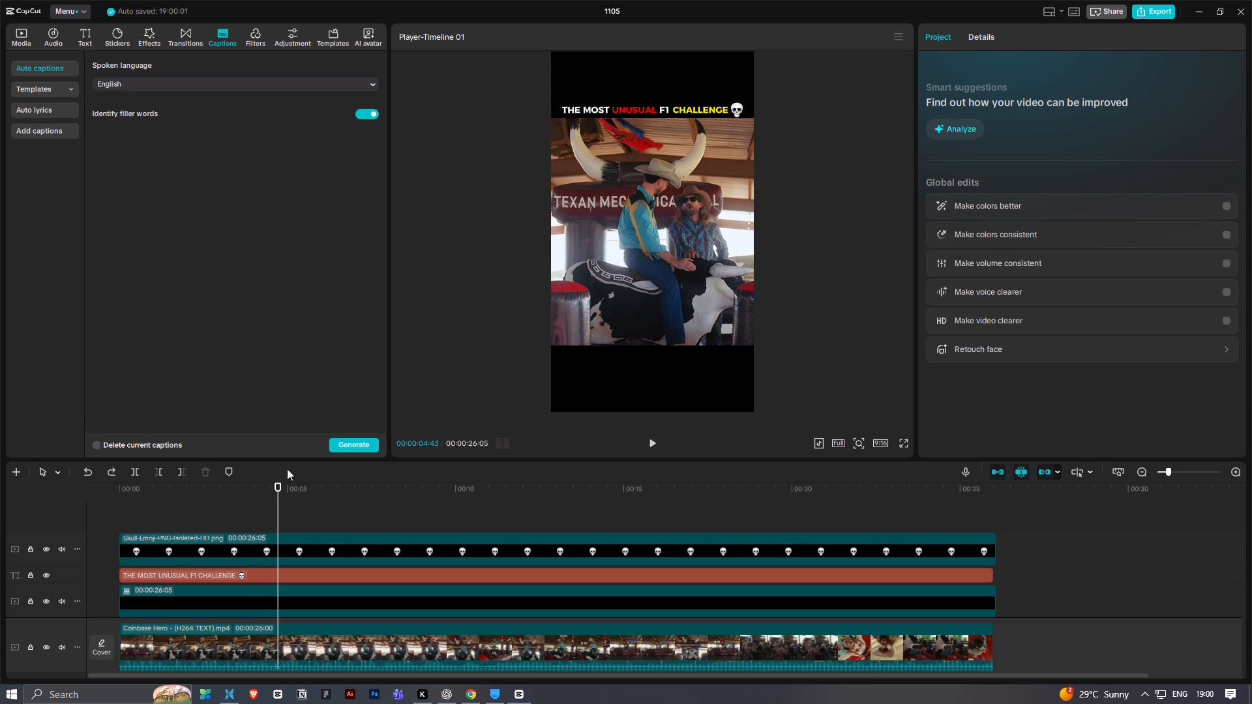
Import the Whop folder from the Videos directory into the project media.
{"action": "left_click", "coordinate": [85, 44]}
{"action": "left_click", "coordinate": [22, 42]}
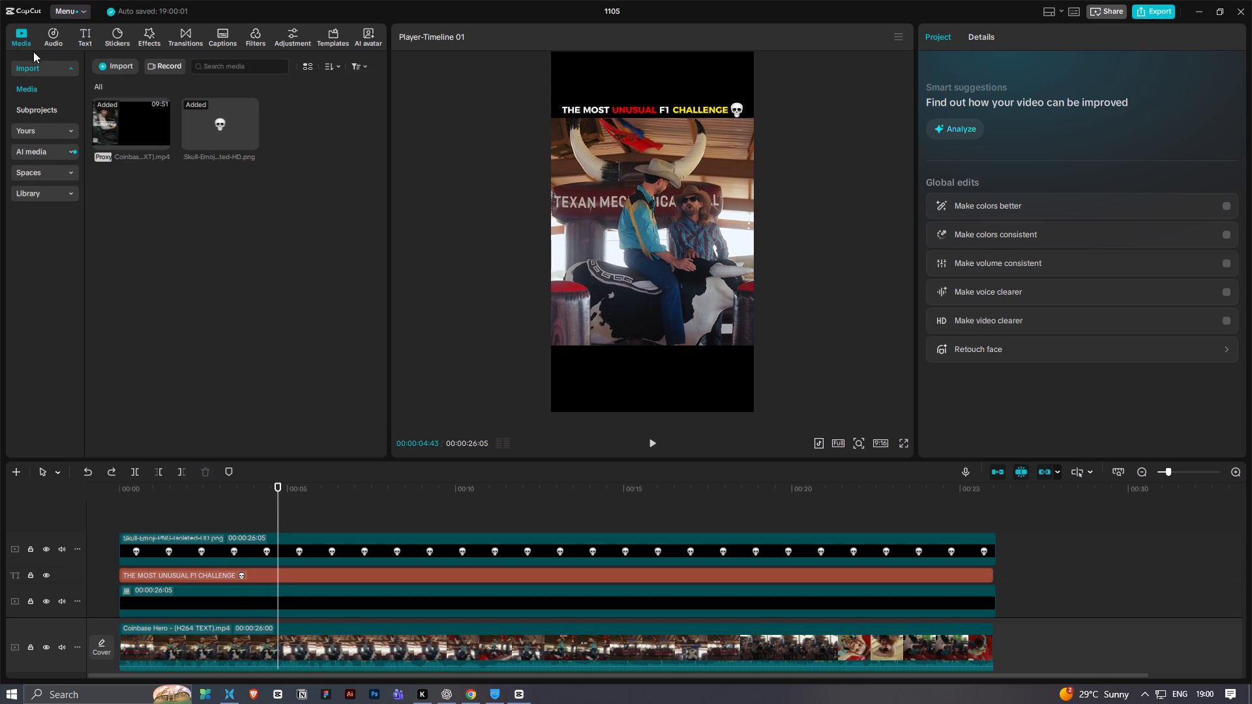
{"action": "left_click", "coordinate": [235, 697]}
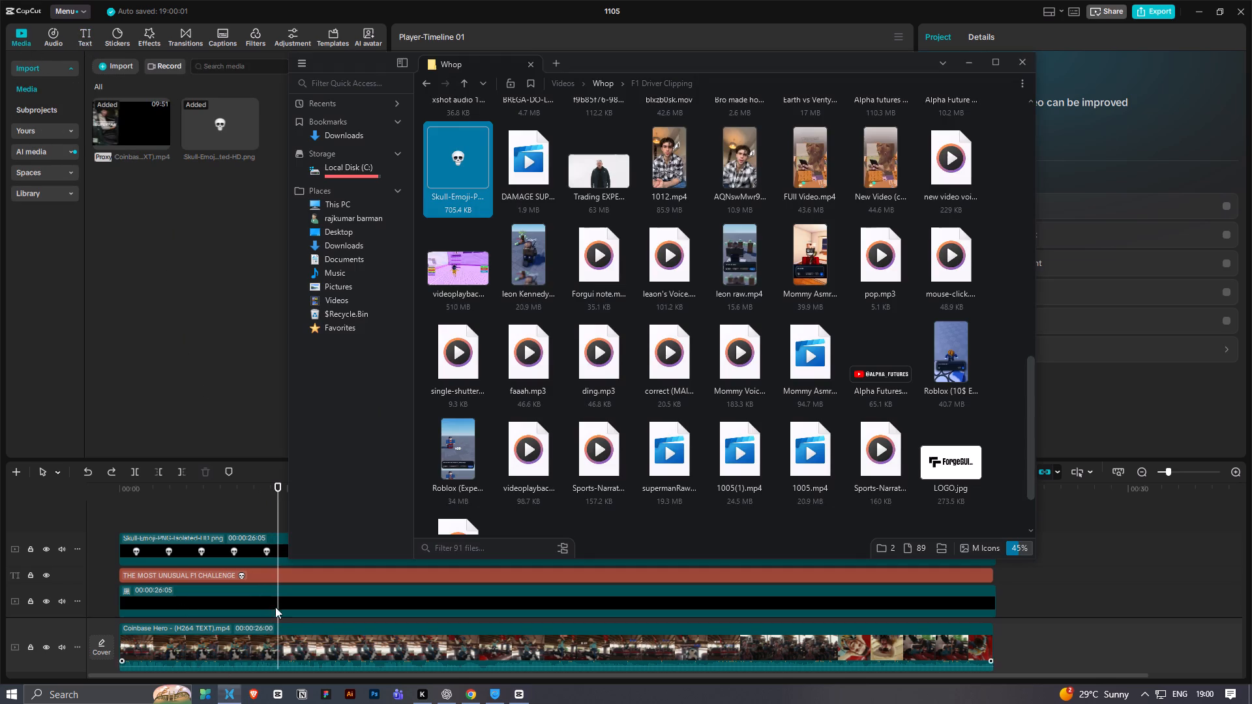
{"action": "left_click", "coordinate": [460, 85]}
{"action": "left_click_drag", "start_coordinate": [464, 151], "coordinate": [180, 239]}
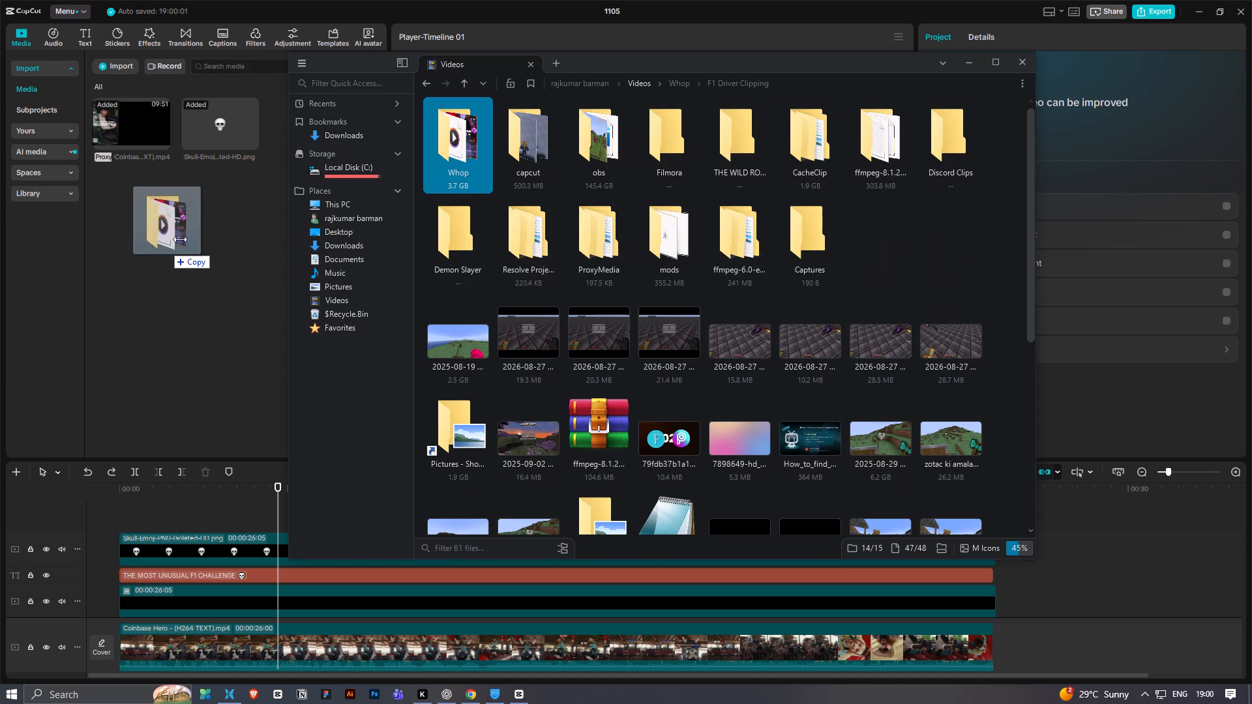
{"action": "left_click_drag", "start_coordinate": [180, 239], "coordinate": [167, 247]}
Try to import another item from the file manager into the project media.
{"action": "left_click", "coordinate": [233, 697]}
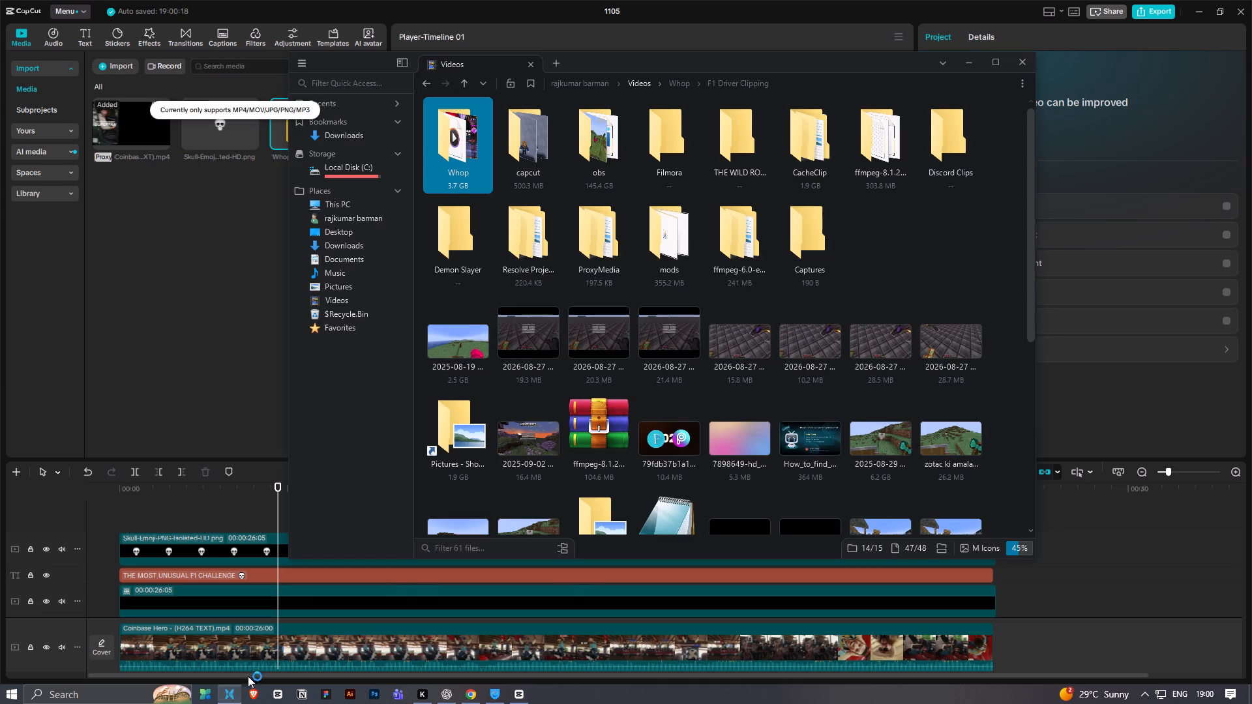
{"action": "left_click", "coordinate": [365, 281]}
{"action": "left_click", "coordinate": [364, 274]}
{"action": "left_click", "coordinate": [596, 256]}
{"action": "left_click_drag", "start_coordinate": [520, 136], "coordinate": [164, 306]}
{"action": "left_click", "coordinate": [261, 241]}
Open the imported Whop folder and filter its media to show only audio.
{"action": "double_click", "coordinate": [295, 130]}
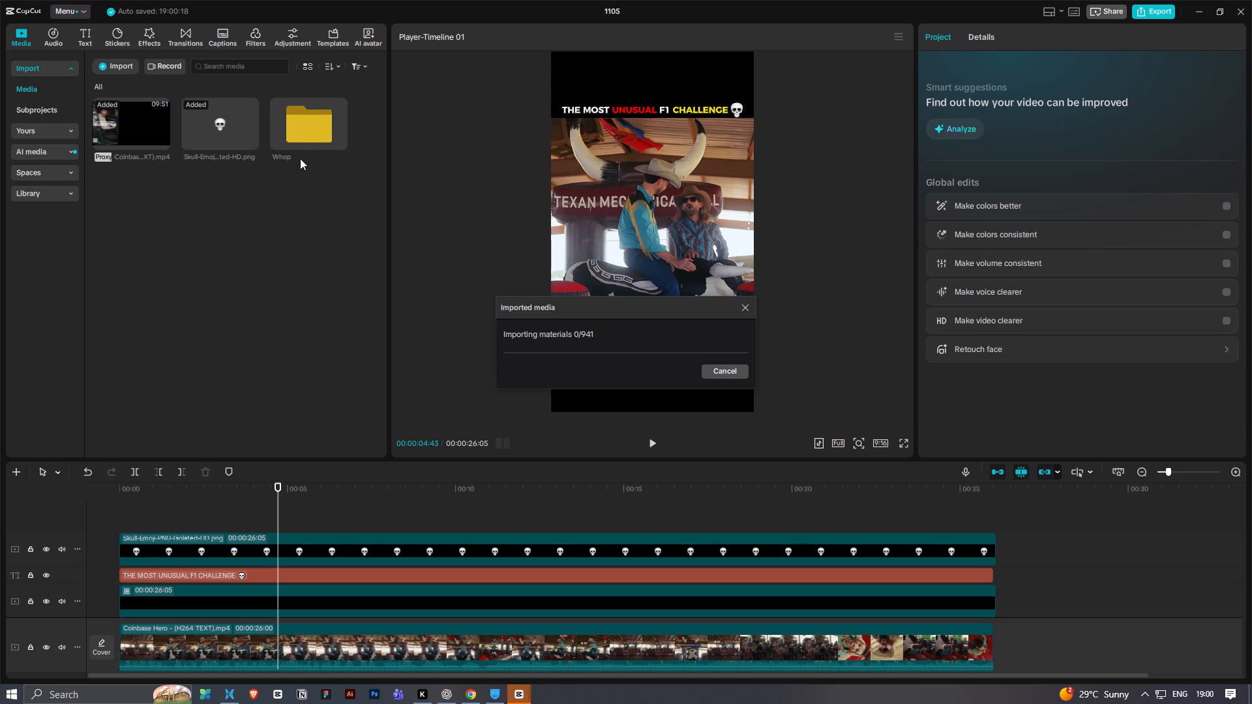
{"action": "double_click", "coordinate": [306, 131]}
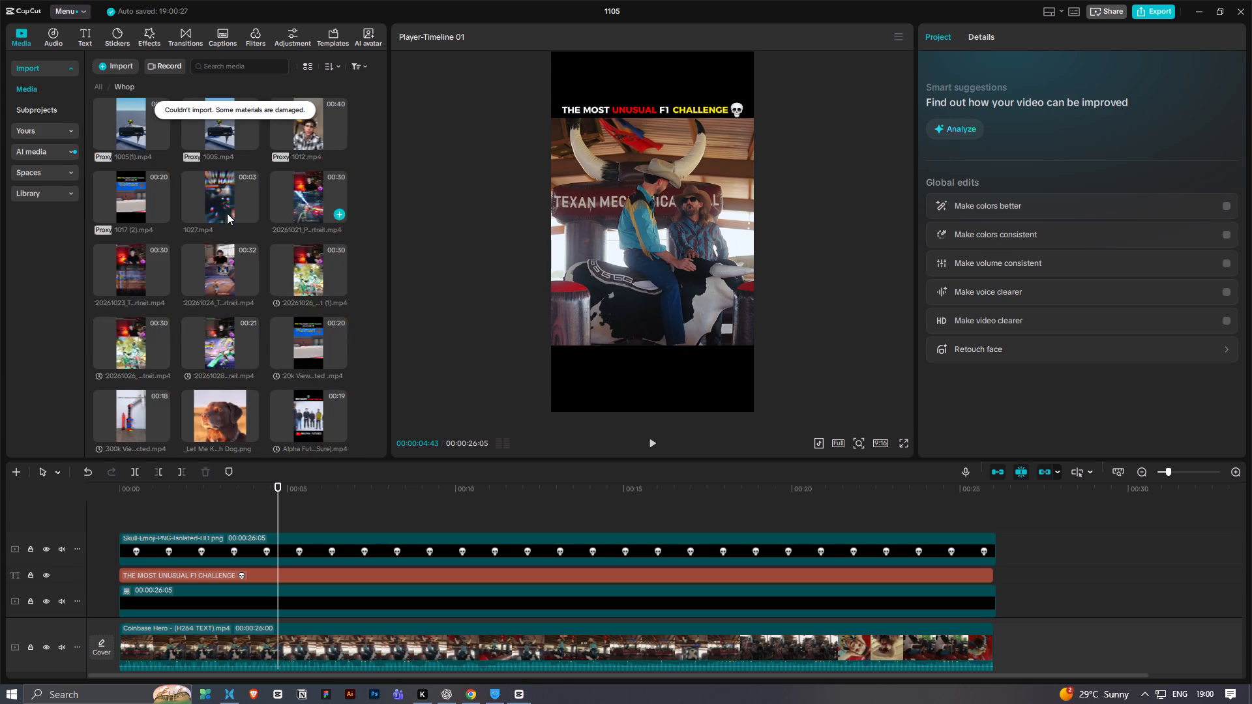
{"action": "scroll", "coordinate": [222, 244], "scroll_direction": "down", "scroll_amount": 3}
{"action": "left_click", "coordinate": [359, 70]}
{"action": "left_click", "coordinate": [347, 119]}
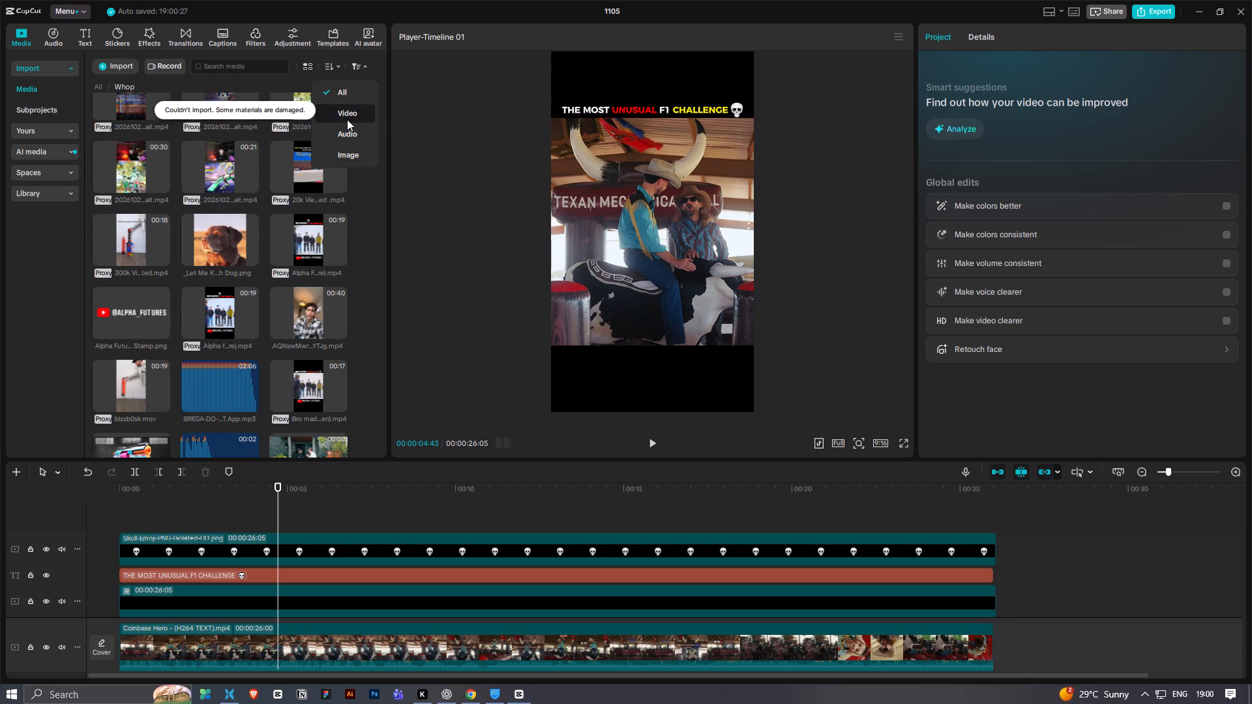
{"action": "left_click", "coordinate": [357, 68]}
{"action": "left_click", "coordinate": [350, 128]}
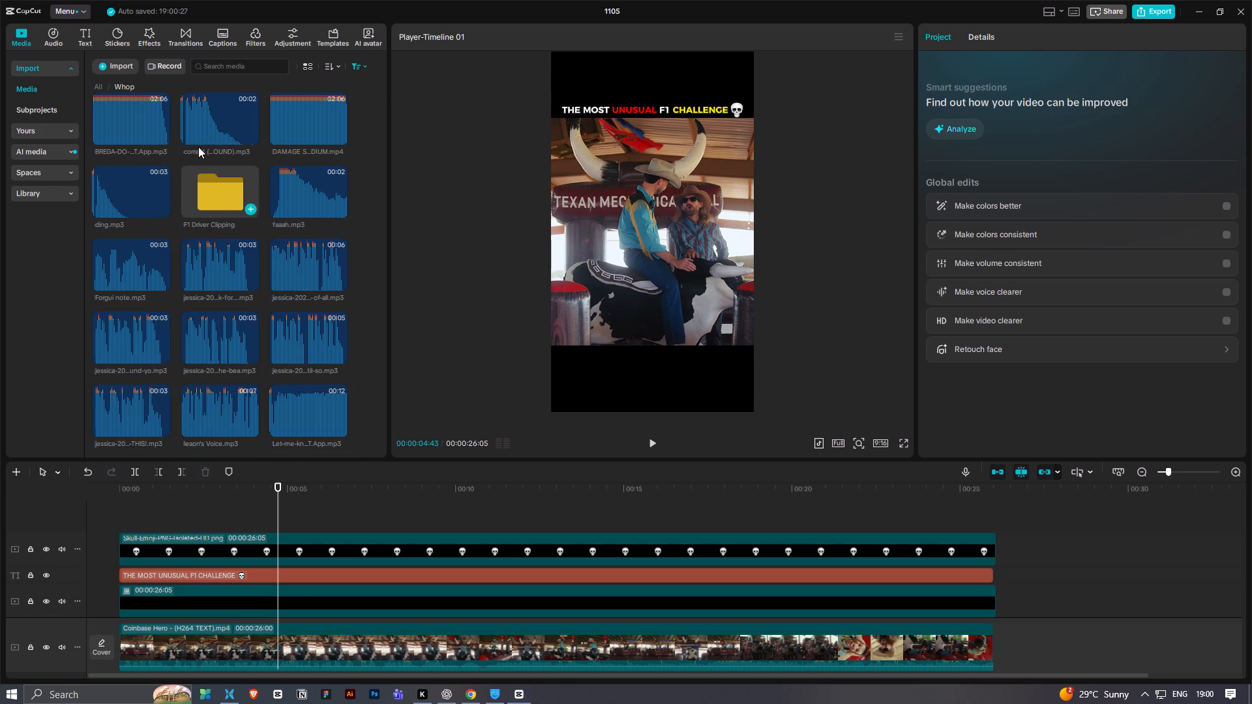
Add the "correct (MAIN INTRO SOUND)" audio below the video, trim its quiet beginning and align it to 00:00.
{"action": "left_click", "coordinate": [196, 139]}
{"action": "left_click_drag", "start_coordinate": [203, 132], "coordinate": [111, 517]}
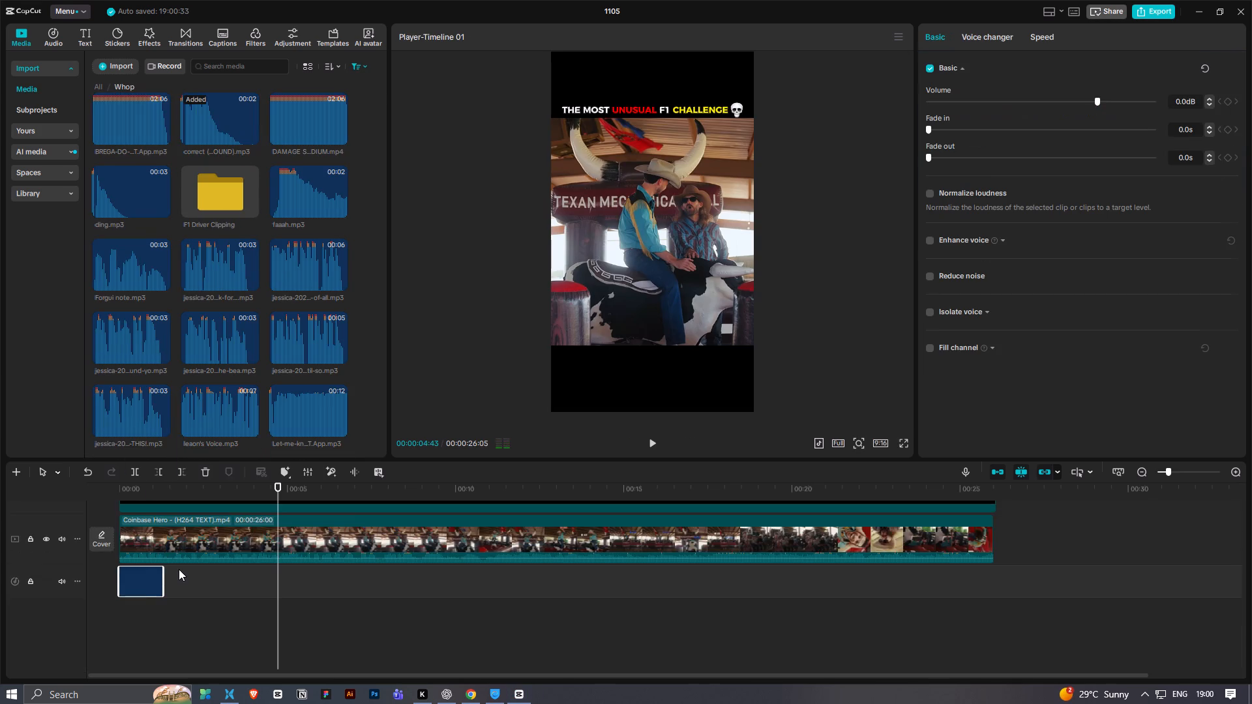
{"action": "scroll", "coordinate": [179, 570], "scroll_direction": "up", "scroll_amount": 14, "text": "ctrl"}
{"action": "scroll", "coordinate": [143, 608], "scroll_direction": "up", "scroll_amount": 9, "text": "ctrl"}
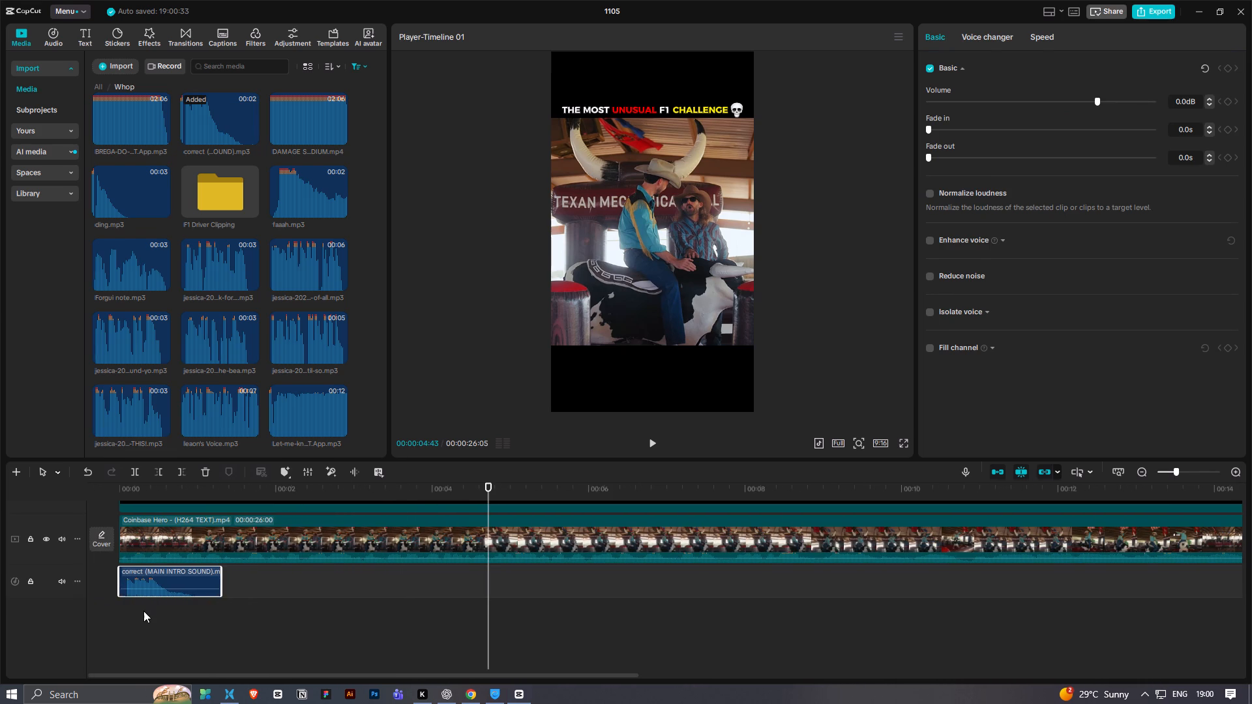
{"action": "left_click_drag", "start_coordinate": [120, 589], "coordinate": [129, 587]}
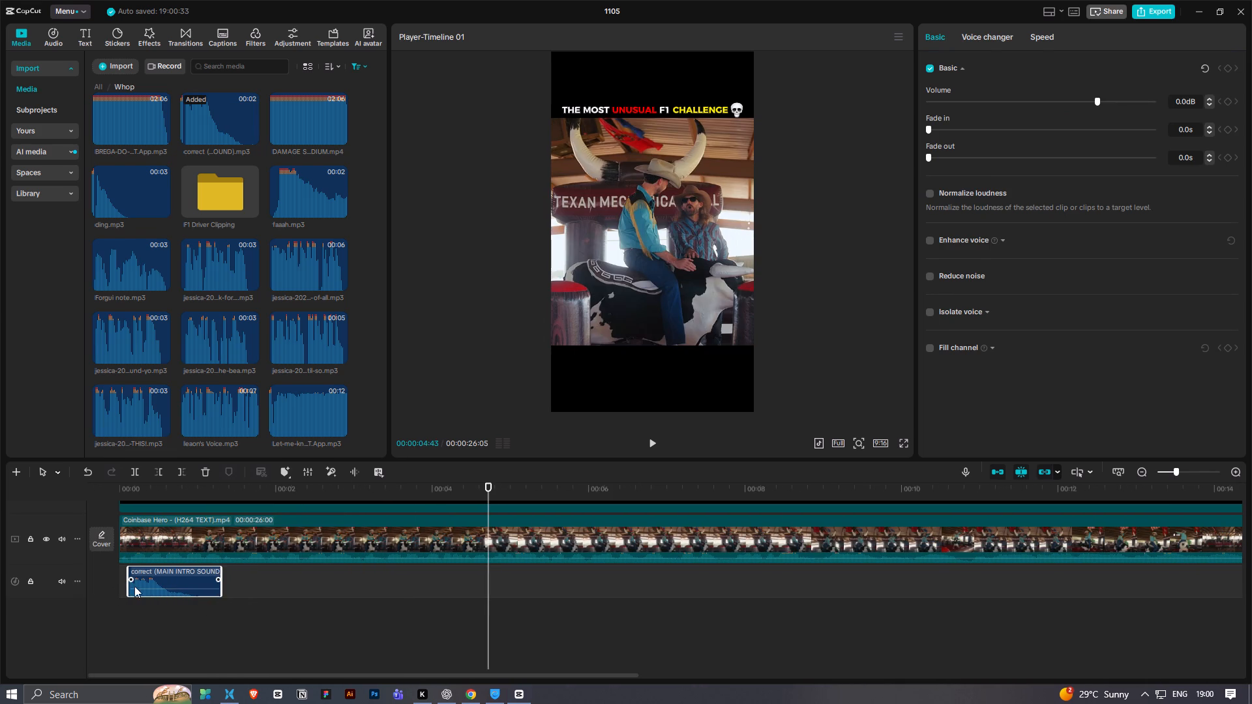
{"action": "left_click_drag", "start_coordinate": [138, 585], "coordinate": [128, 585]}
Play the opening with the intro sound and lower that sound's volume to -8.1 dB.
{"action": "left_click_drag", "start_coordinate": [141, 488], "coordinate": [72, 501]}
{"action": "key", "text": "space"}
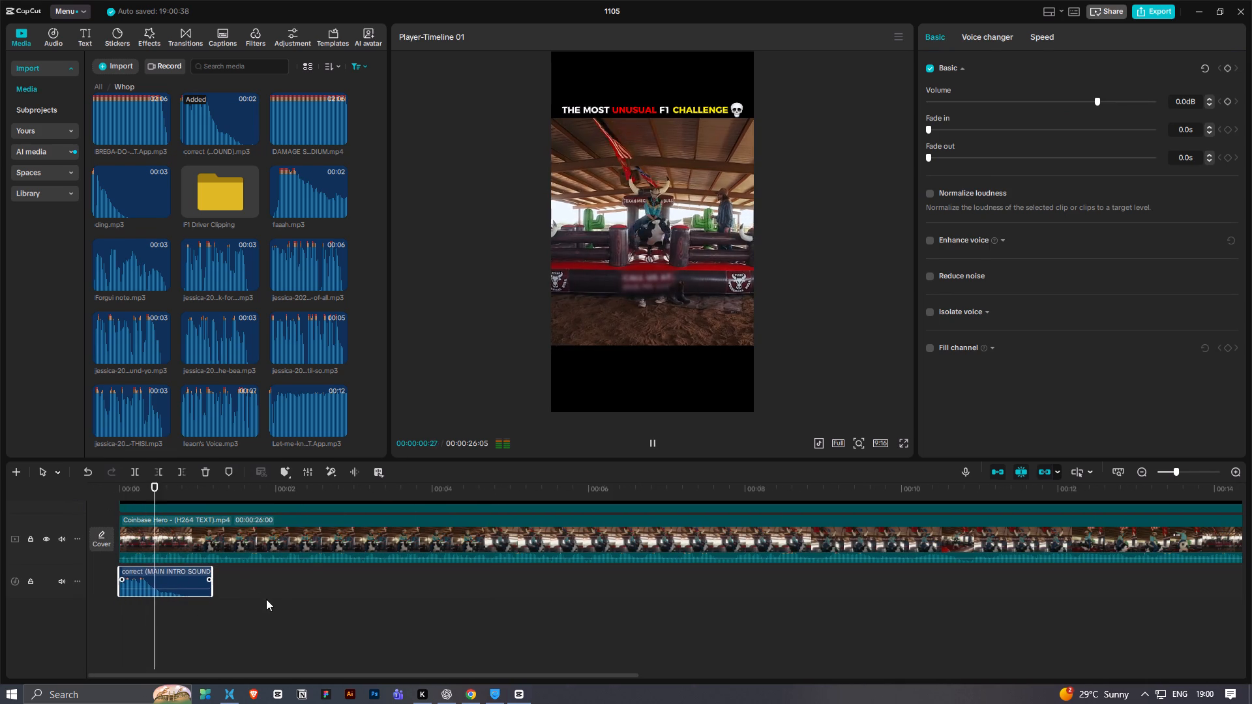
{"action": "key", "text": "space"}
{"action": "left_click", "coordinate": [1071, 98]}
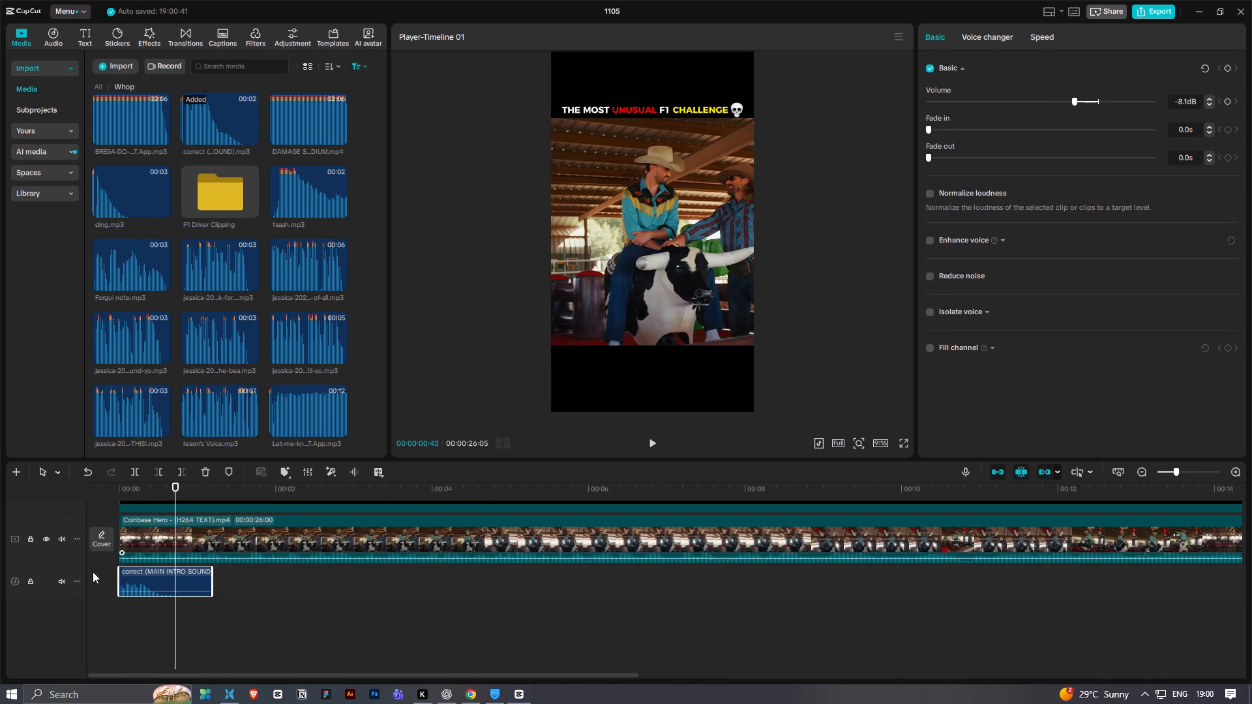
Replay the opening several times from 00:00 to check the intro sound against the video's own audio.
{"action": "left_click_drag", "start_coordinate": [137, 491], "coordinate": [107, 509]}
{"action": "key", "text": "space"}
{"action": "left_click", "coordinate": [278, 617]}
{"action": "key", "text": "space"}
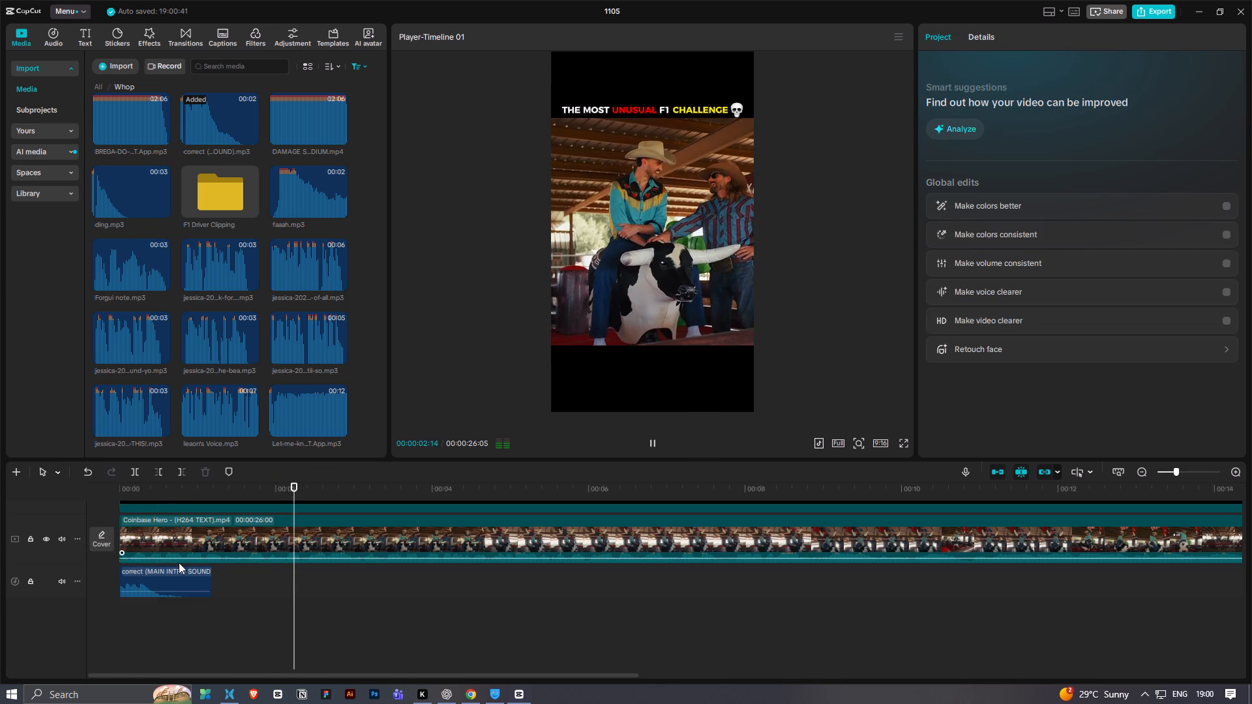
{"action": "key", "text": "space"}
{"action": "left_click_drag", "start_coordinate": [164, 488], "coordinate": [53, 512]}
{"action": "key", "text": "space"}
{"action": "key", "text": "space"}
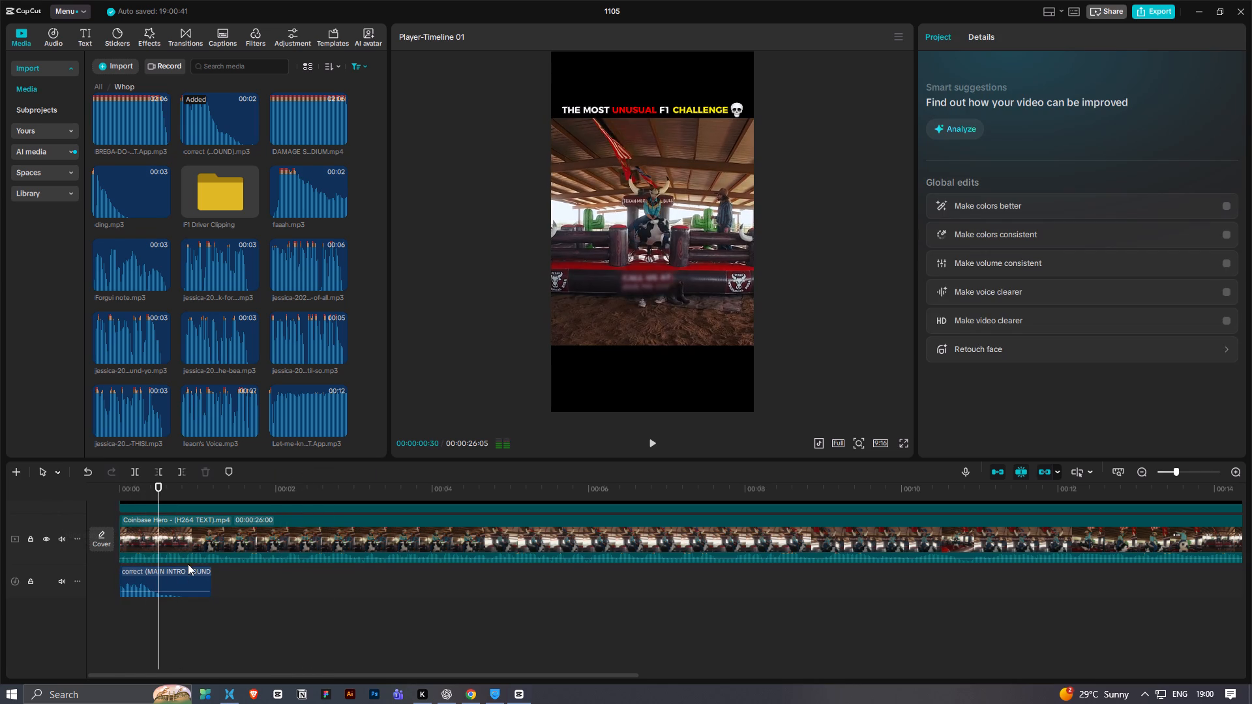
{"action": "key", "text": "space"}
{"action": "left_click_drag", "start_coordinate": [137, 488], "coordinate": [86, 500]}
{"action": "key", "text": "space"}
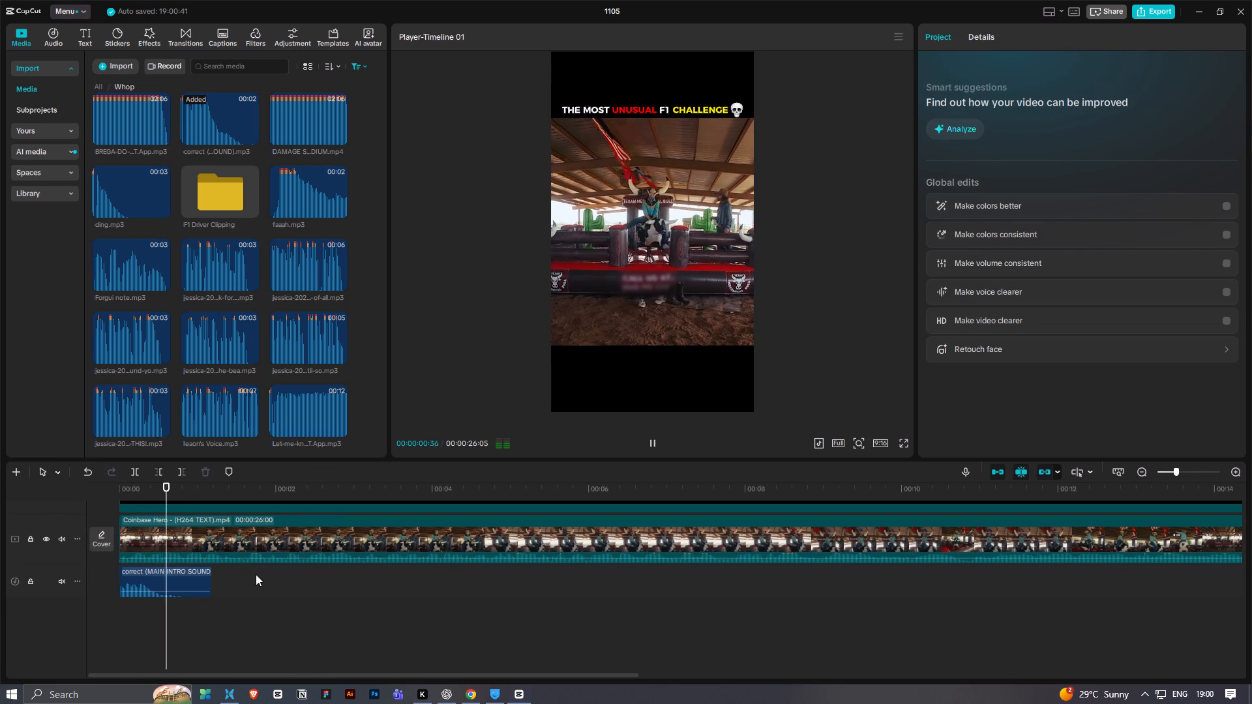
Look through the Whop audio files and replay the first five seconds to judge which further sound fits.
{"action": "scroll", "coordinate": [263, 582], "scroll_direction": "up", "scroll_amount": 8, "text": "alt"}
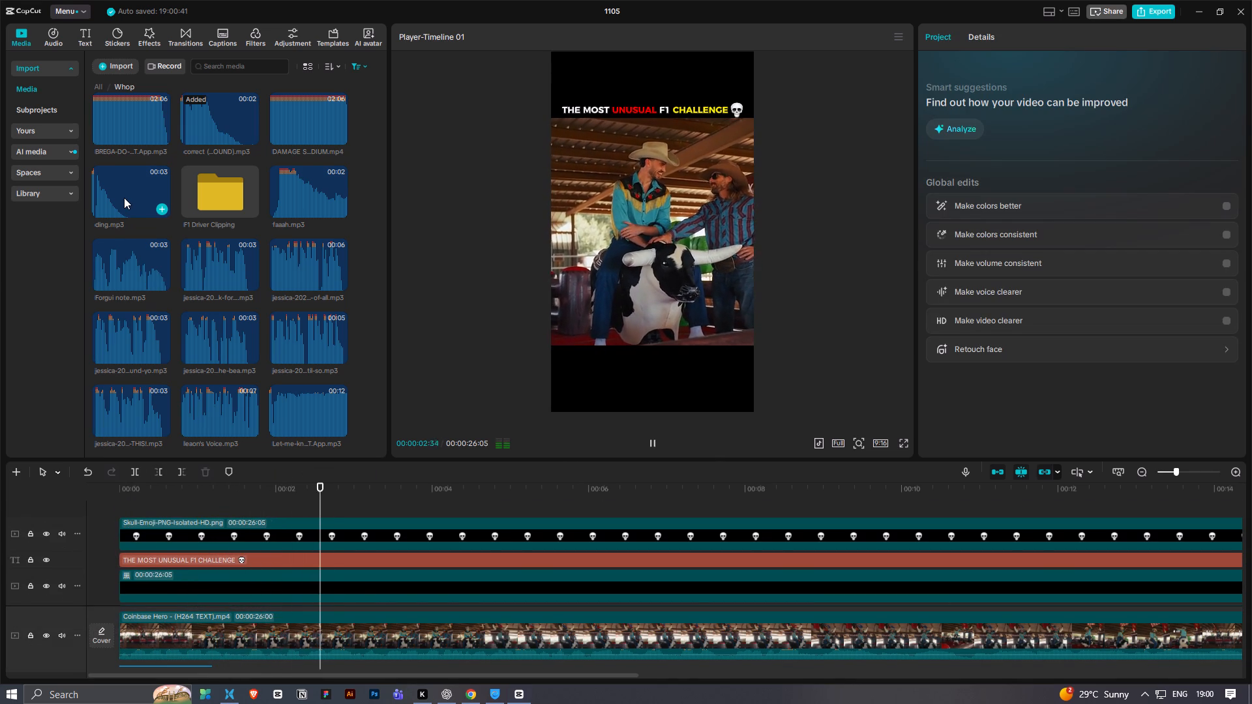
{"action": "scroll", "coordinate": [296, 212], "scroll_direction": "down", "scroll_amount": 1}
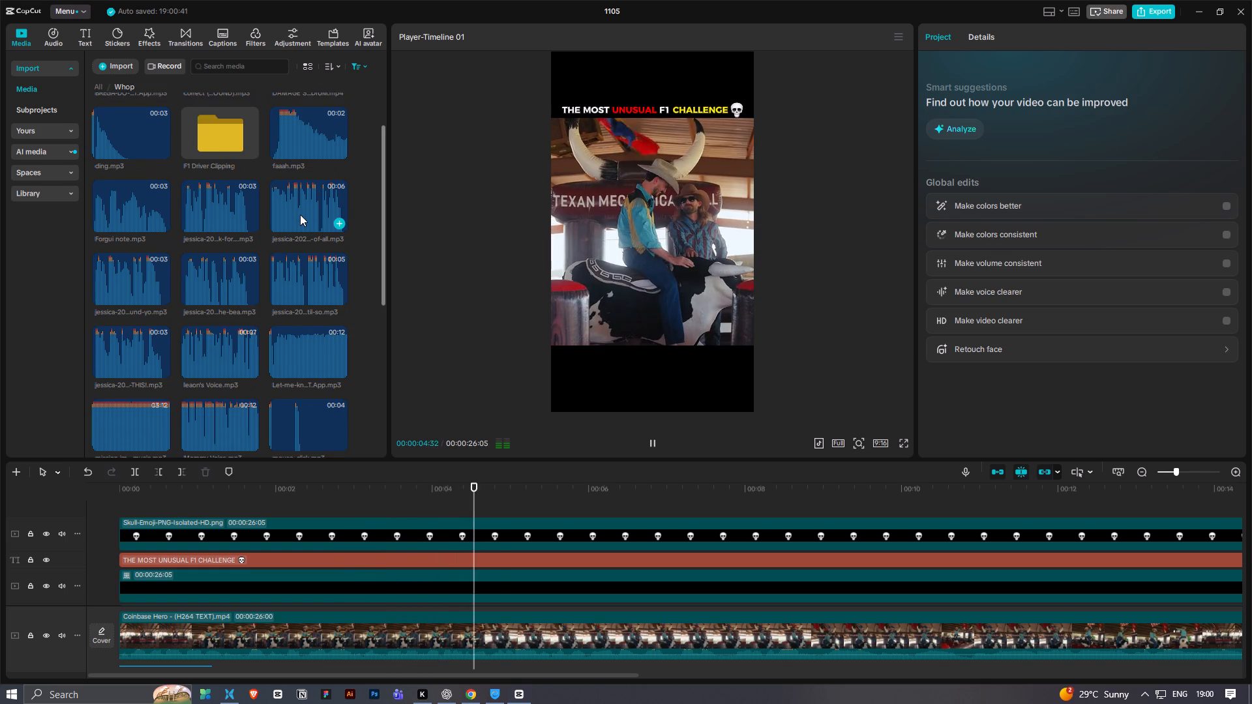
{"action": "key", "text": "space"}
{"action": "scroll", "coordinate": [305, 252], "scroll_direction": "down", "scroll_amount": 2}
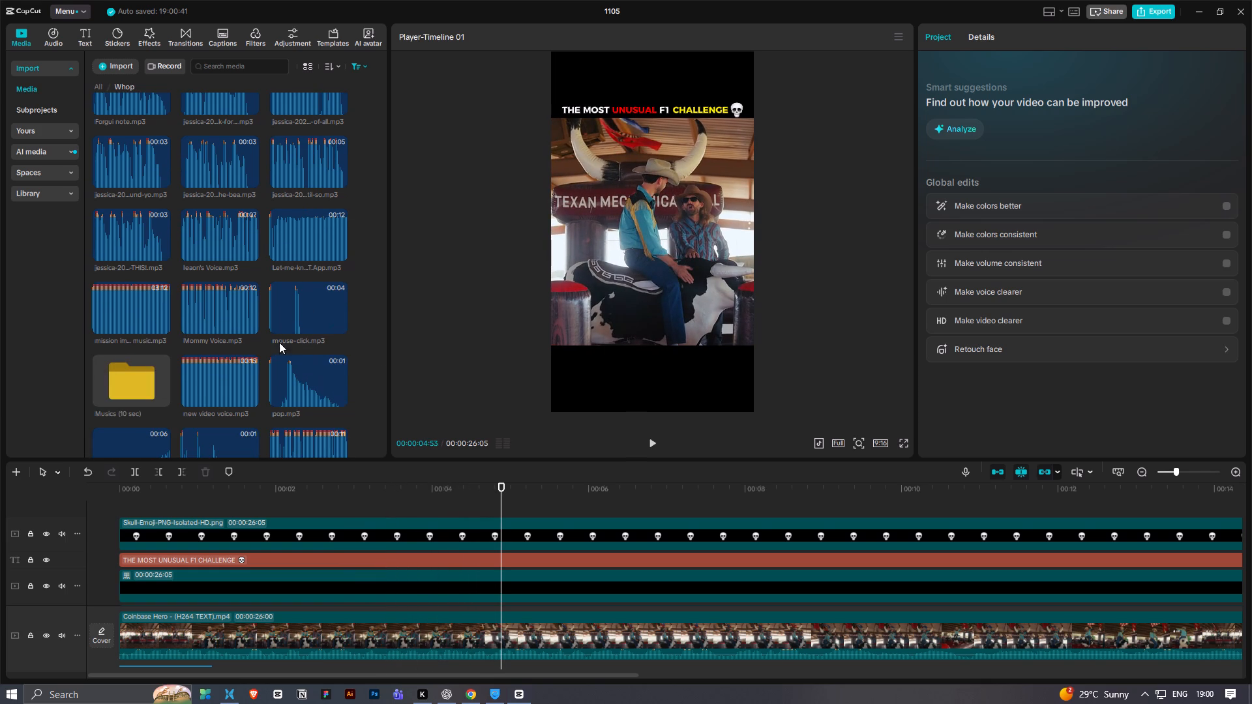
{"action": "left_click_drag", "start_coordinate": [250, 487], "coordinate": [100, 516]}
{"action": "key", "text": "space"}
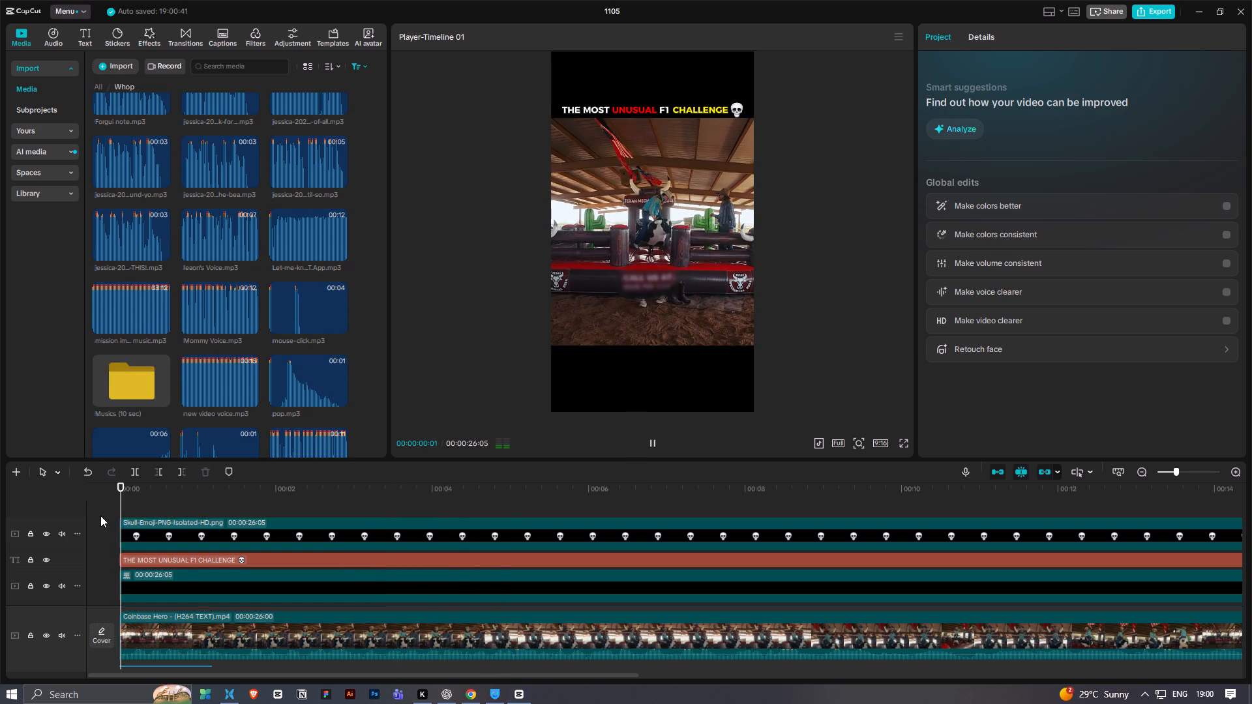
{"action": "key", "text": "space"}
{"action": "key", "text": "space"}
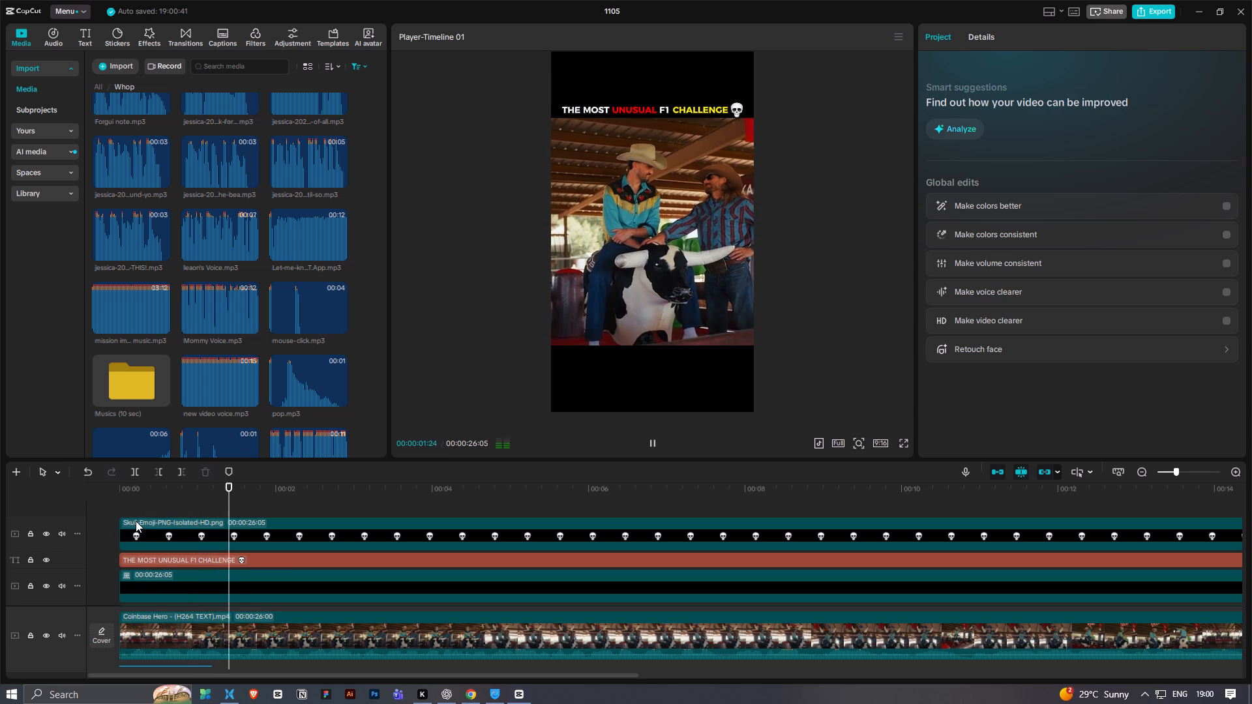
{"action": "key", "text": "space"}
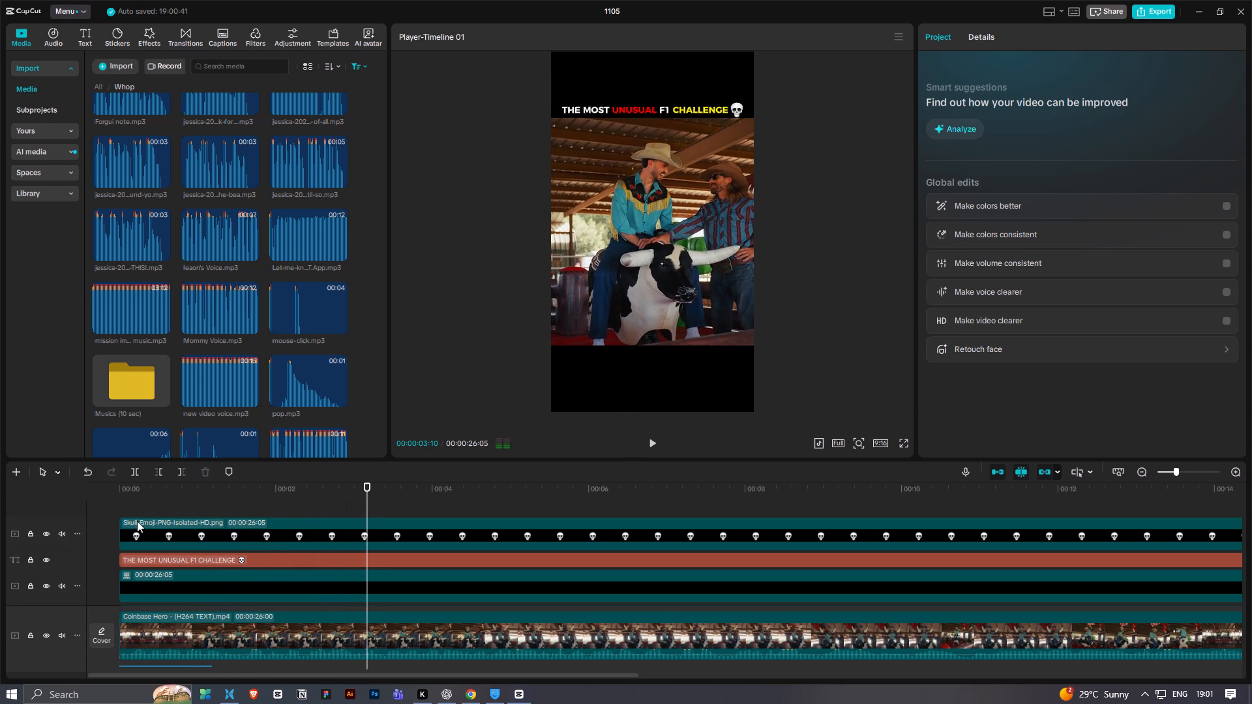
{"action": "key", "text": "space"}
{"action": "key", "text": "space"}
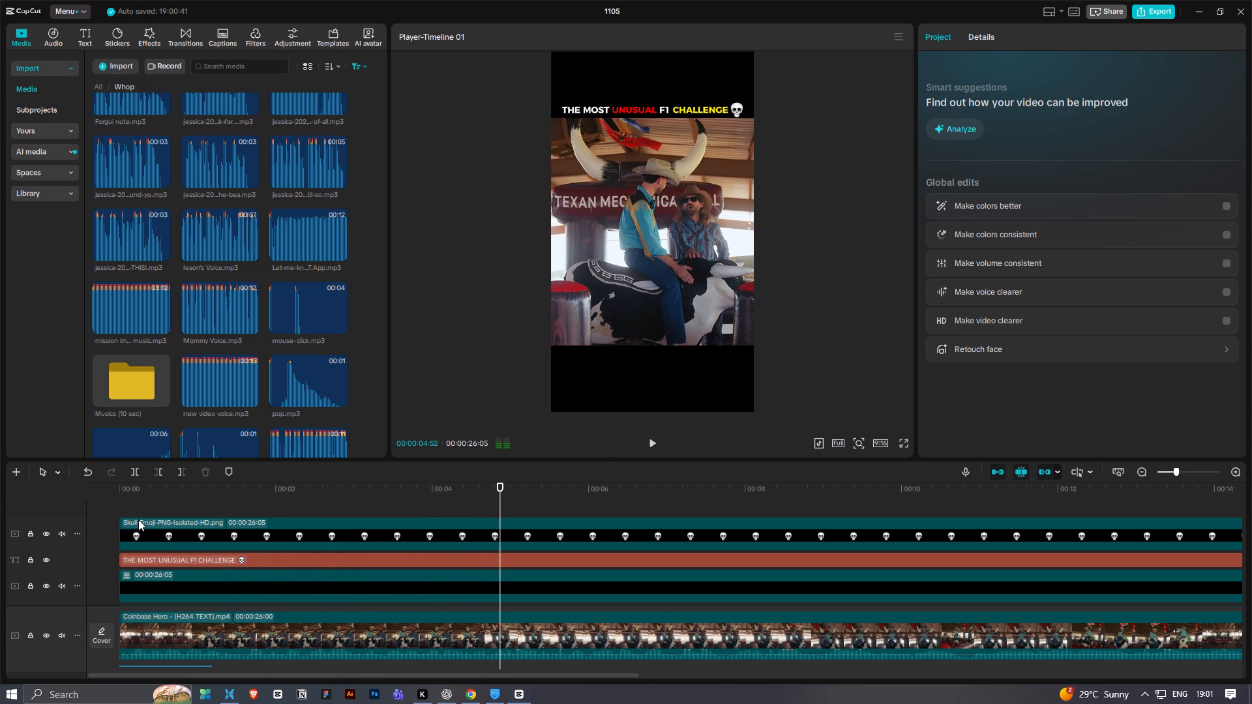
Play around the five-second mark to find the cut point and split the main video clip at 00:00:04:47.
{"action": "left_click_drag", "start_coordinate": [493, 480], "coordinate": [486, 493]}
{"action": "left_click_drag", "start_coordinate": [494, 484], "coordinate": [471, 497]}
{"action": "key", "text": "space"}
{"action": "key", "text": "space"}
{"action": "scroll", "coordinate": [503, 559], "scroll_direction": "up", "scroll_amount": 5, "text": "ctrl"}
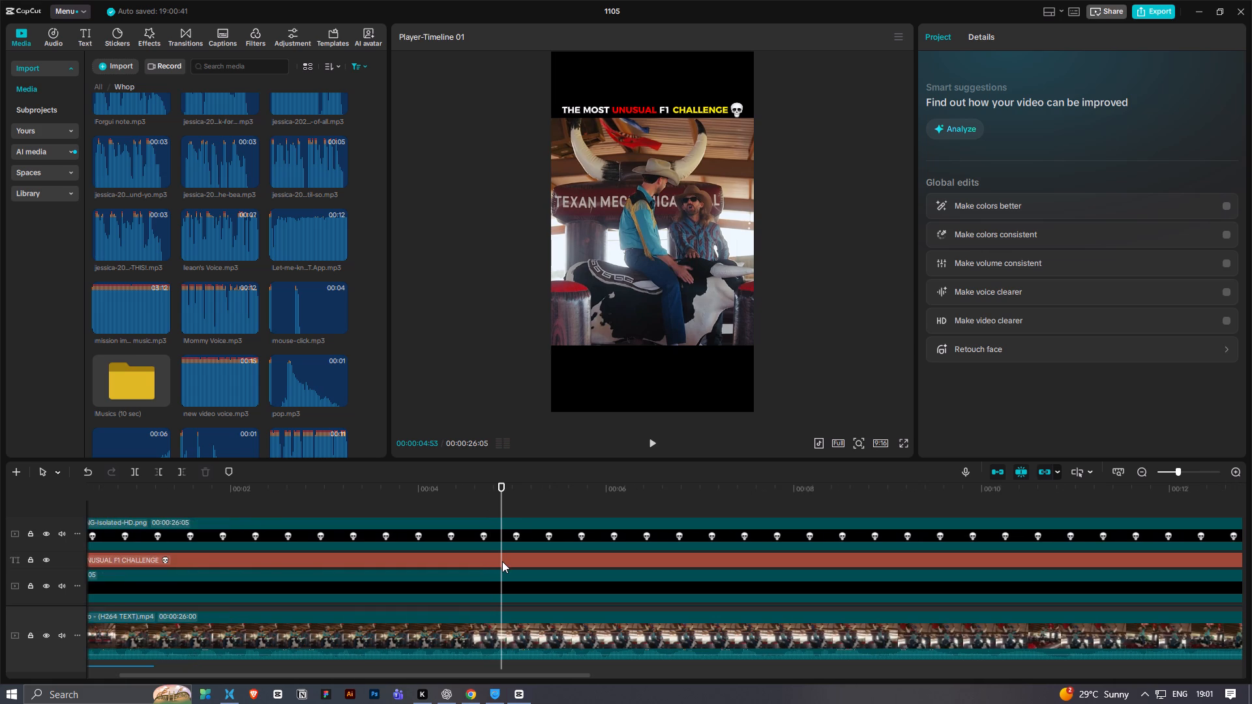
{"action": "scroll", "coordinate": [502, 561], "scroll_direction": "up", "scroll_amount": 3, "text": "ctrl"}
{"action": "scroll", "coordinate": [502, 563], "scroll_direction": "down", "scroll_amount": 6, "text": "alt"}
{"action": "scroll", "coordinate": [497, 577], "scroll_direction": "up", "scroll_amount": 6, "text": "ctrl"}
{"action": "left_click_drag", "start_coordinate": [477, 480], "coordinate": [477, 486]}
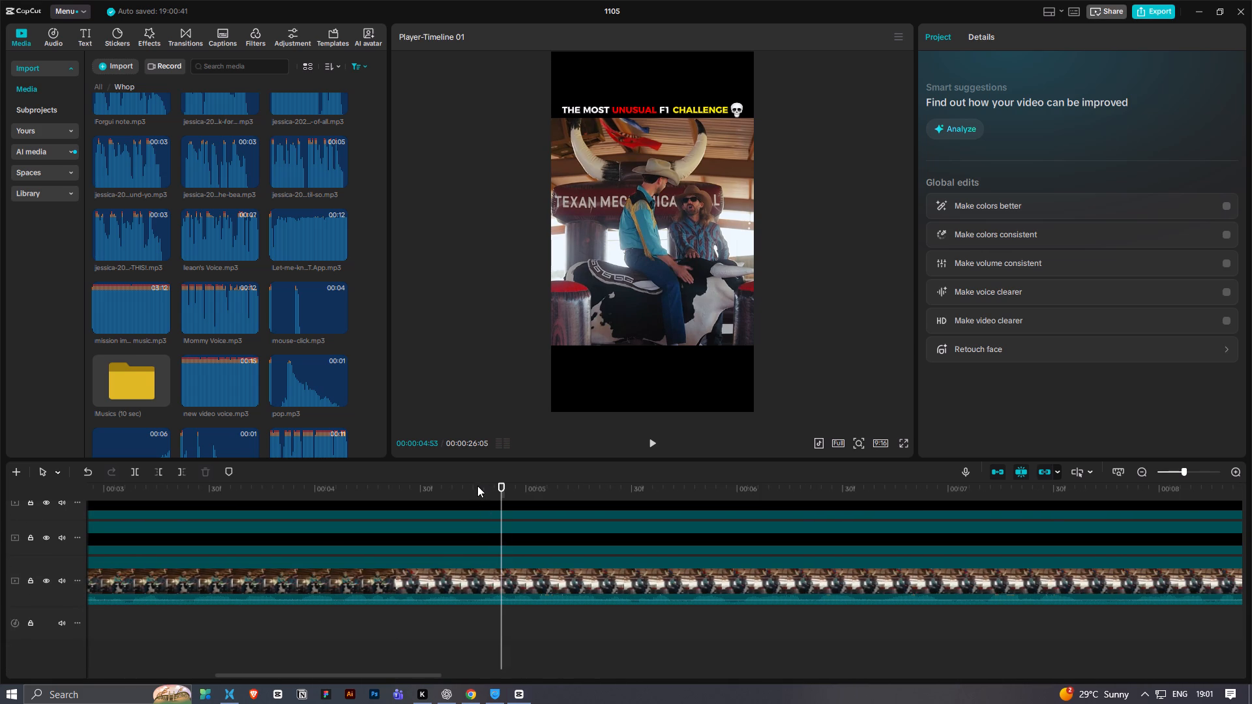
{"action": "left_click_drag", "start_coordinate": [477, 486], "coordinate": [476, 488]}
{"action": "left_click_drag", "start_coordinate": [486, 487], "coordinate": [483, 499]}
{"action": "key", "text": "space"}
{"action": "key", "text": "space"}
{"action": "left_click_drag", "start_coordinate": [483, 491], "coordinate": [476, 497]}
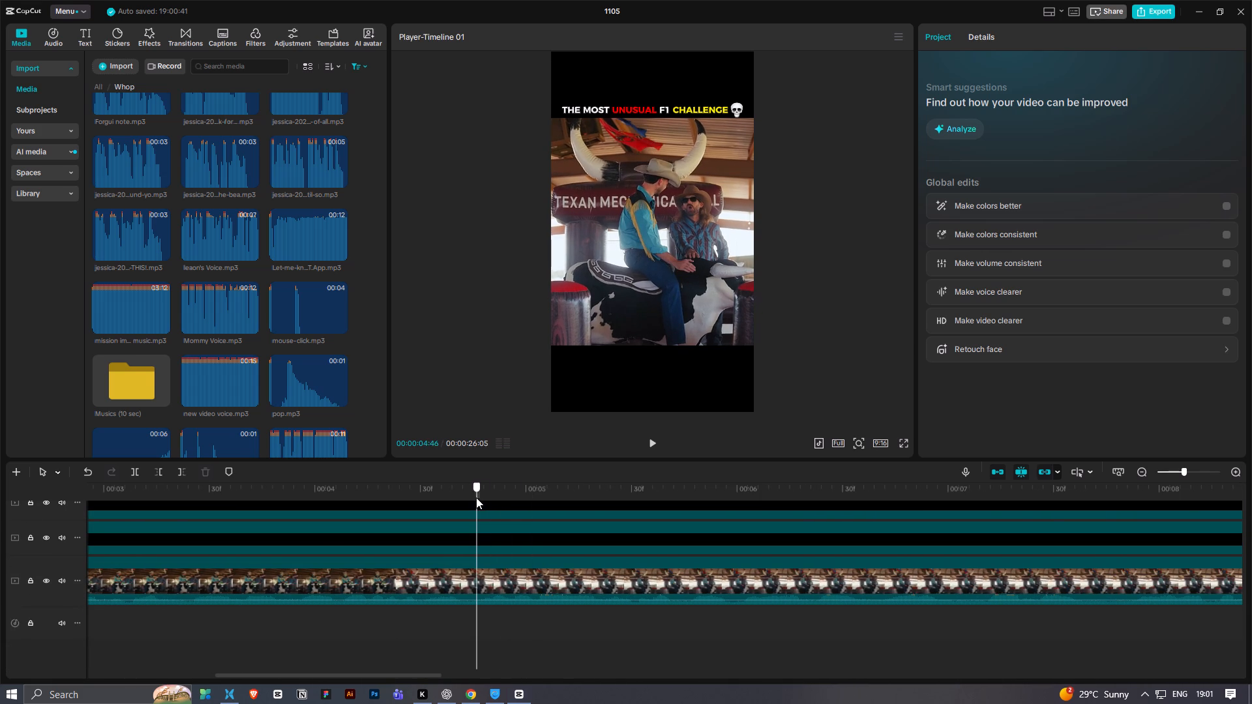
{"action": "left_click_drag", "start_coordinate": [476, 497], "coordinate": [479, 497]}
{"action": "left_click", "coordinate": [466, 585]}
{"action": "key", "text": "ctrl+b"}
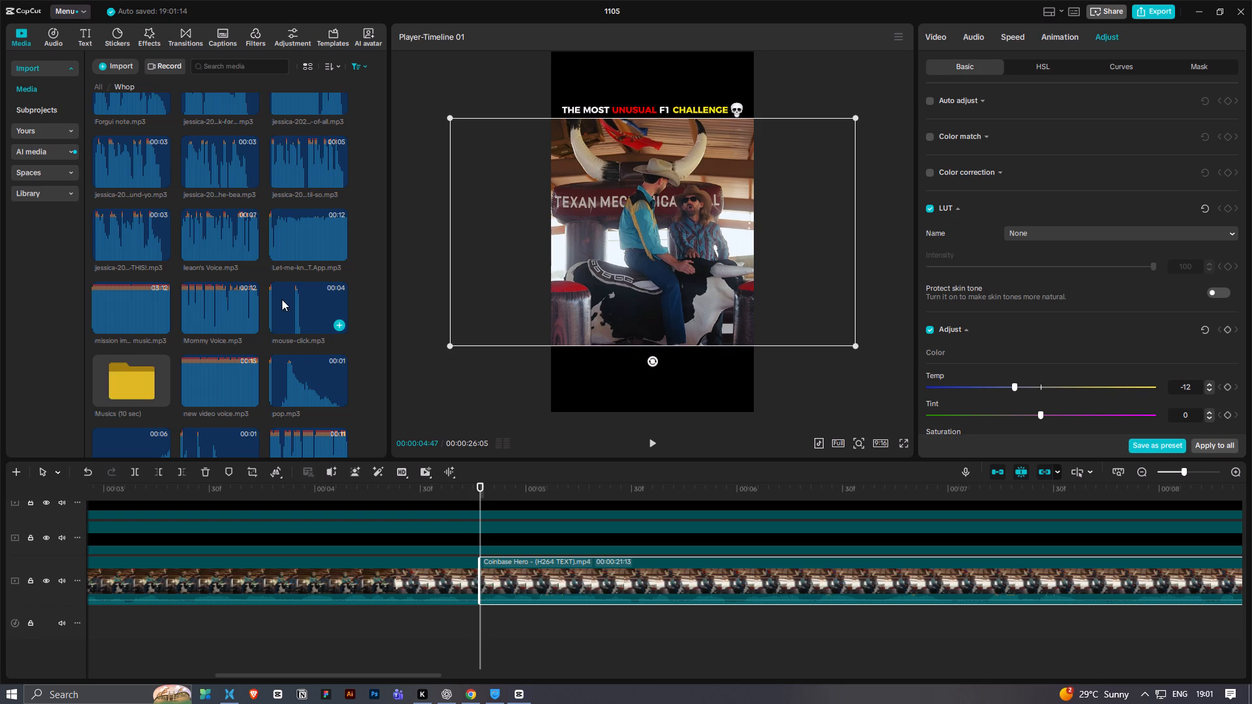
Open the LOL AIDO folder, search the media for "money" and examine the matching sounds.
{"action": "scroll", "coordinate": [203, 186], "scroll_direction": "up", "scroll_amount": 1}
{"action": "scroll", "coordinate": [145, 106], "scroll_direction": "up", "scroll_amount": 3}
{"action": "left_click", "coordinate": [103, 91]}
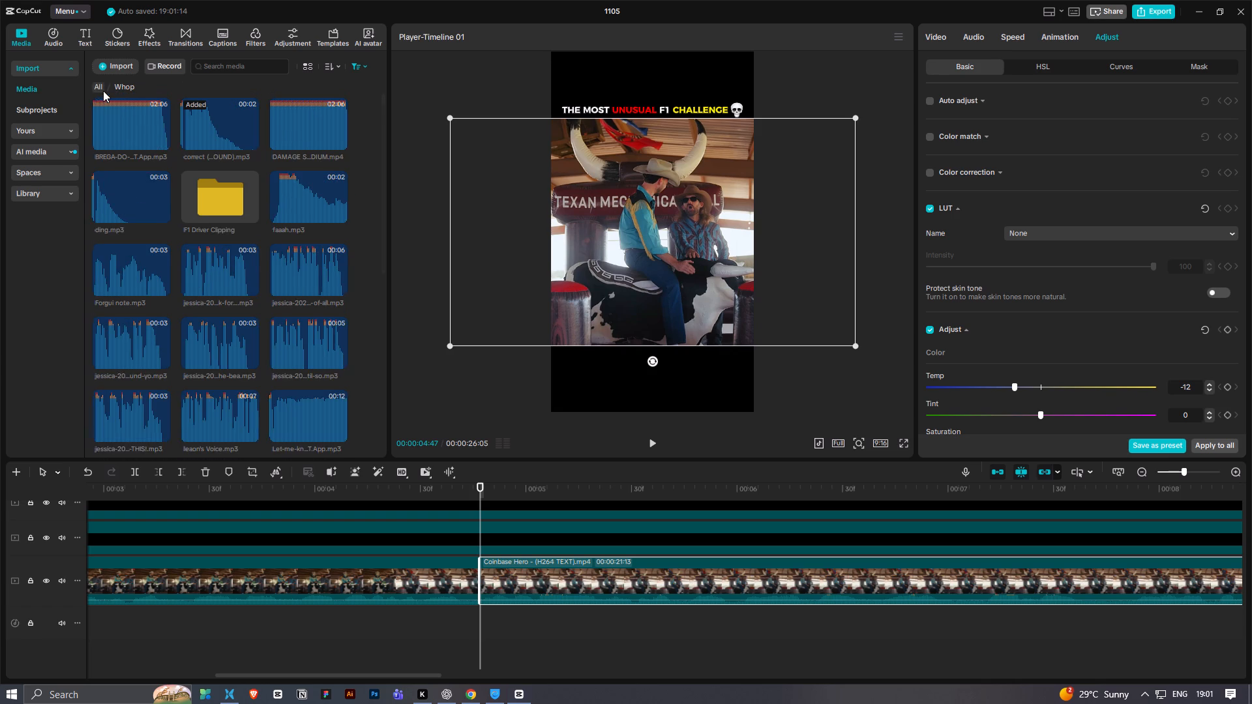
{"action": "double_click", "coordinate": [207, 128]}
{"action": "left_click", "coordinate": [239, 63]}
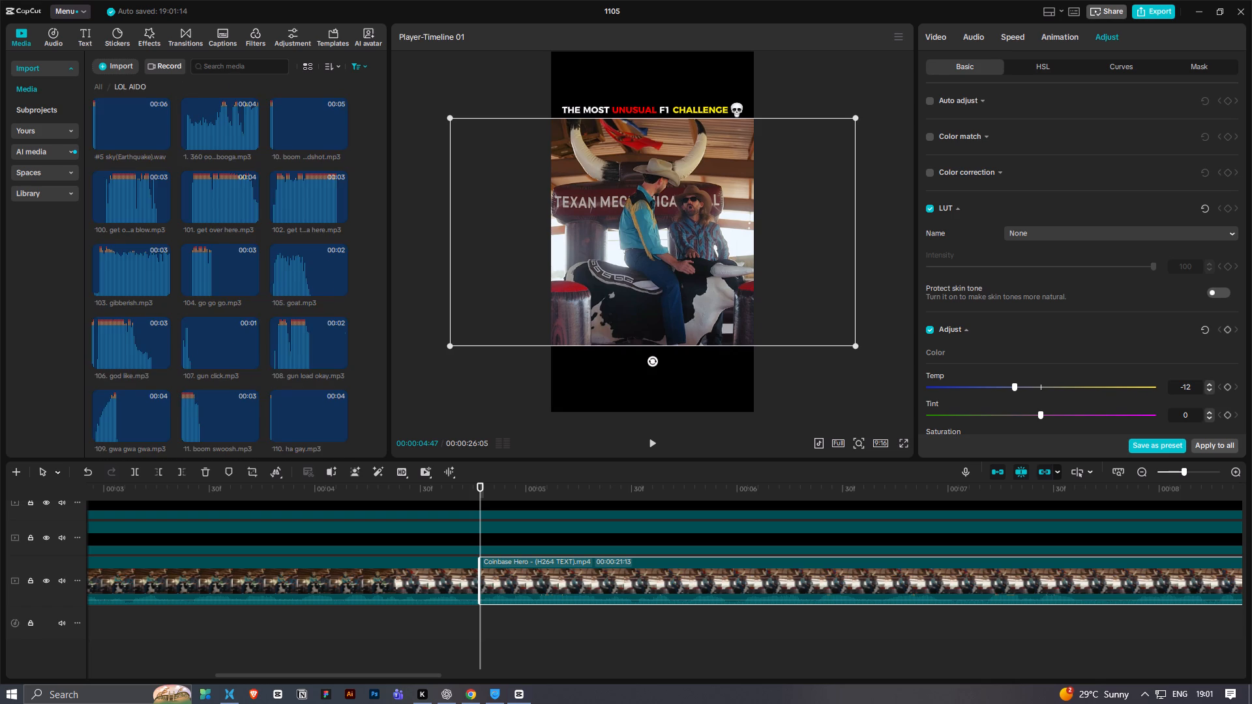
{"action": "type", "text": "money"}
{"action": "key", "text": "Return"}
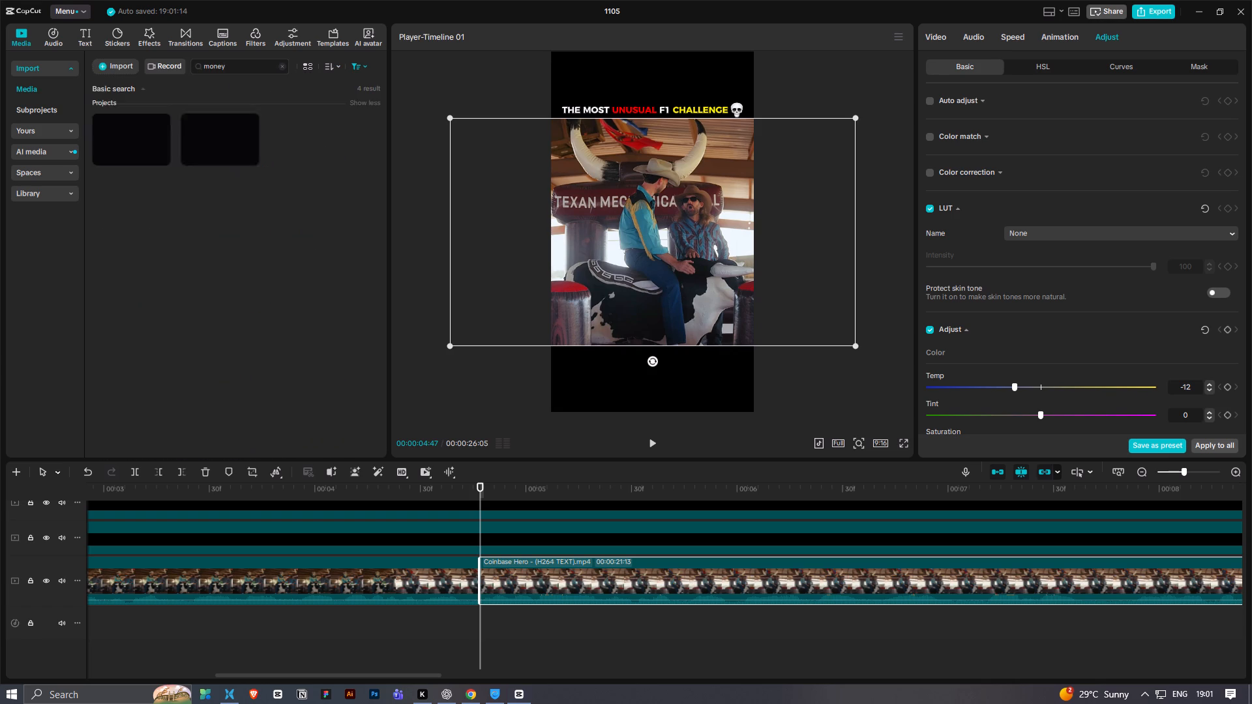
{"action": "left_click", "coordinate": [240, 65]}
{"action": "left_click", "coordinate": [127, 140]}
{"action": "left_click", "coordinate": [206, 166]}
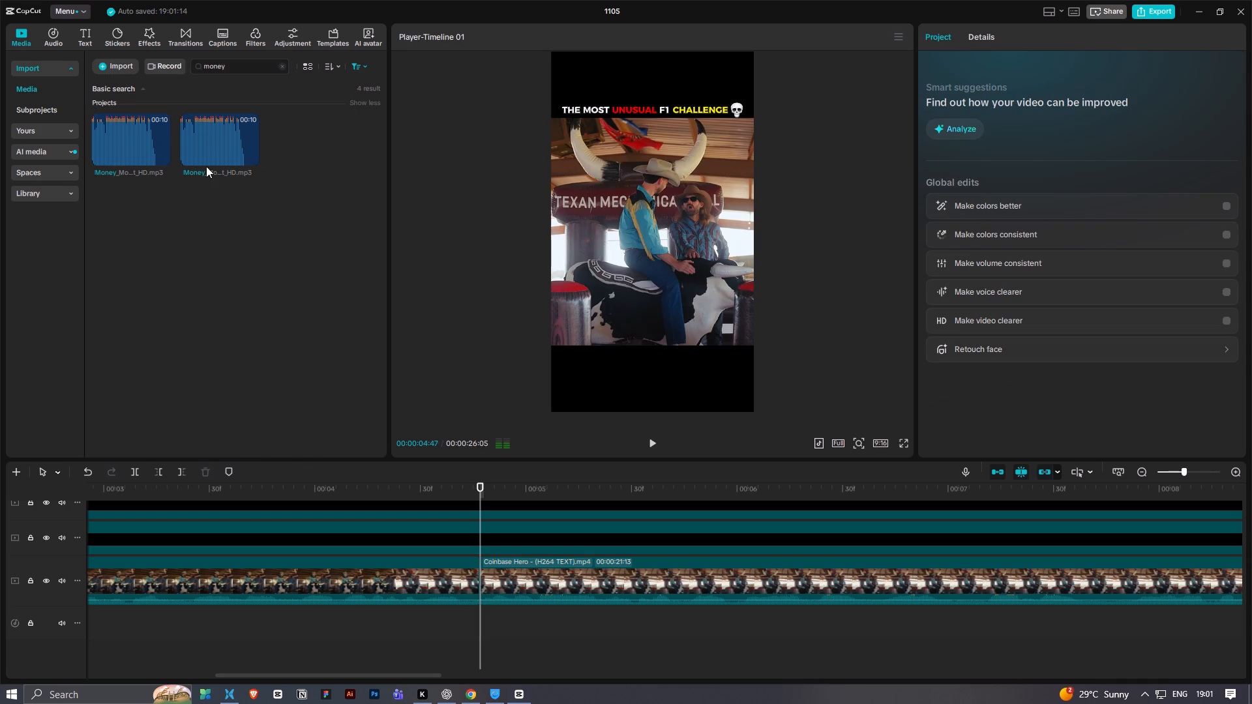
Search the media for "ka", preview candidate sounds and place "145. ka-ching.mp3" below the video around the 00:00:04:47 cut.
{"action": "left_click", "coordinate": [231, 67]}
{"action": "key", "text": "ctrl+a"}
{"action": "type", "text": "ka"}
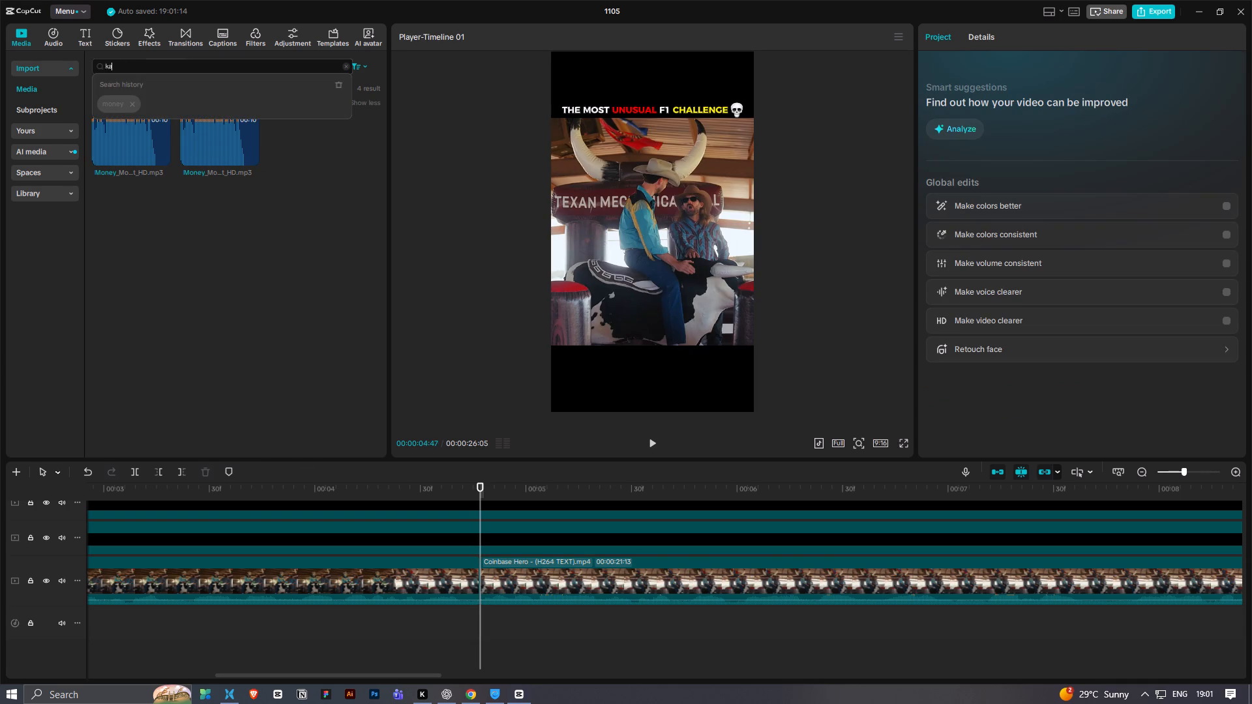
{"action": "key", "text": "Return"}
{"action": "left_click", "coordinate": [150, 117]}
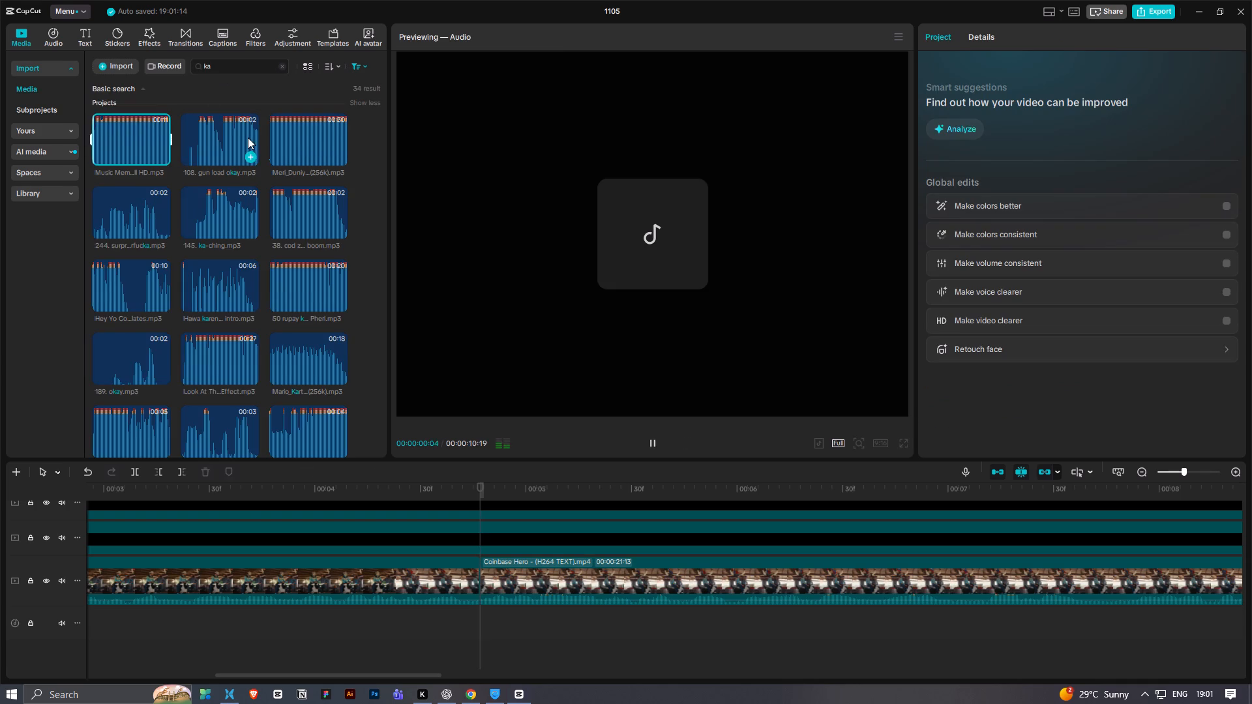
{"action": "left_click", "coordinate": [149, 220]}
{"action": "left_click", "coordinate": [228, 234]}
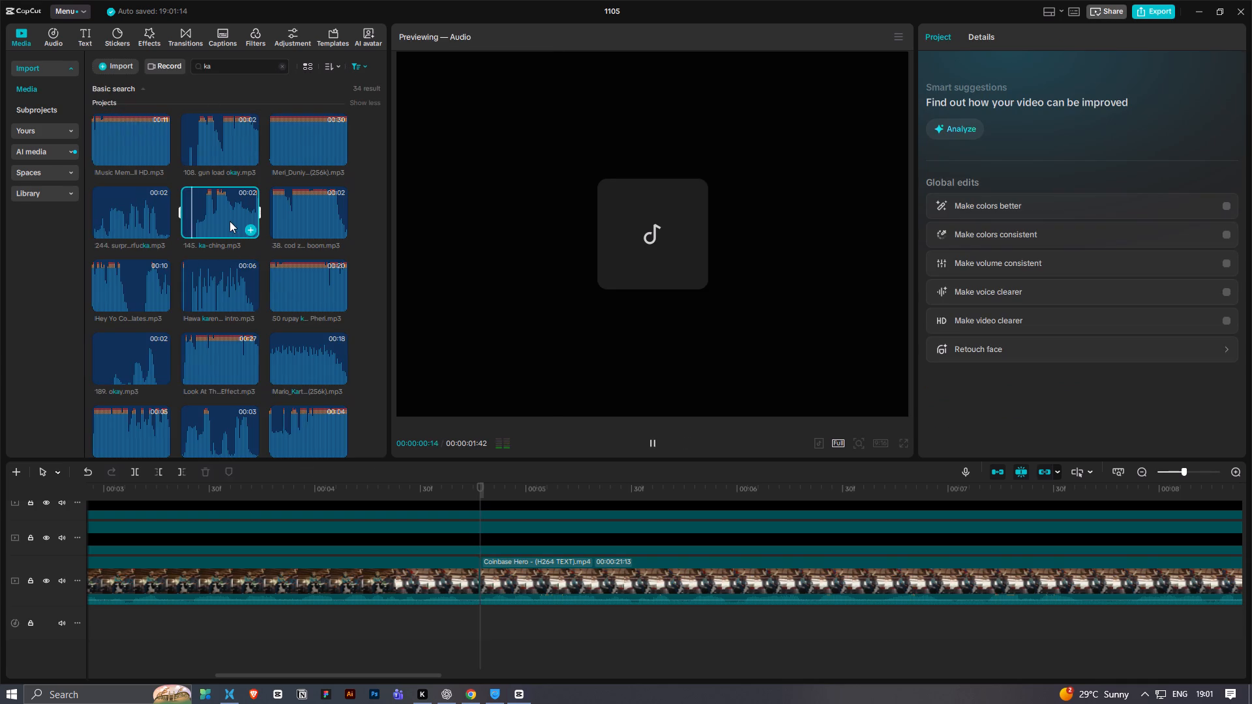
{"action": "left_click_drag", "start_coordinate": [230, 222], "coordinate": [458, 632]}
{"action": "left_click_drag", "start_coordinate": [591, 620], "coordinate": [510, 619]}
Lower the ka-ching sound's volume to -11.8 dB, playing the section around the cut to judge its level.
{"action": "left_click_drag", "start_coordinate": [1092, 100], "coordinate": [1075, 114]}
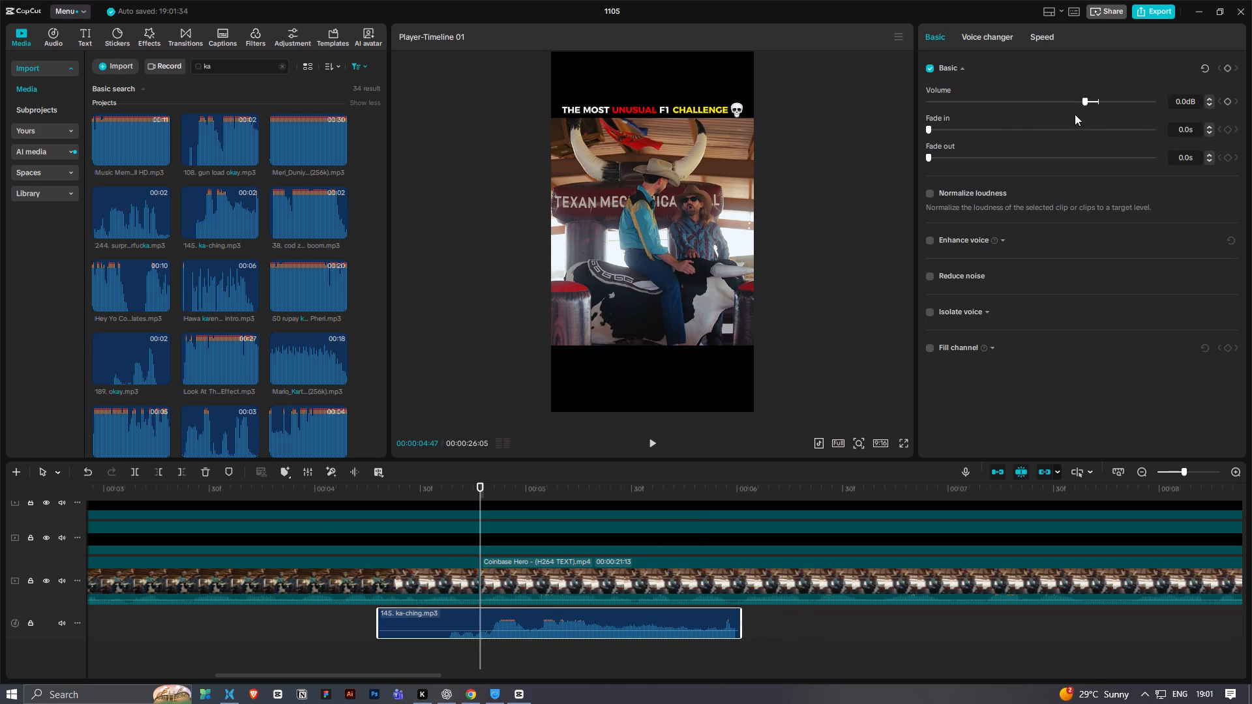
{"action": "left_click_drag", "start_coordinate": [1075, 114], "coordinate": [1072, 117]}
{"action": "left_click", "coordinate": [411, 487]}
{"action": "key", "text": "space"}
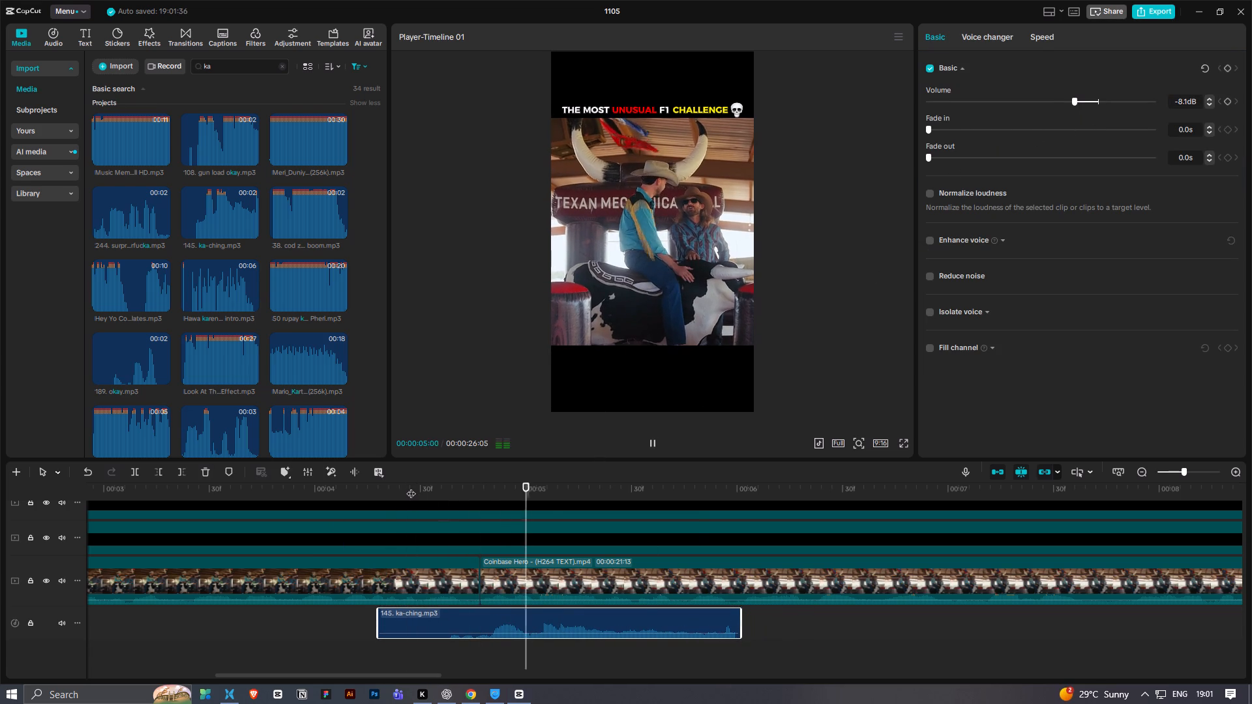
{"action": "key", "text": "space"}
{"action": "left_click_drag", "start_coordinate": [1072, 100], "coordinate": [1062, 113]}
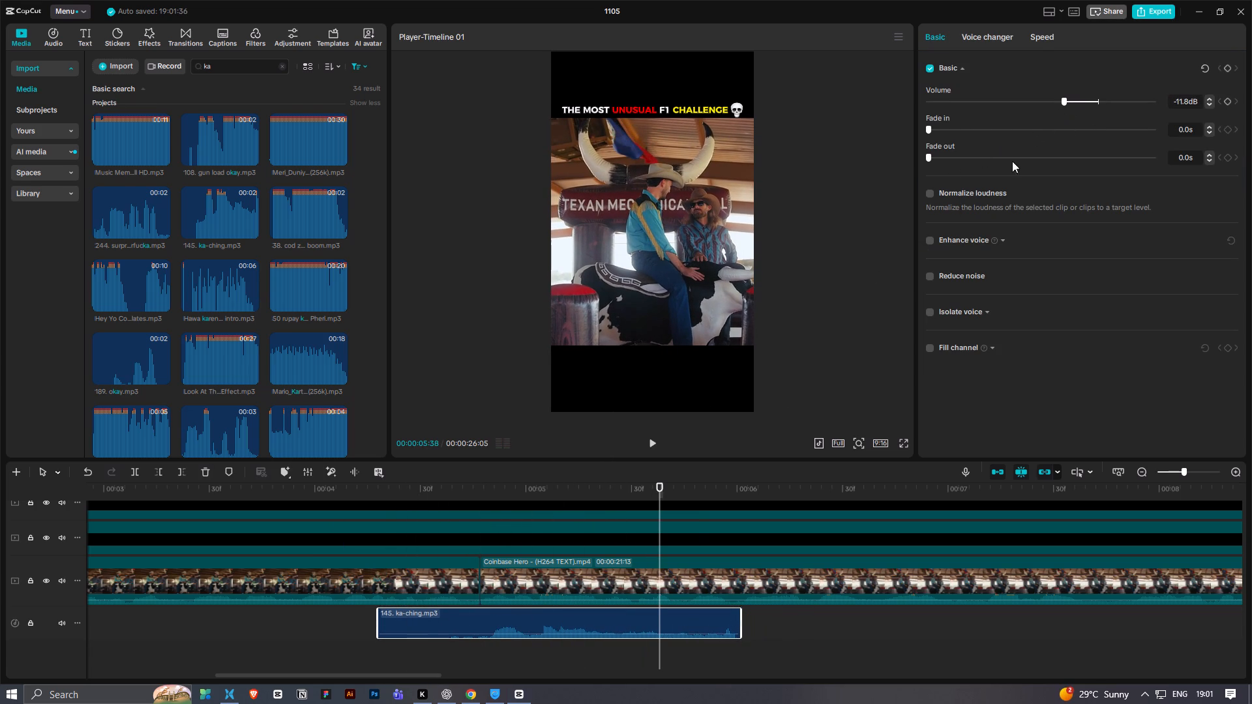
{"action": "left_click", "coordinate": [445, 490]}
{"action": "key", "text": "space"}
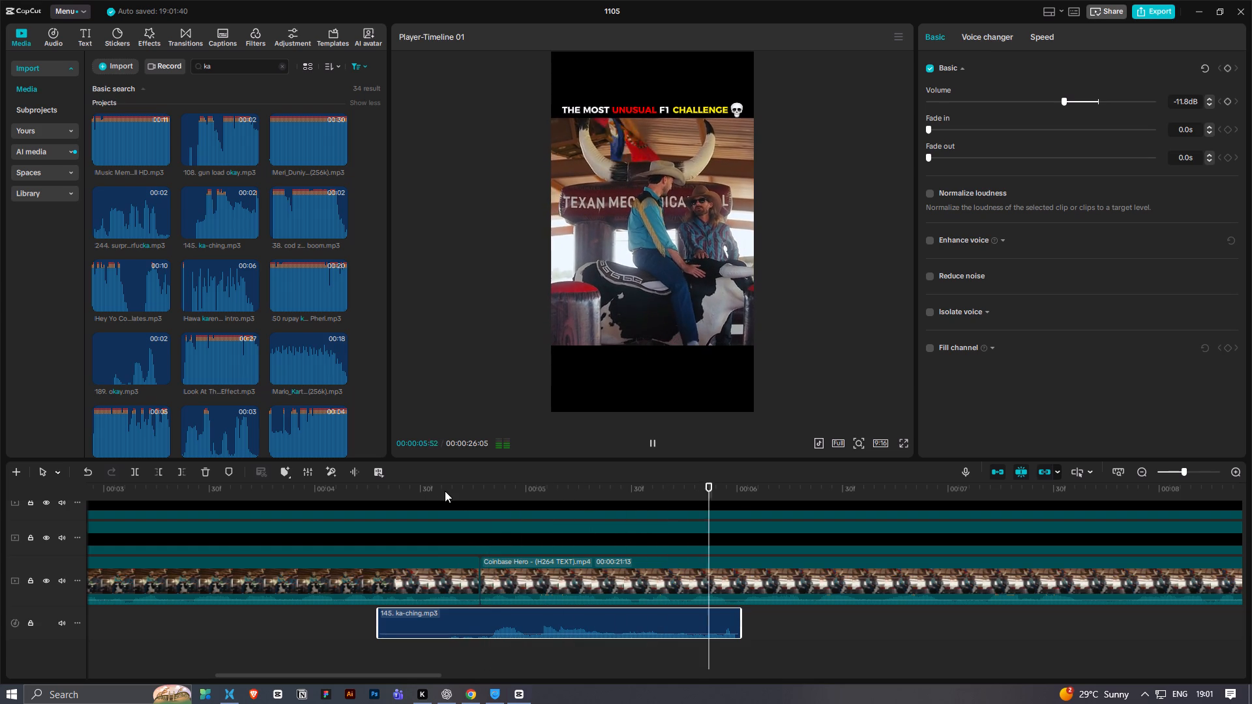
Play the dialogue around seven seconds to find the cut point and split the main video clip at 00:00:06:46.
{"action": "scroll", "coordinate": [648, 617], "scroll_direction": "down", "scroll_amount": 4, "text": "ctrl"}
{"action": "key", "text": "space"}
{"action": "scroll", "coordinate": [777, 632], "scroll_direction": "down", "scroll_amount": 3}
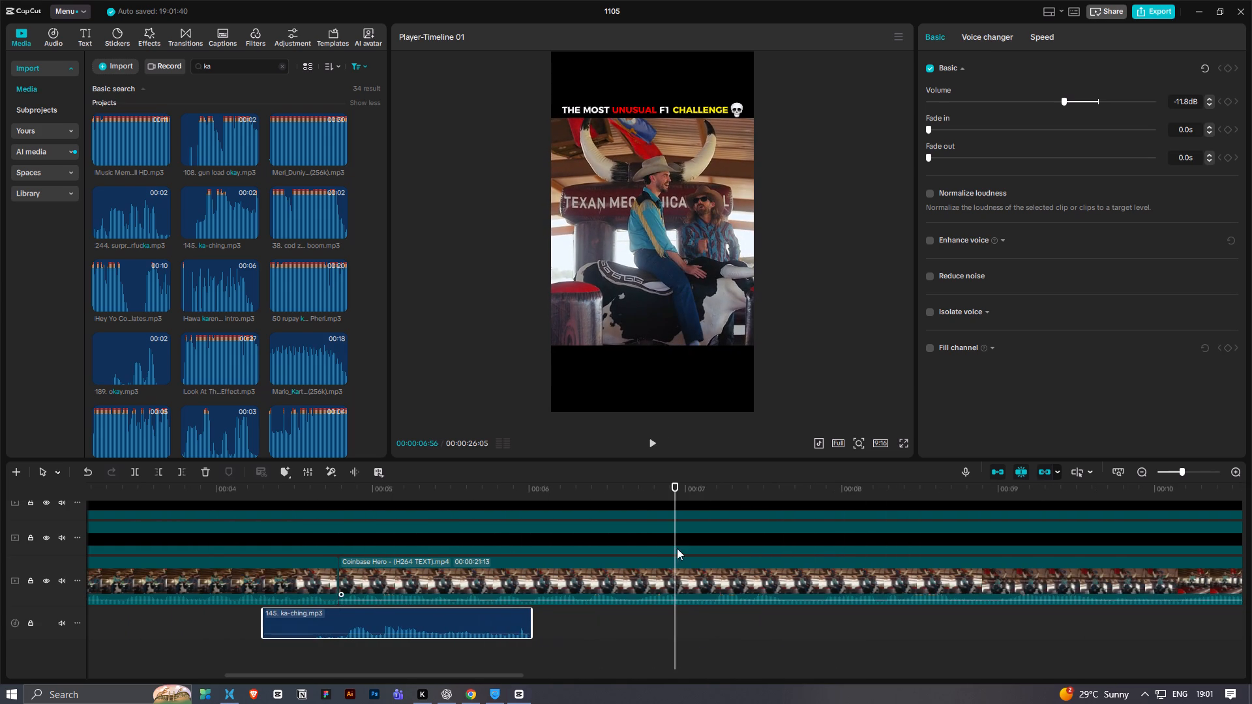
{"action": "left_click_drag", "start_coordinate": [673, 491], "coordinate": [664, 496]}
{"action": "key", "text": "space"}
{"action": "key", "text": "space"}
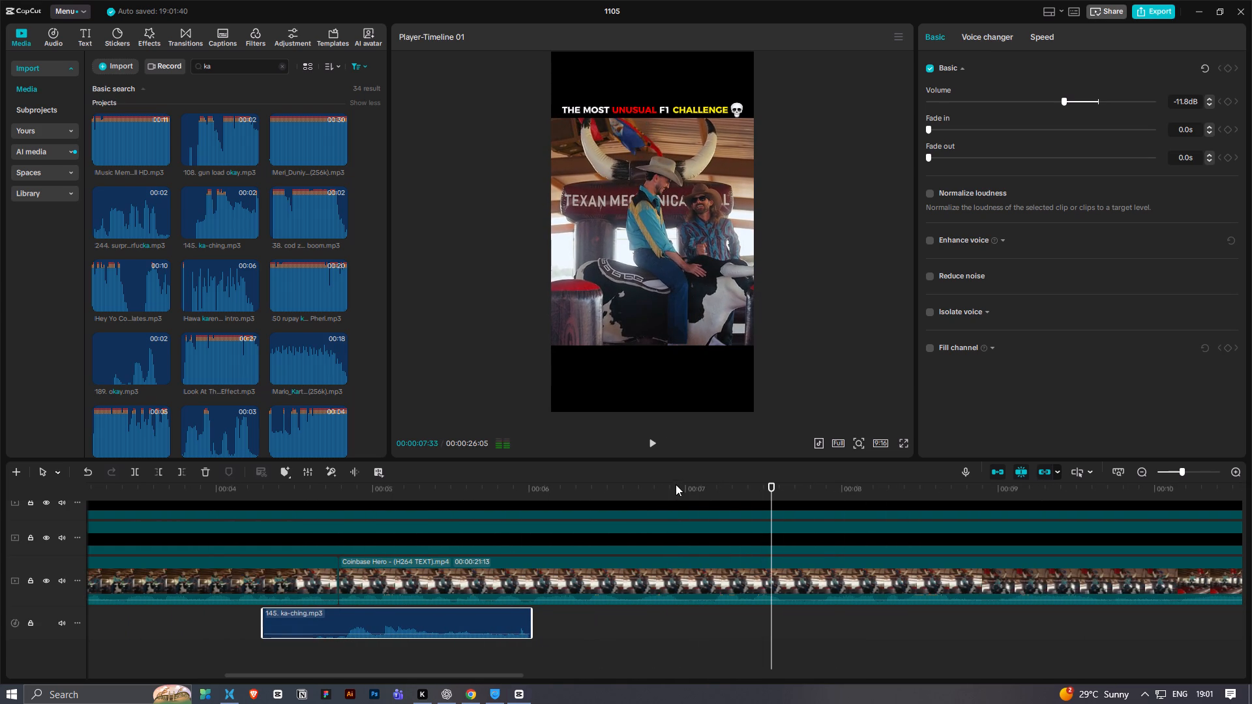
{"action": "left_click_drag", "start_coordinate": [676, 484], "coordinate": [649, 501]}
{"action": "key", "text": "space"}
{"action": "key", "text": "space"}
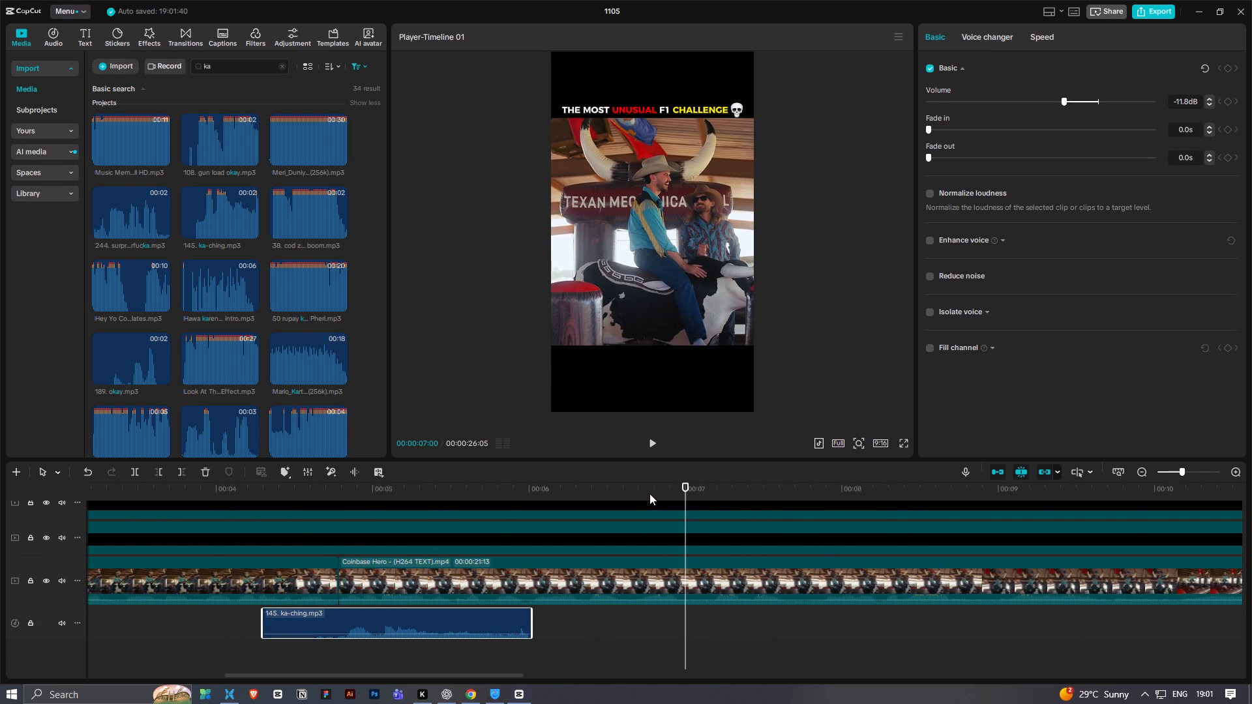
{"action": "left_click", "coordinate": [649, 493]}
{"action": "left_click", "coordinate": [652, 566]}
{"action": "key", "text": "ctrl+b"}
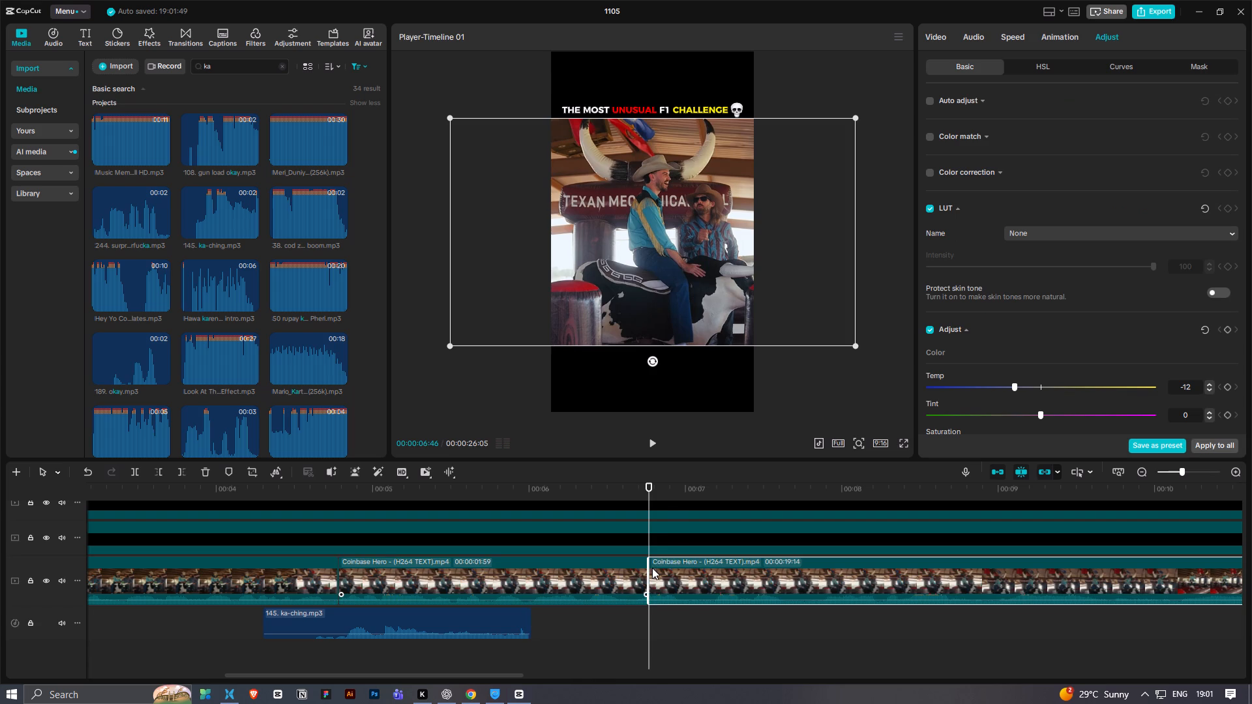
Play on from the 00:00:06:46 cut and split the main video clip again at about 00:00:07:11.
{"action": "key", "text": "space"}
{"action": "key", "text": "space"}
{"action": "left_click_drag", "start_coordinate": [723, 491], "coordinate": [715, 506]}
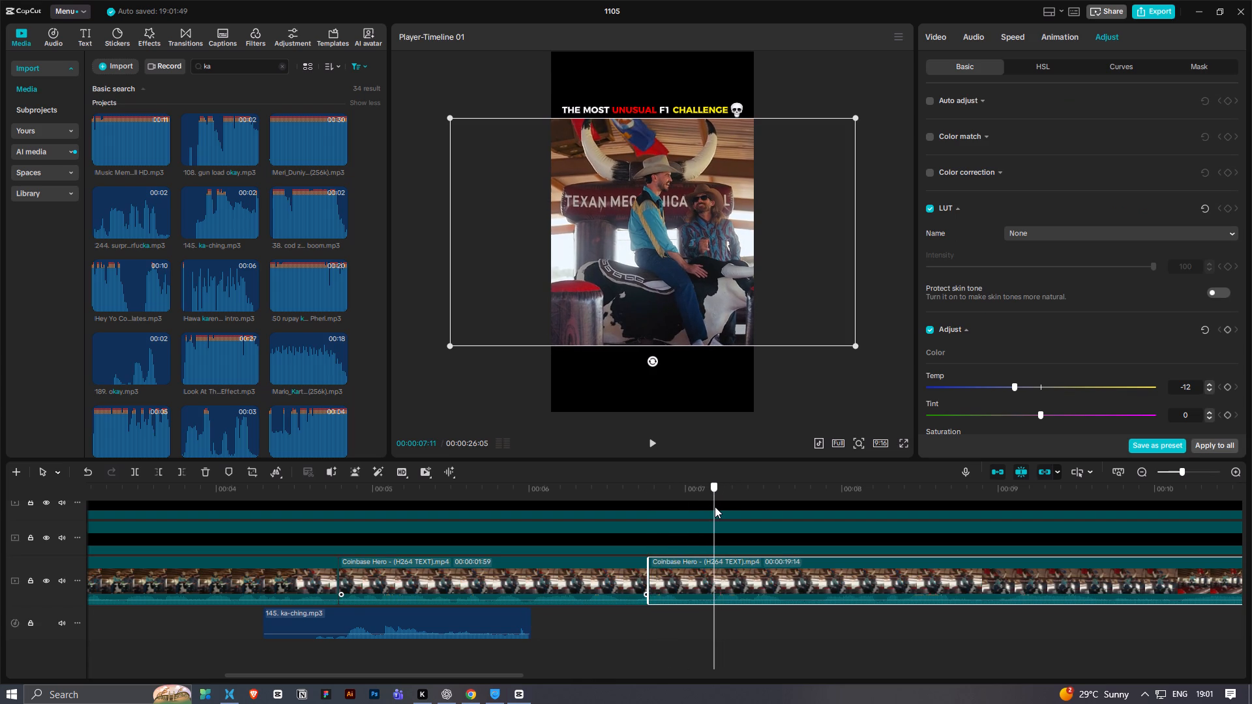
{"action": "left_click_drag", "start_coordinate": [715, 506], "coordinate": [716, 505]}
{"action": "key", "text": "ctrl+b"}
Scale up the short clip between 00:00:06:46 and about 00:00:07:11 for a slight zoom-in, and replay that passage.
{"action": "left_click", "coordinate": [623, 492]}
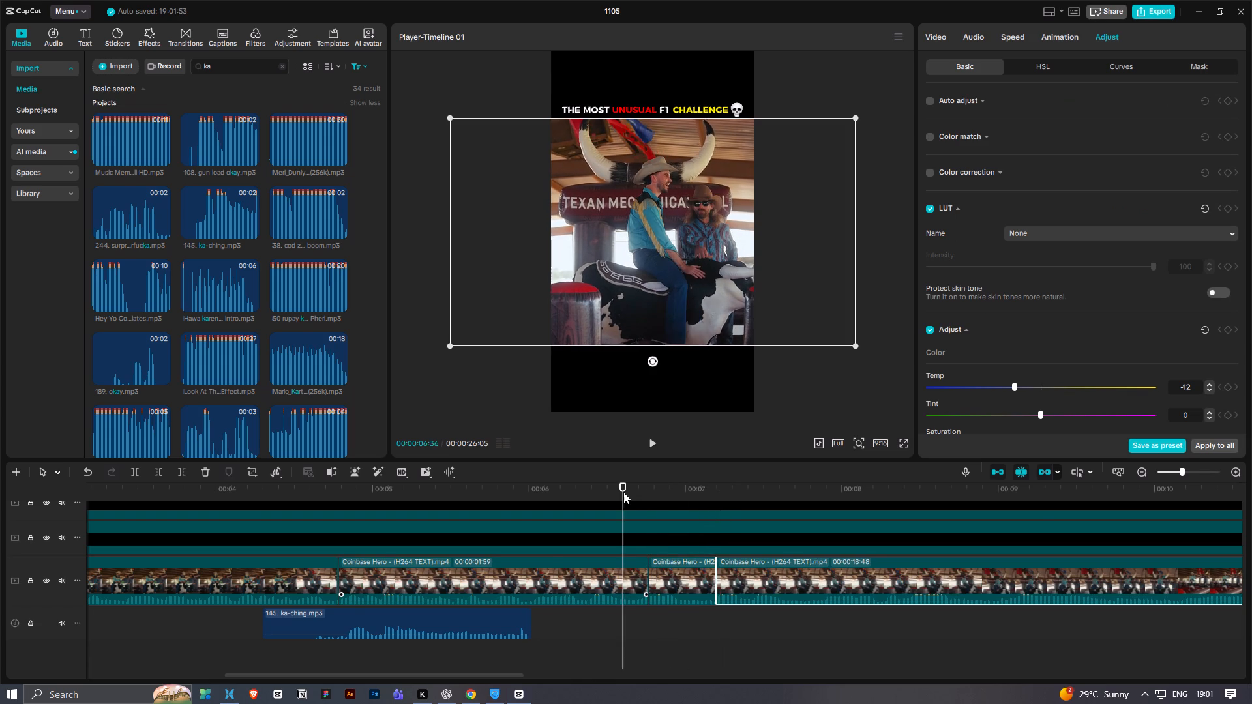
{"action": "key", "text": "space"}
{"action": "scroll", "coordinate": [553, 560], "scroll_direction": "down", "scroll_amount": 7, "text": "ctrl"}
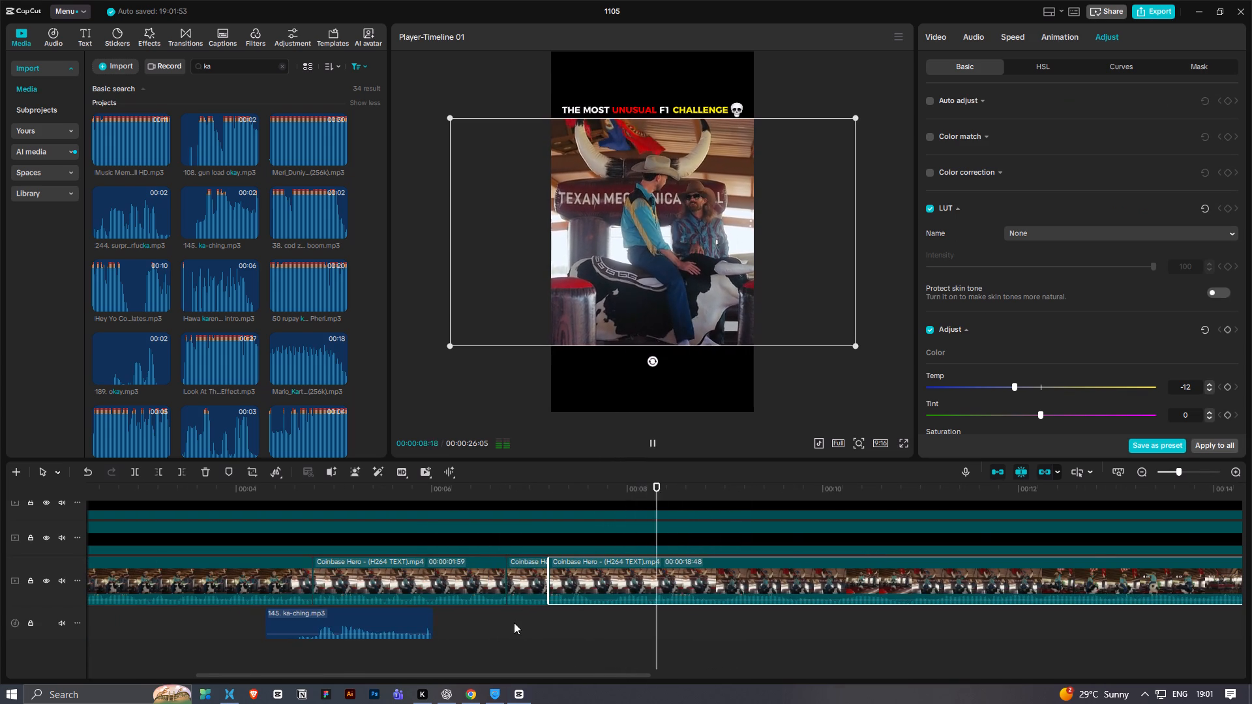
{"action": "left_click", "coordinate": [524, 629]}
{"action": "left_click", "coordinate": [477, 497]}
{"action": "key", "text": "space"}
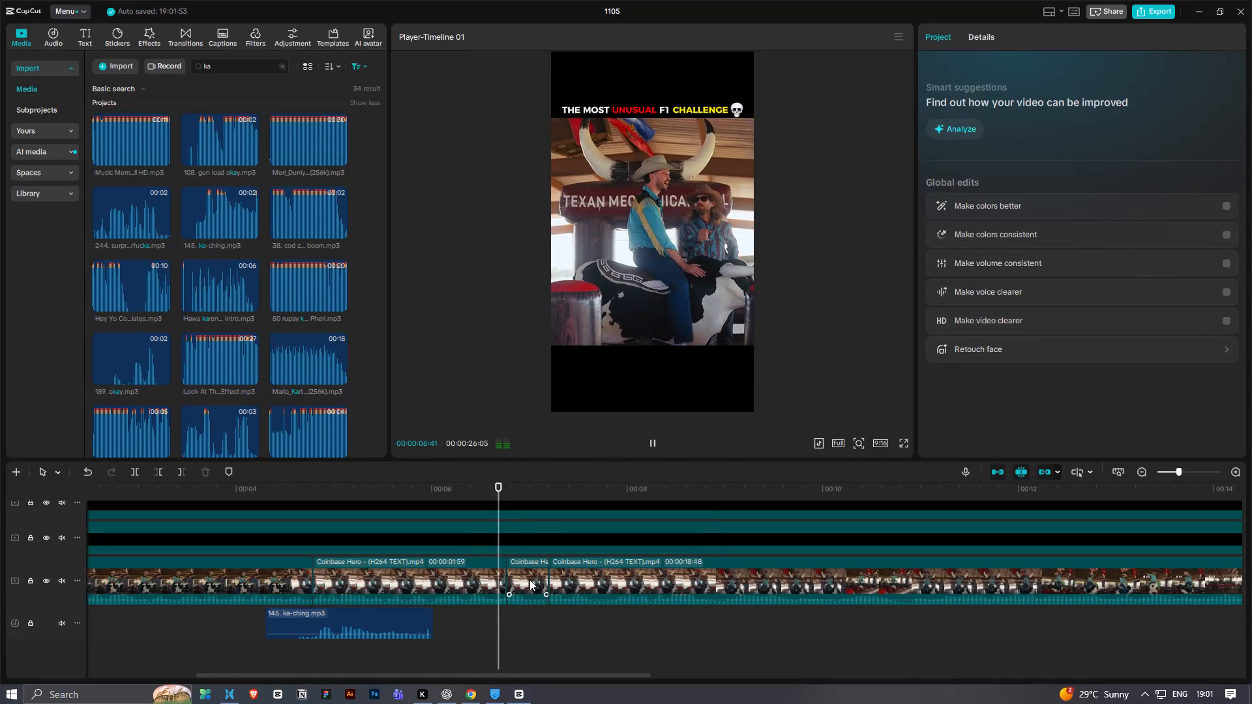
{"action": "left_click", "coordinate": [529, 578]}
{"action": "key", "text": "space"}
{"action": "left_click", "coordinate": [535, 572]}
{"action": "left_click_drag", "start_coordinate": [544, 490], "coordinate": [524, 508]}
{"action": "left_click_drag", "start_coordinate": [854, 345], "coordinate": [904, 384]}
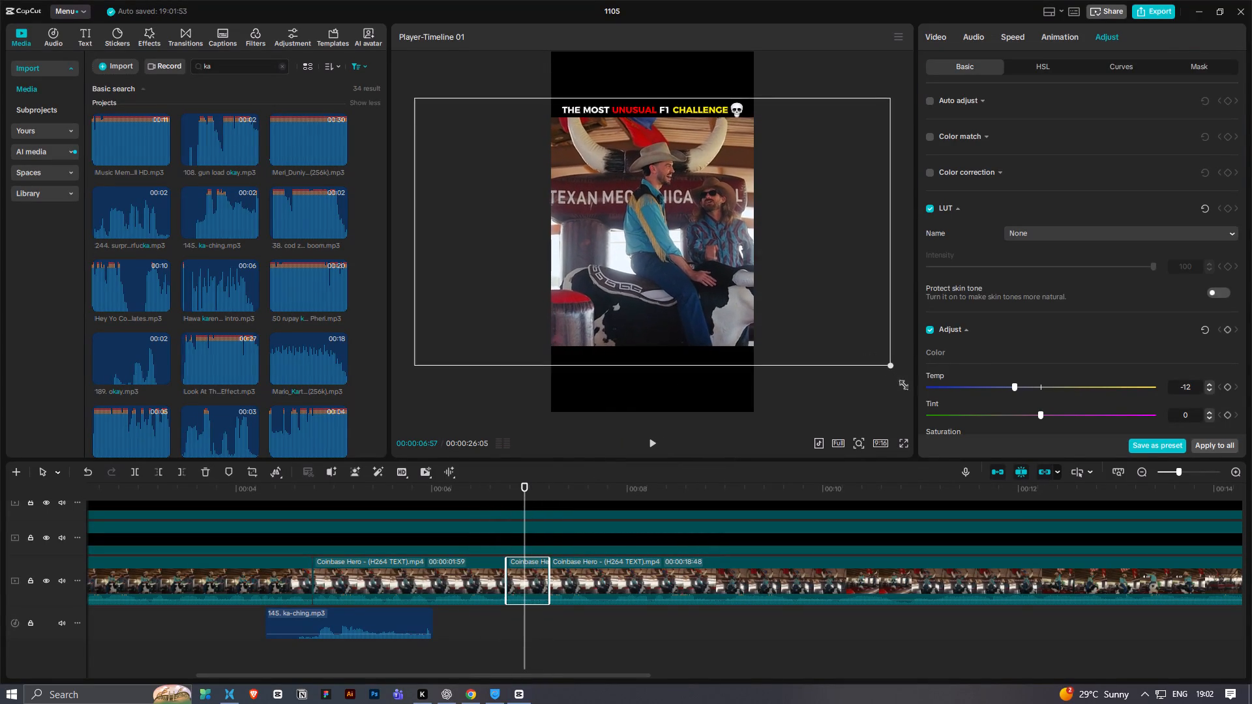
{"action": "left_click_drag", "start_coordinate": [904, 384], "coordinate": [905, 387]}
{"action": "left_click", "coordinate": [463, 478]}
{"action": "left_click", "coordinate": [467, 490]}
{"action": "key", "text": "space"}
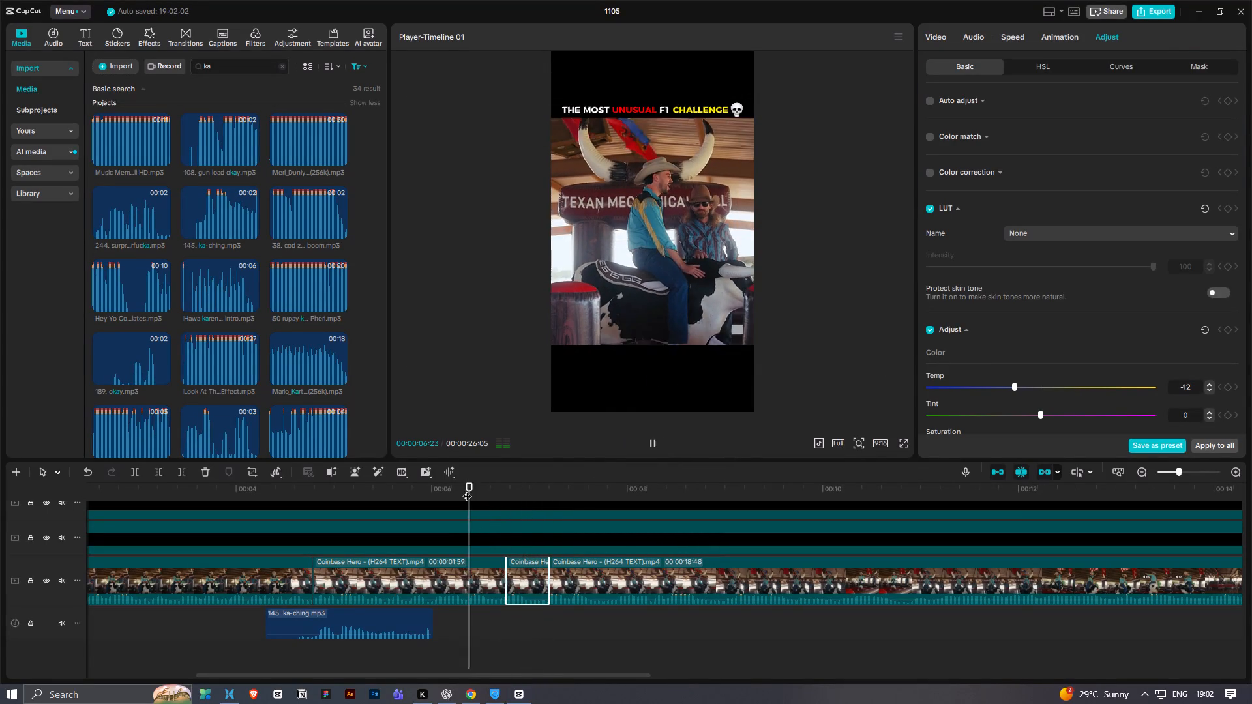
{"action": "key", "text": "space"}
Play the following dialogue to find the cut point and split the remaining main video clip at 00:00:07:54.
{"action": "left_click", "coordinate": [583, 566]}
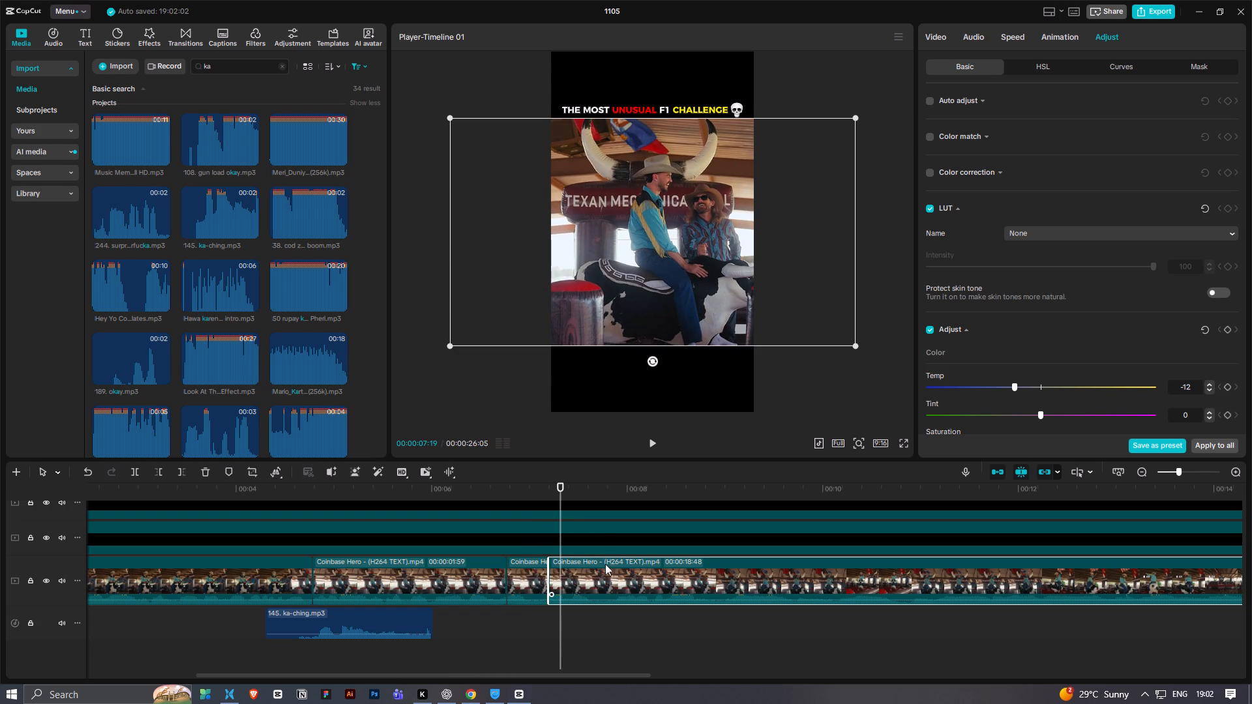
{"action": "key", "text": "space"}
{"action": "key", "text": "space"}
{"action": "key", "text": "space"}
{"action": "key", "text": "space"}
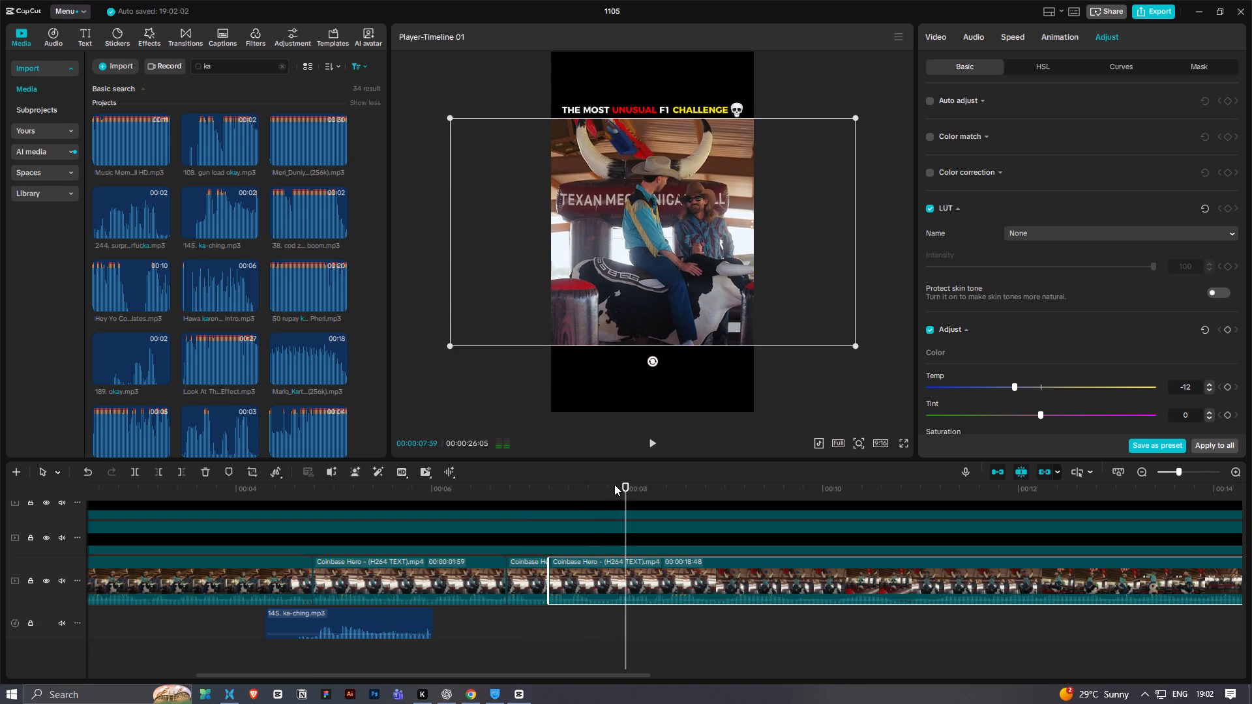
{"action": "left_click_drag", "start_coordinate": [625, 484], "coordinate": [612, 499]}
{"action": "key", "text": "space"}
{"action": "key", "text": "space"}
{"action": "left_click_drag", "start_coordinate": [619, 492], "coordinate": [619, 493]}
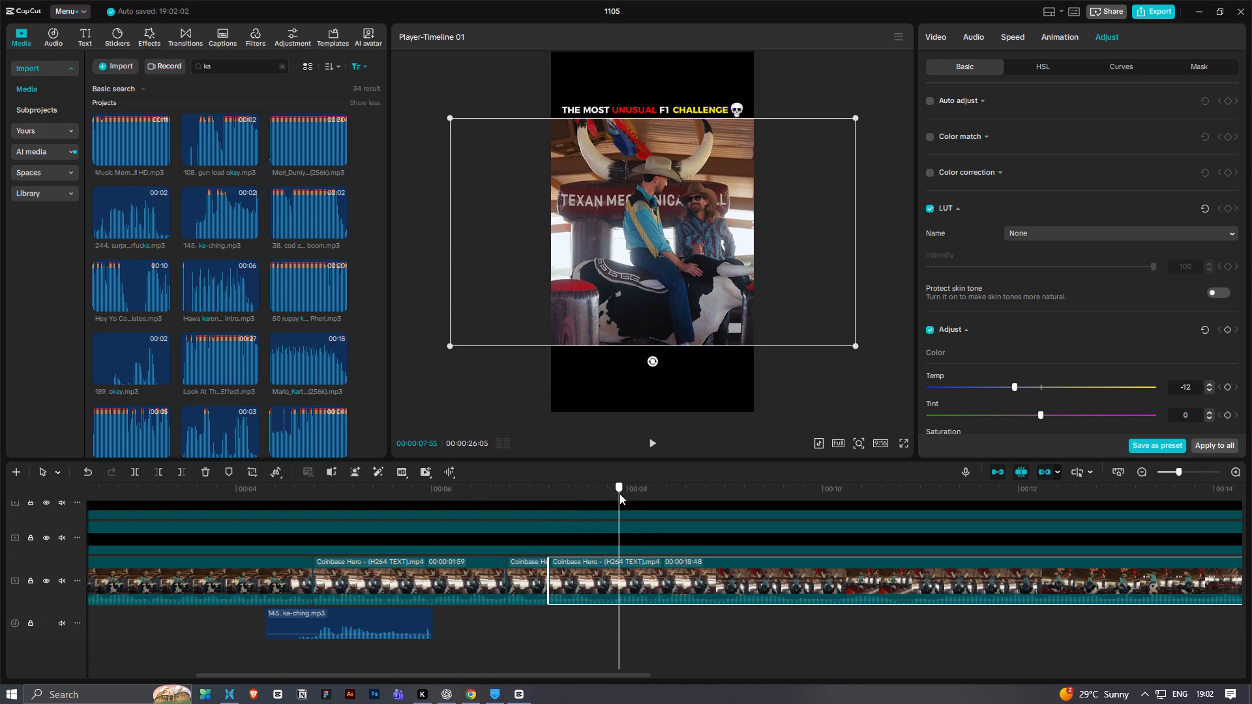
{"action": "left_click_drag", "start_coordinate": [619, 493], "coordinate": [618, 500]}
{"action": "key", "text": "ctrl+b"}
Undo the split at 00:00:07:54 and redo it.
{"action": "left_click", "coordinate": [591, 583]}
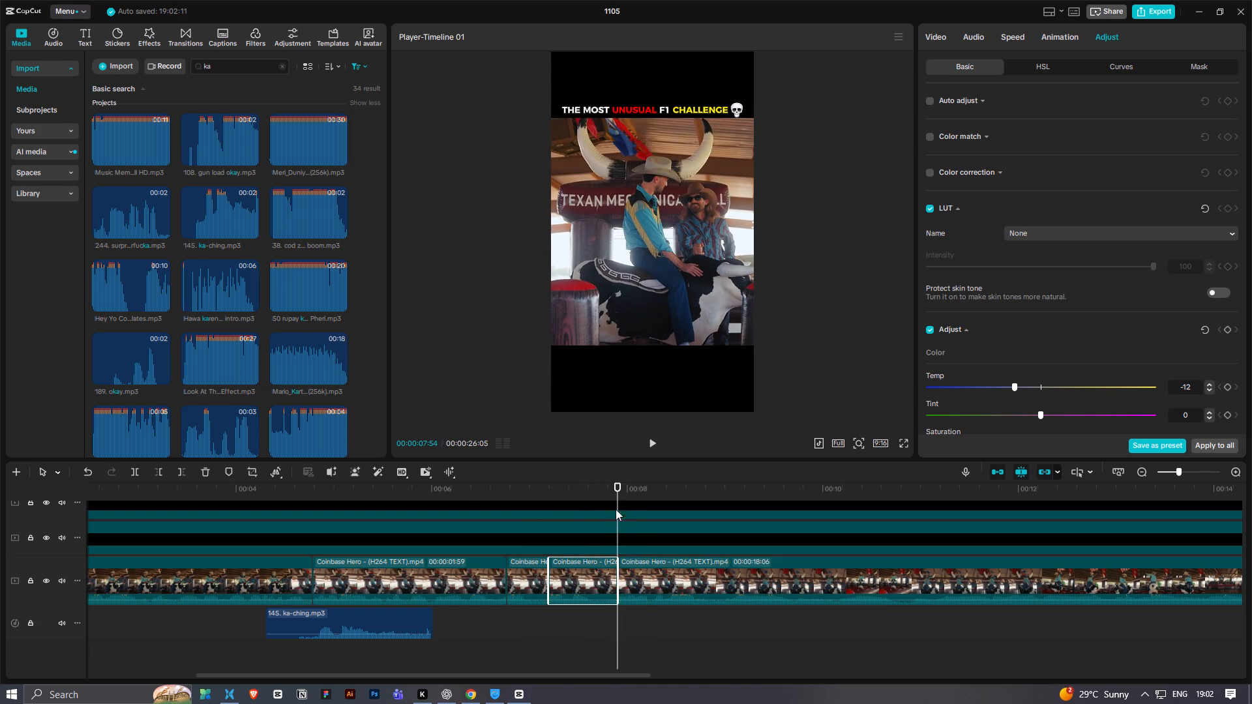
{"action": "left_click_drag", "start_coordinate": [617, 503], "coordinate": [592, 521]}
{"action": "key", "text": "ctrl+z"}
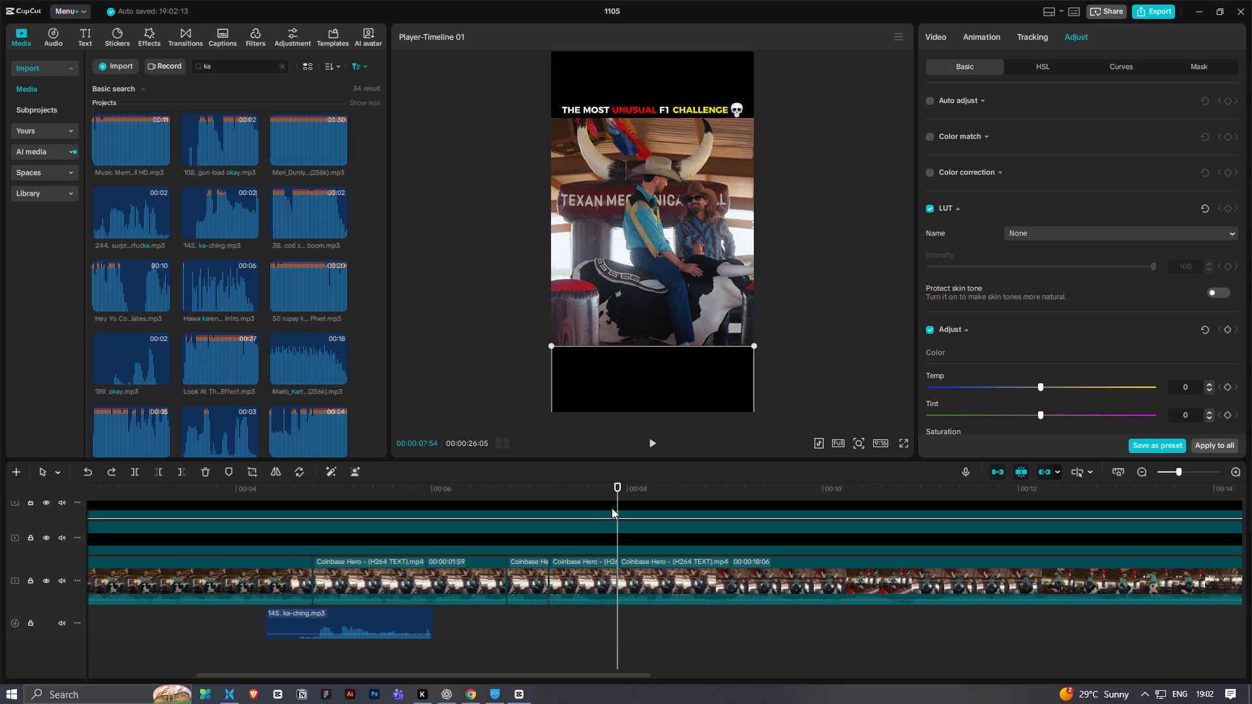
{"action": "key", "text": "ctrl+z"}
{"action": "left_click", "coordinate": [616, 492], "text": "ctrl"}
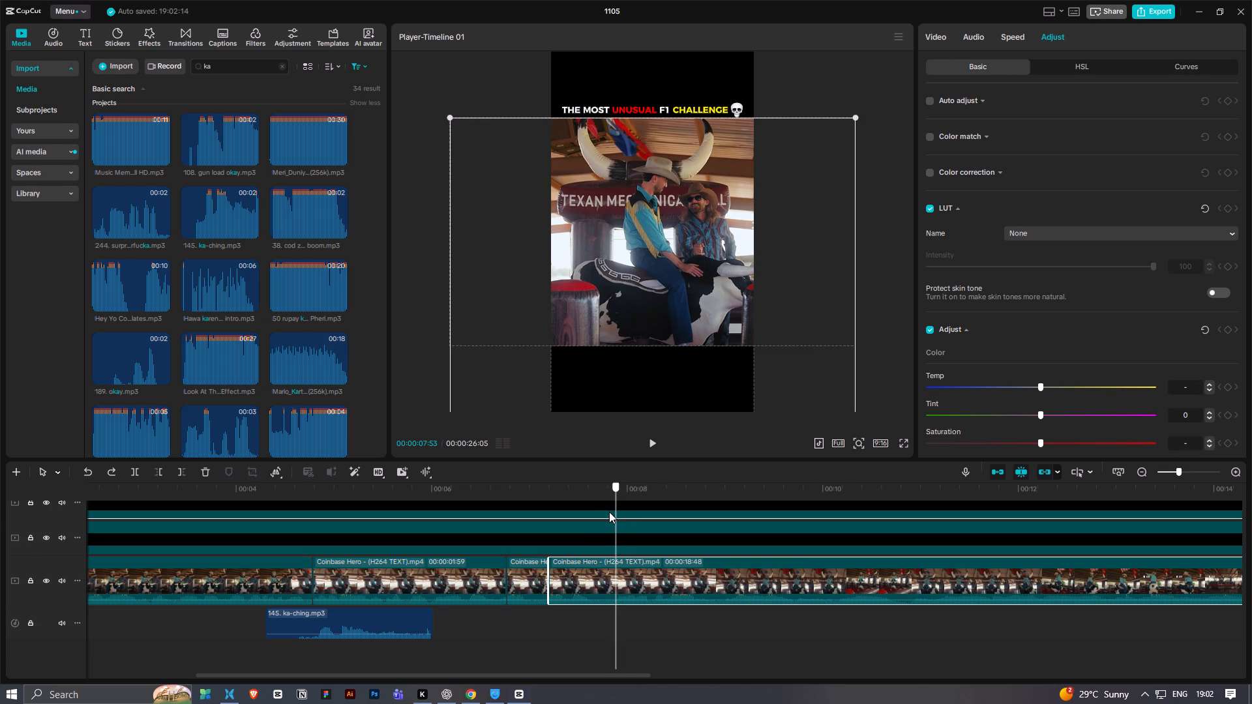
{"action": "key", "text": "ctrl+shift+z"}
Scale up the clip between about 00:00:07:11 and 00:00:07:54 for a stronger zoom-in than the preceding short clip.
{"action": "left_click", "coordinate": [573, 563]}
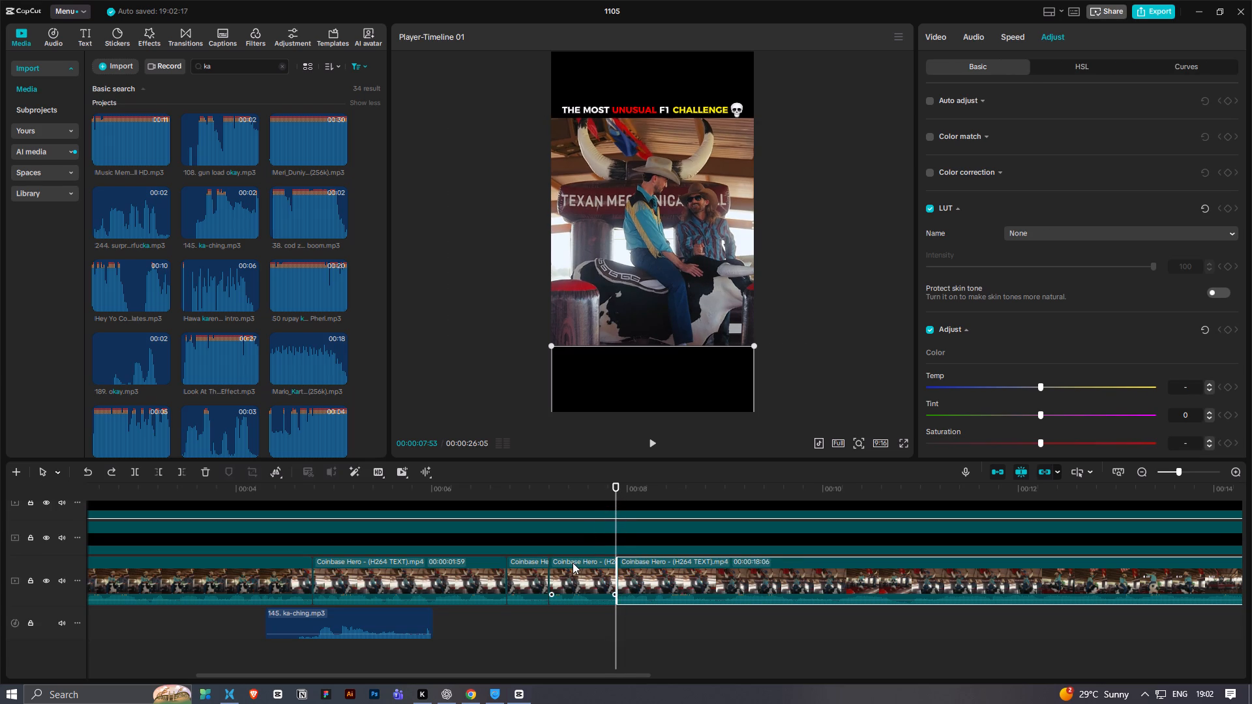
{"action": "left_click_drag", "start_coordinate": [617, 503], "coordinate": [588, 514]}
{"action": "left_click_drag", "start_coordinate": [616, 486], "coordinate": [582, 503]}
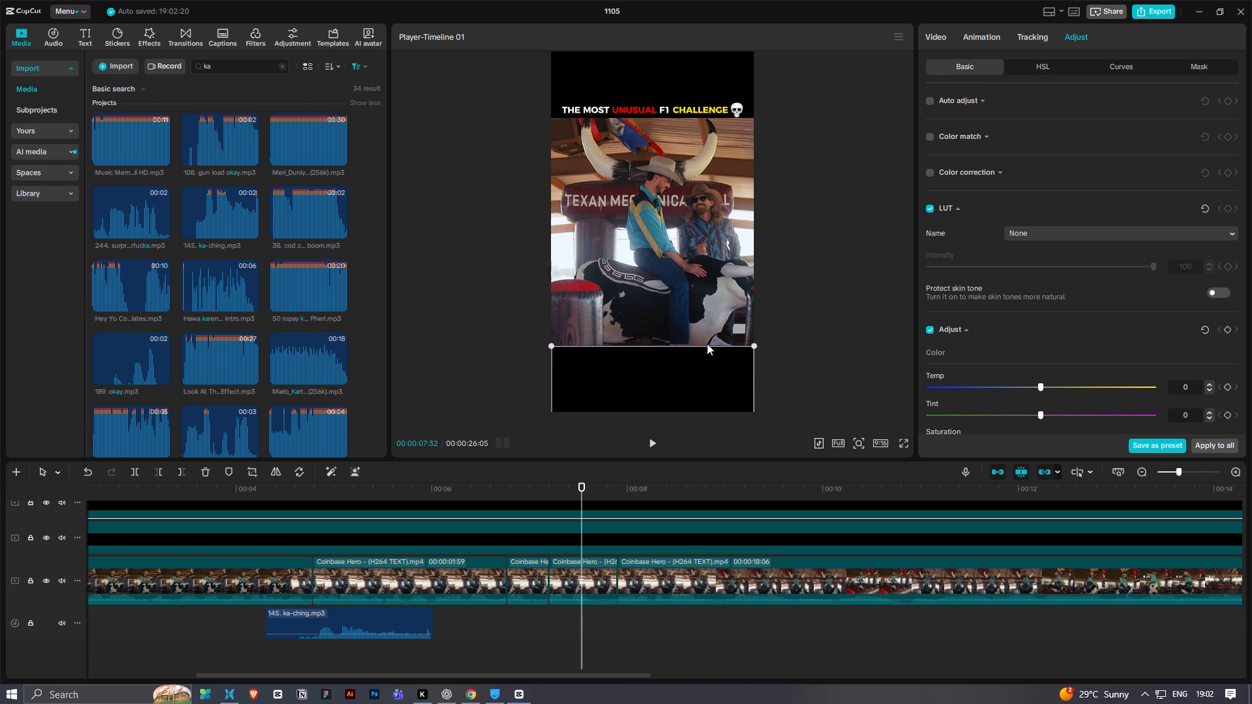
{"action": "left_click", "coordinate": [583, 569]}
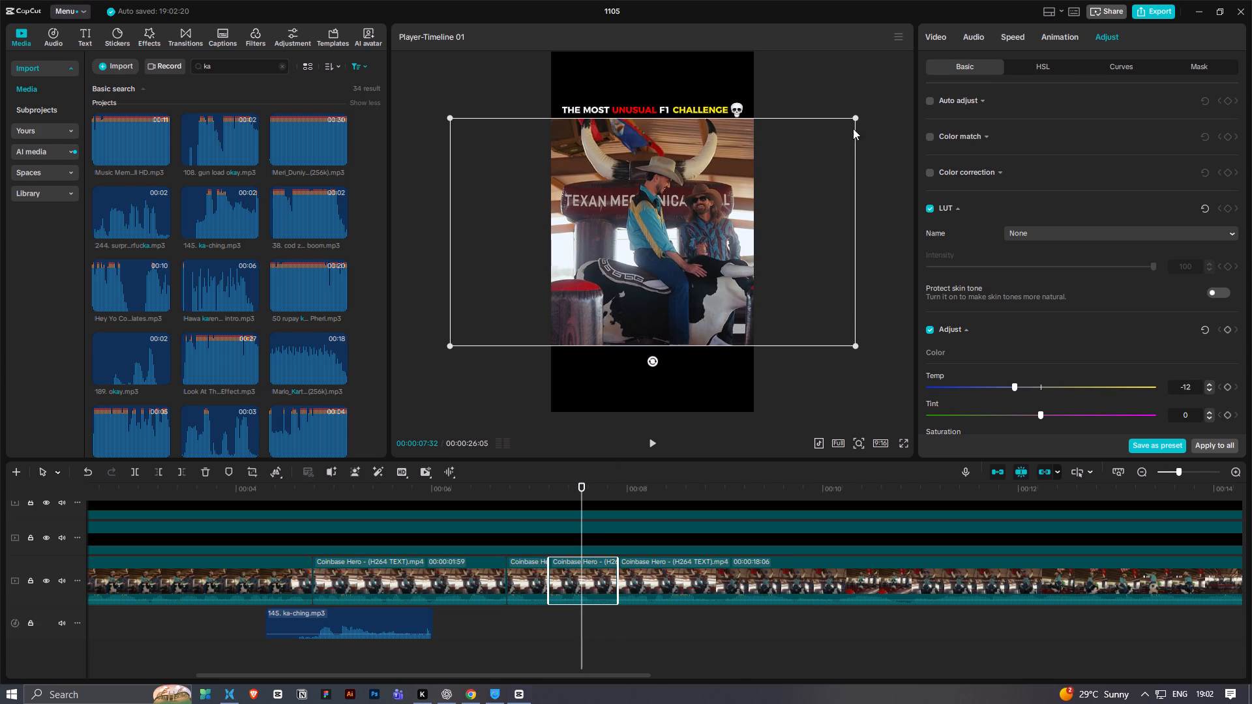
{"action": "left_click_drag", "start_coordinate": [853, 117], "coordinate": [939, 72]}
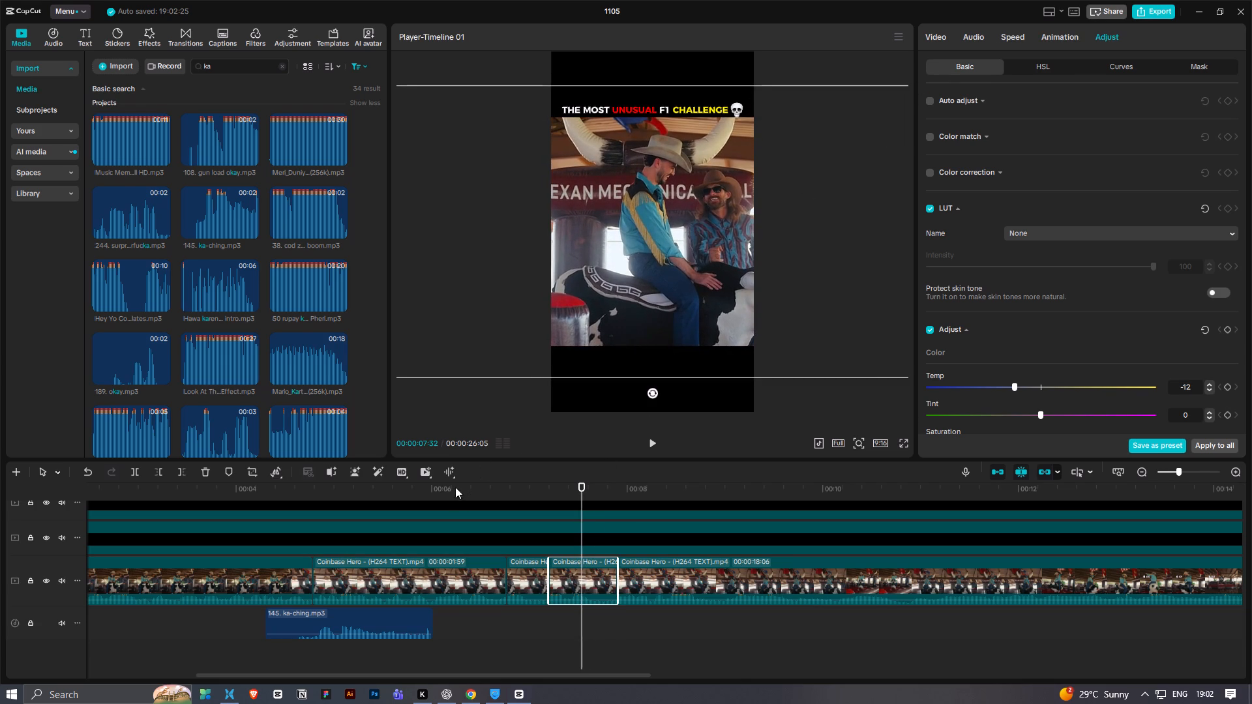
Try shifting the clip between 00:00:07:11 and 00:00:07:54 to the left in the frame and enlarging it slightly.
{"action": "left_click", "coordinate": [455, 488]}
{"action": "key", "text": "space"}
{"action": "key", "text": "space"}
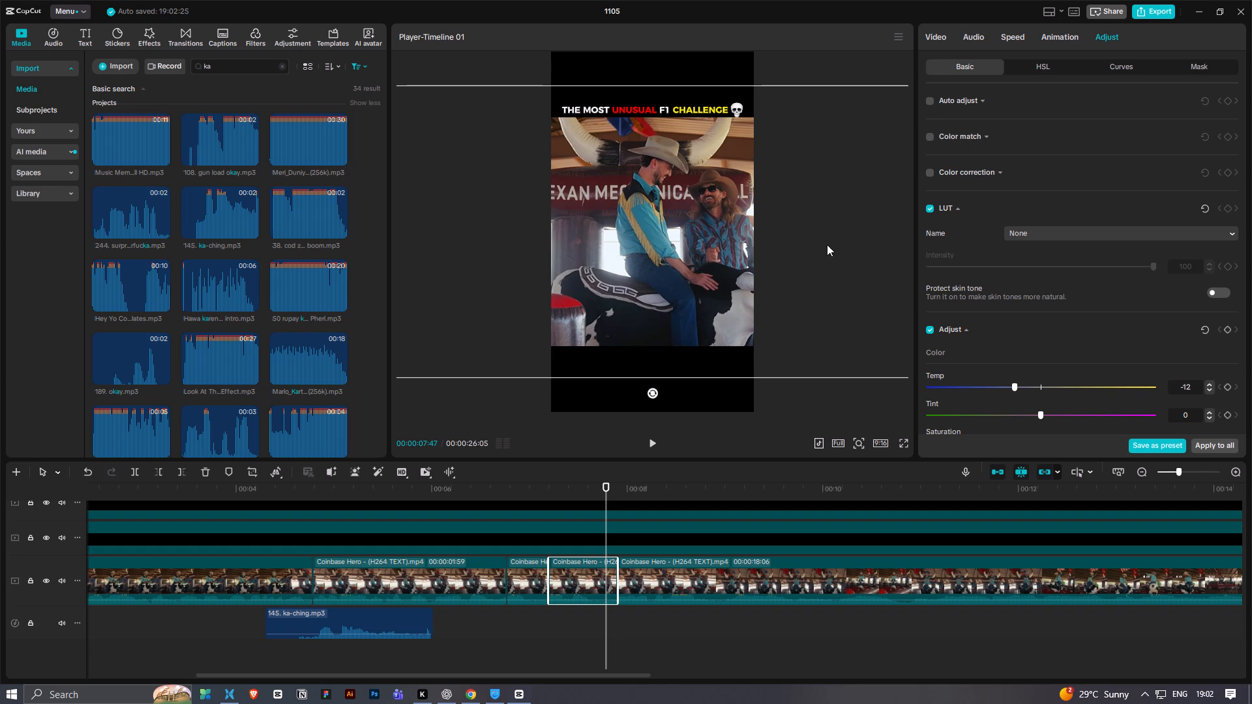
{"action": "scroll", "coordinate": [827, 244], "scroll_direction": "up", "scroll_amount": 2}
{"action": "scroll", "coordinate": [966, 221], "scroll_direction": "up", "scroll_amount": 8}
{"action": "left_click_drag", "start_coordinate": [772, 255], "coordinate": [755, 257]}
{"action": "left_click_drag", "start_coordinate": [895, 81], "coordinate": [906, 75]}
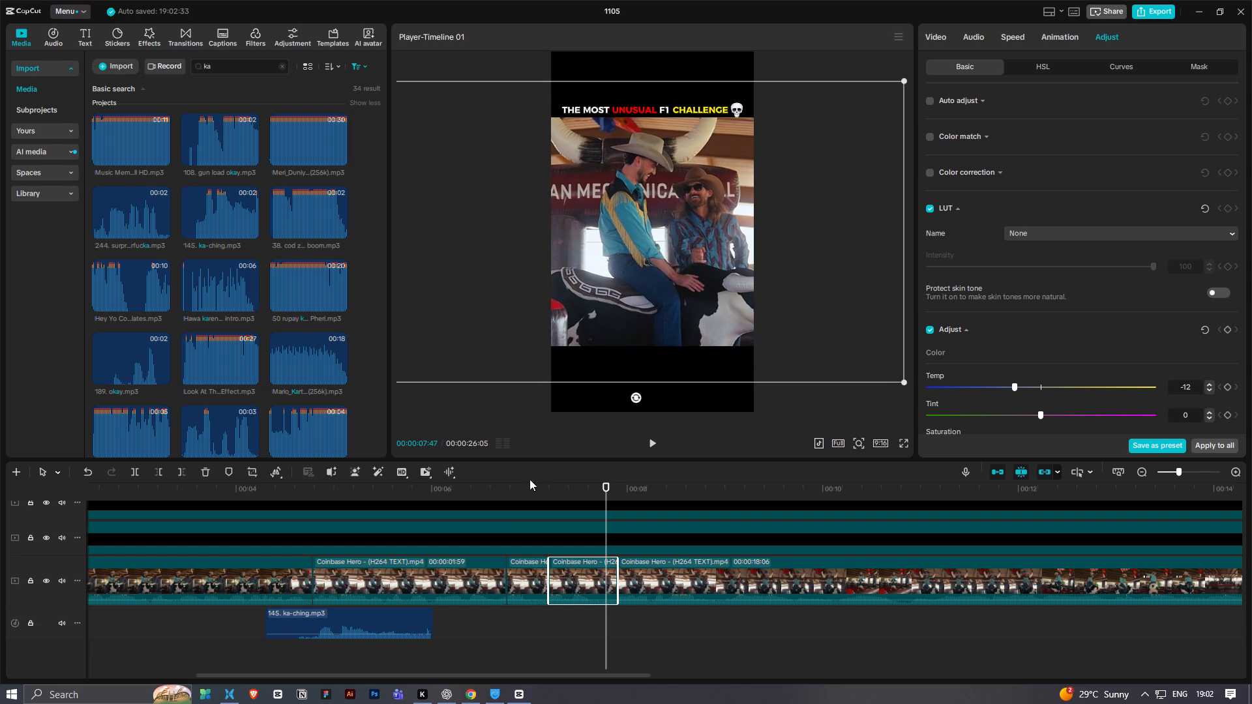
Replay the passage from about 00:00:06:00 past 00:00:07:54 to review the shifted and enlarged framing.
{"action": "left_click", "coordinate": [506, 482]}
{"action": "key", "text": "space"}
{"action": "key", "text": "space"}
{"action": "left_click", "coordinate": [442, 490]}
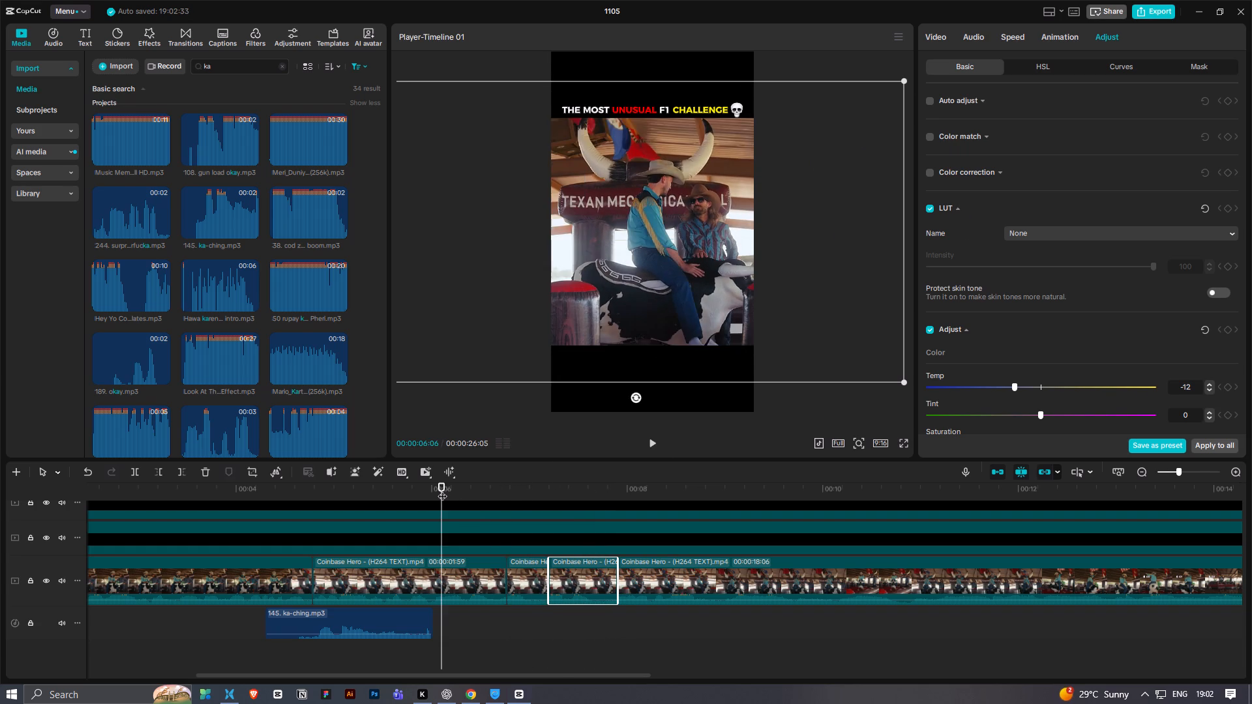
{"action": "key", "text": "space"}
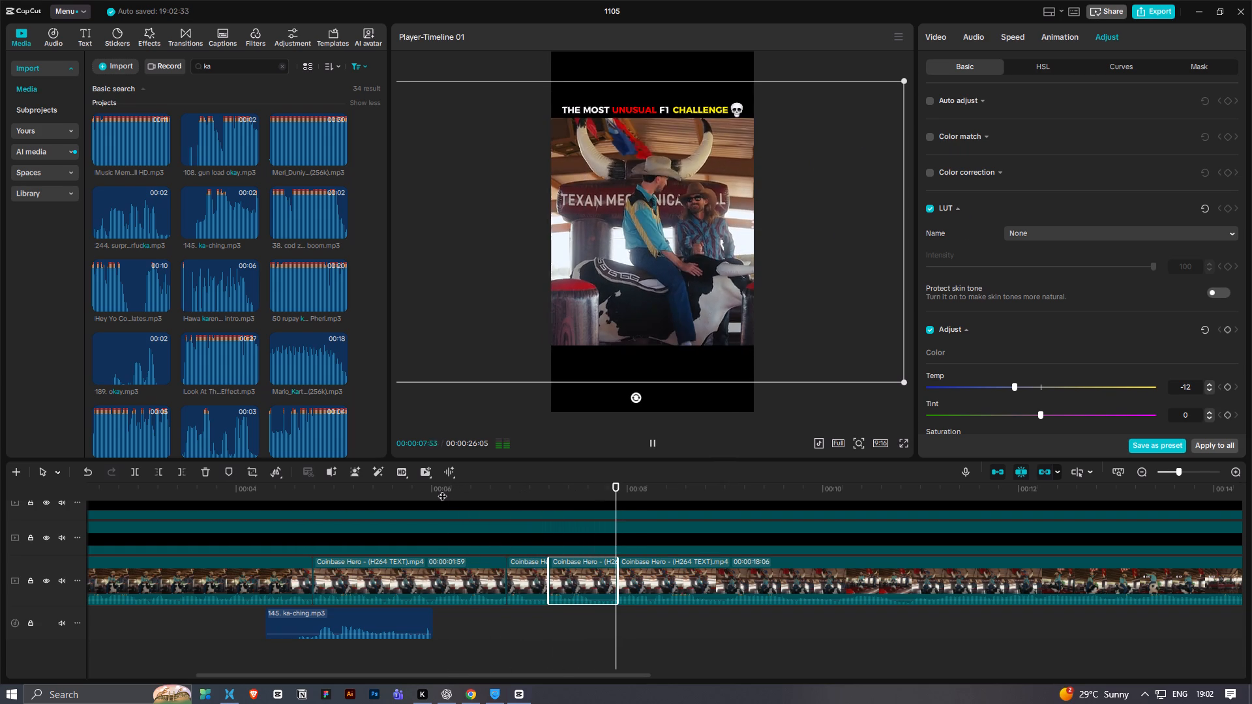
{"action": "key", "text": "space"}
{"action": "left_click", "coordinate": [454, 490]}
{"action": "left_click", "coordinate": [479, 621]}
{"action": "key", "text": "space"}
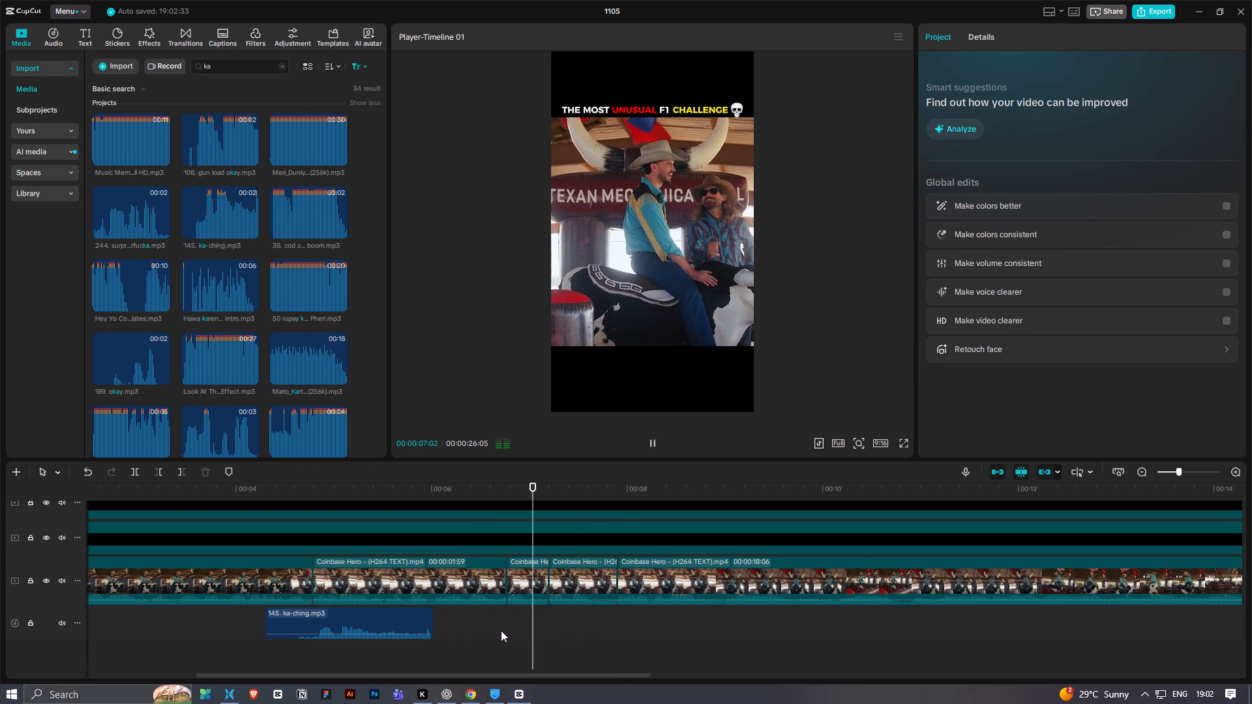
{"action": "key", "text": "space"}
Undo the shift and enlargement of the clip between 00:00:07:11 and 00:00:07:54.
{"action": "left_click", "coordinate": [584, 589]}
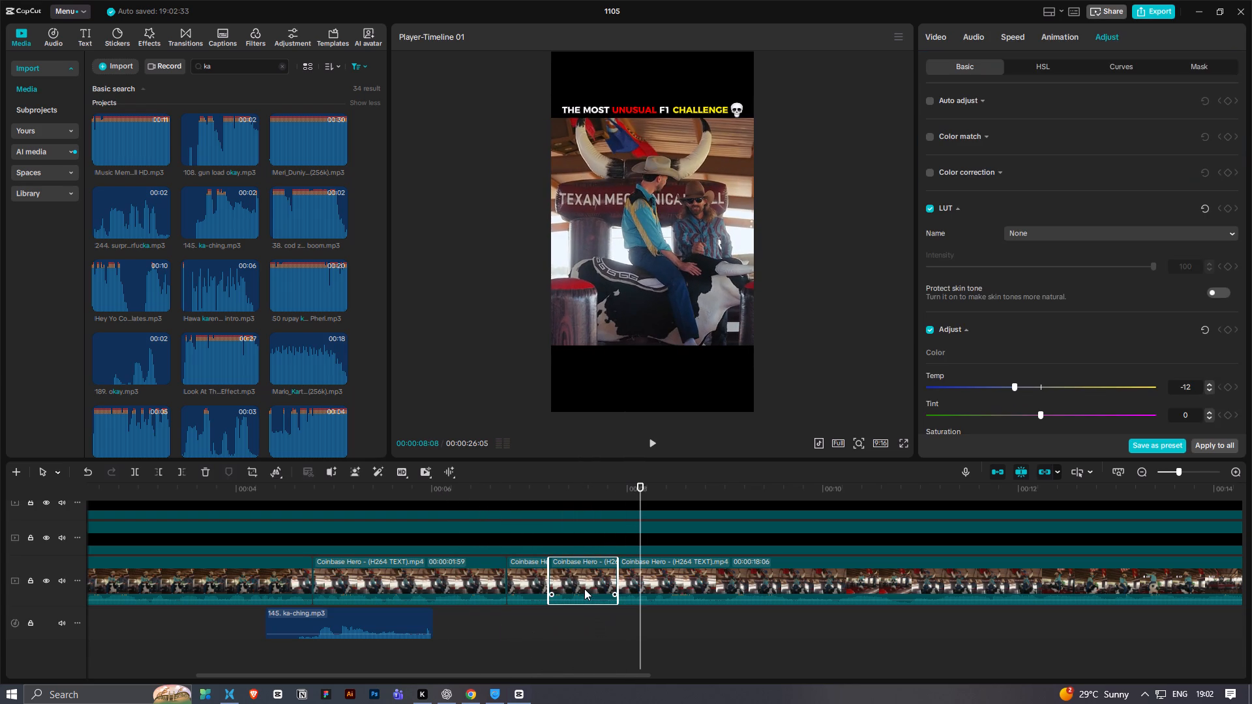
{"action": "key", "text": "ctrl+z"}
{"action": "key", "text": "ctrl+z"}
Set the scale of the clip between 00:00:07:11 and 00:00:07:54 to 297%.
{"action": "left_click", "coordinate": [467, 492]}
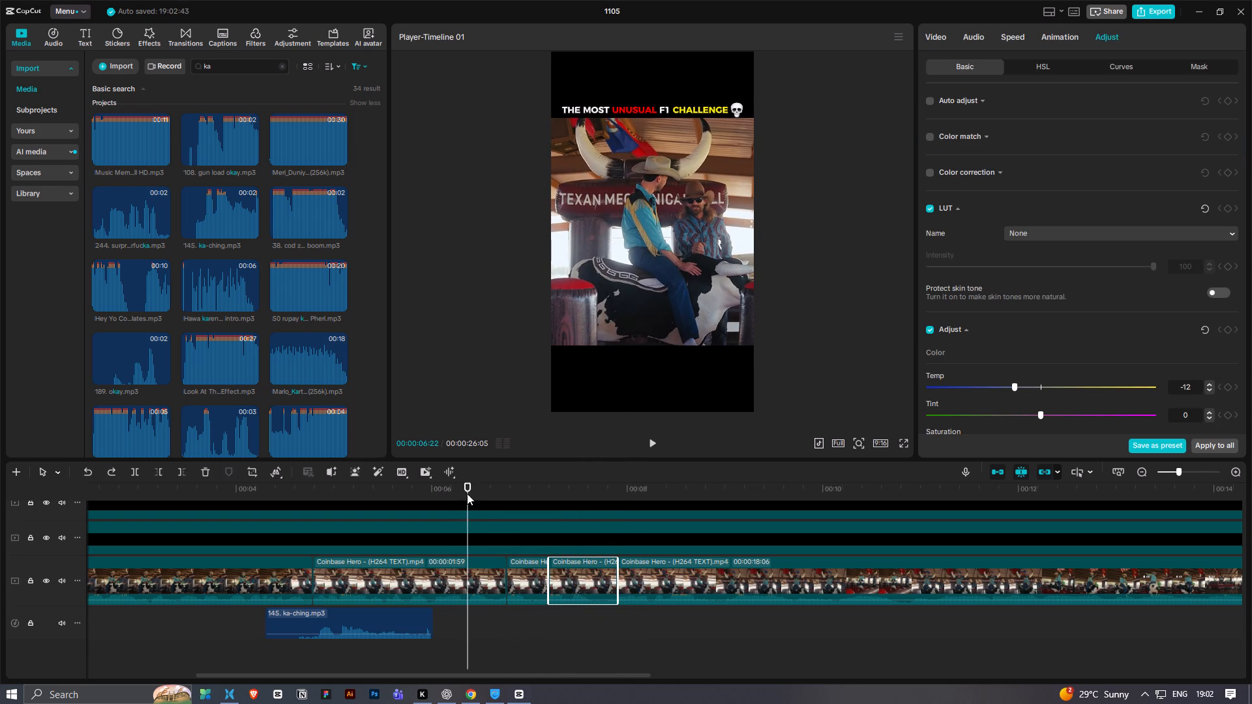
{"action": "key", "text": "space"}
{"action": "key", "text": "space"}
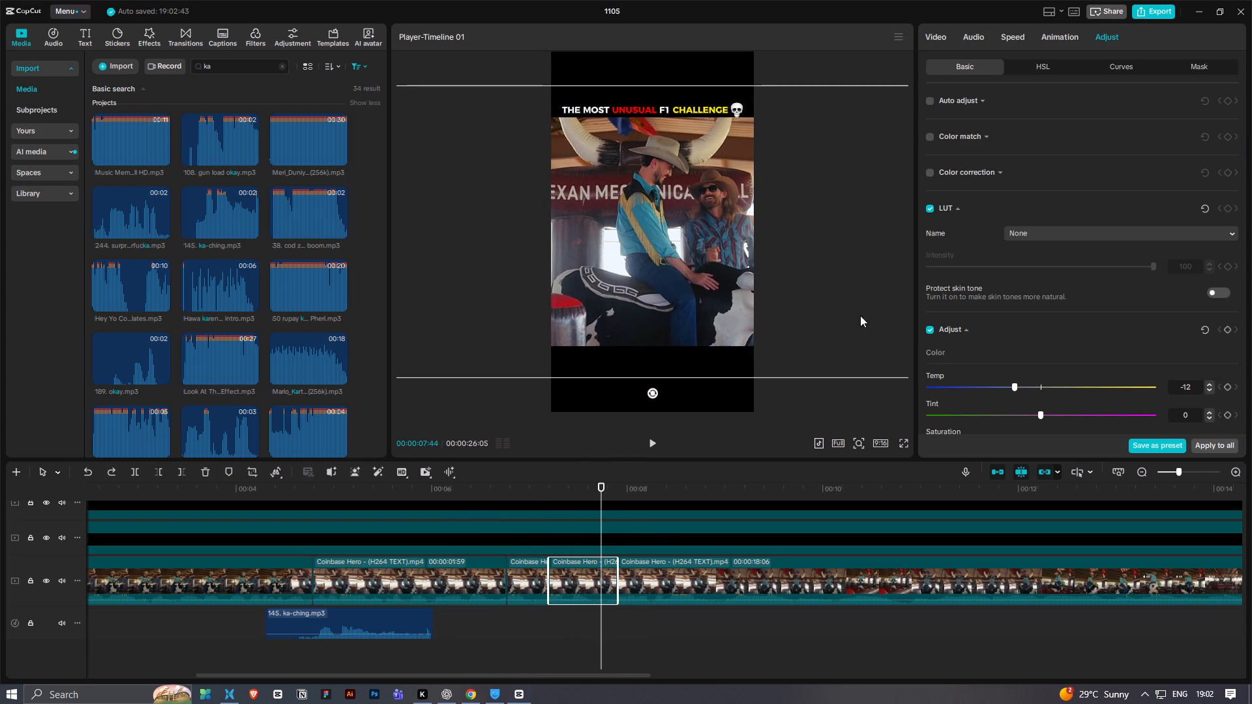
{"action": "scroll", "coordinate": [952, 143], "scroll_direction": "up", "scroll_amount": 12}
{"action": "left_click", "coordinate": [938, 35]}
{"action": "left_click_drag", "start_coordinate": [1043, 131], "coordinate": [1062, 138]}
Replay from about 00:00:06:00 through the zoomed clips into the following footage to review the punch-in sequence.
{"action": "left_click", "coordinate": [501, 492]}
{"action": "left_click", "coordinate": [467, 495]}
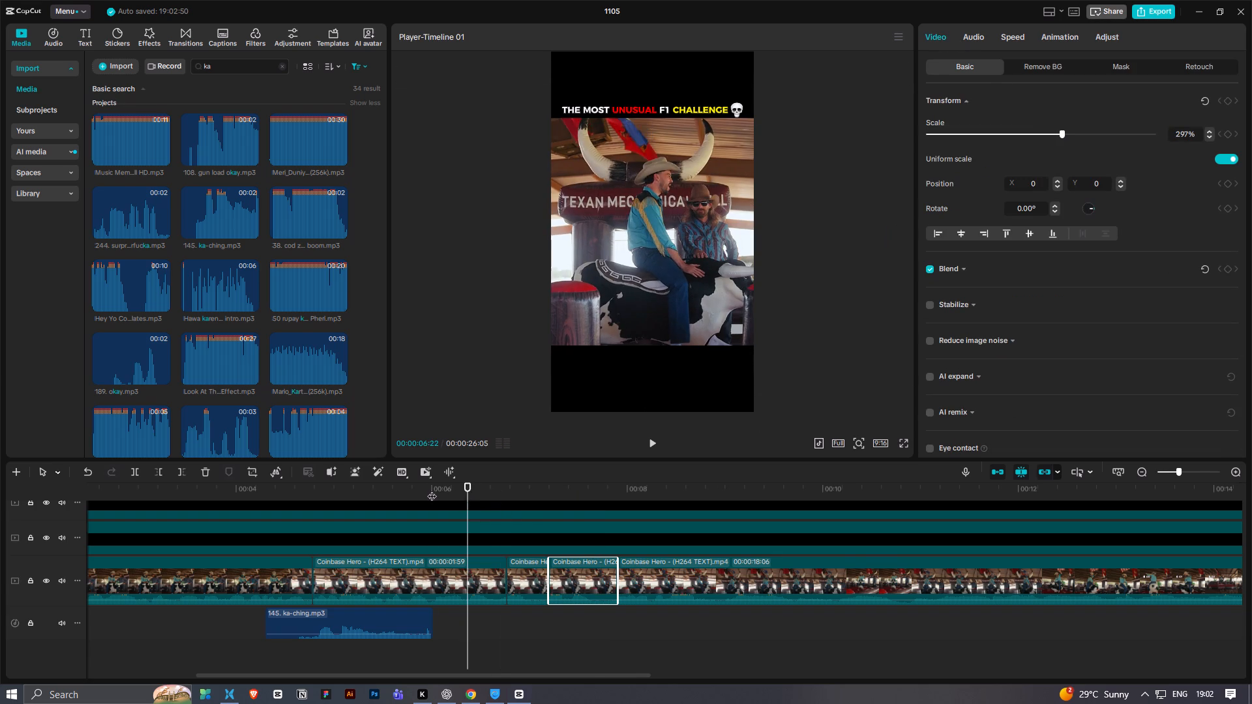
{"action": "left_click", "coordinate": [433, 490]}
{"action": "left_click", "coordinate": [519, 632]}
{"action": "left_click", "coordinate": [436, 492]}
{"action": "key", "text": "space"}
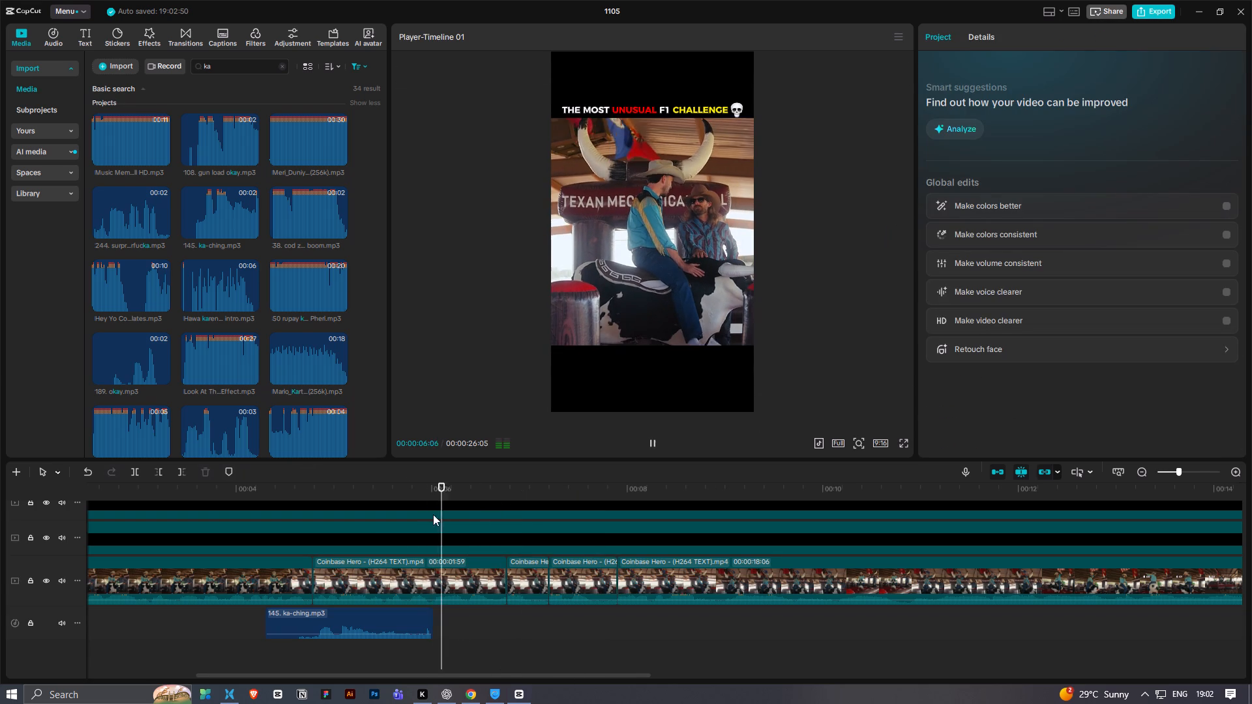
{"action": "scroll", "coordinate": [421, 576], "scroll_direction": "down", "scroll_amount": 14, "text": "ctrl"}
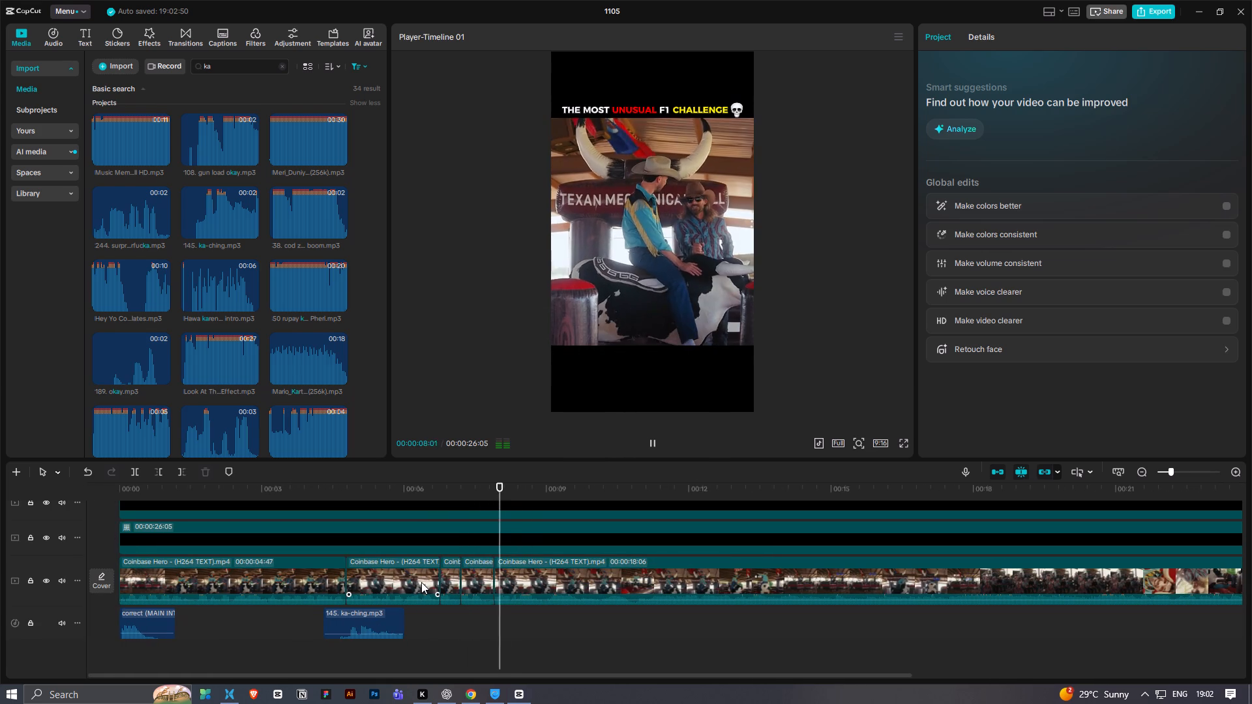
{"action": "scroll", "coordinate": [421, 583], "scroll_direction": "down", "scroll_amount": 9, "text": "ctrl"}
{"action": "key", "text": "space"}
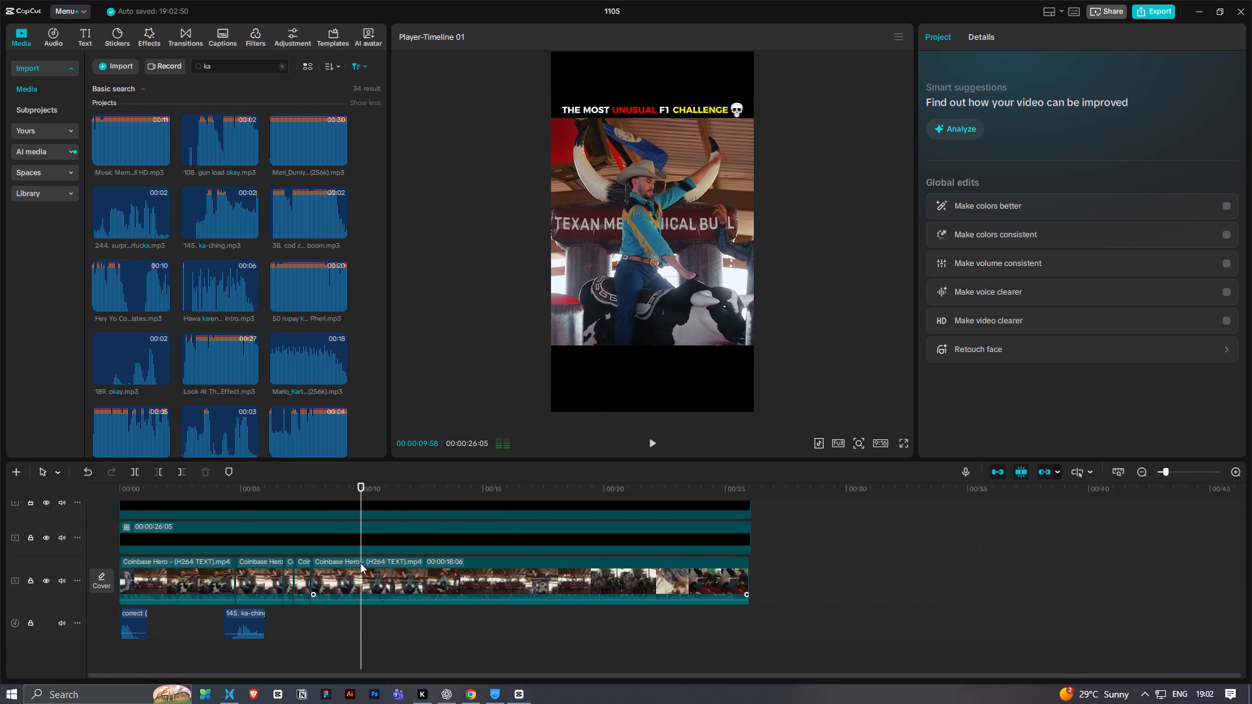
Place the "189. okay.mp3" sound effect on the audio track so it ends at 00:00:07:54, and play it back.
{"action": "left_click_drag", "start_coordinate": [327, 492], "coordinate": [313, 510]}
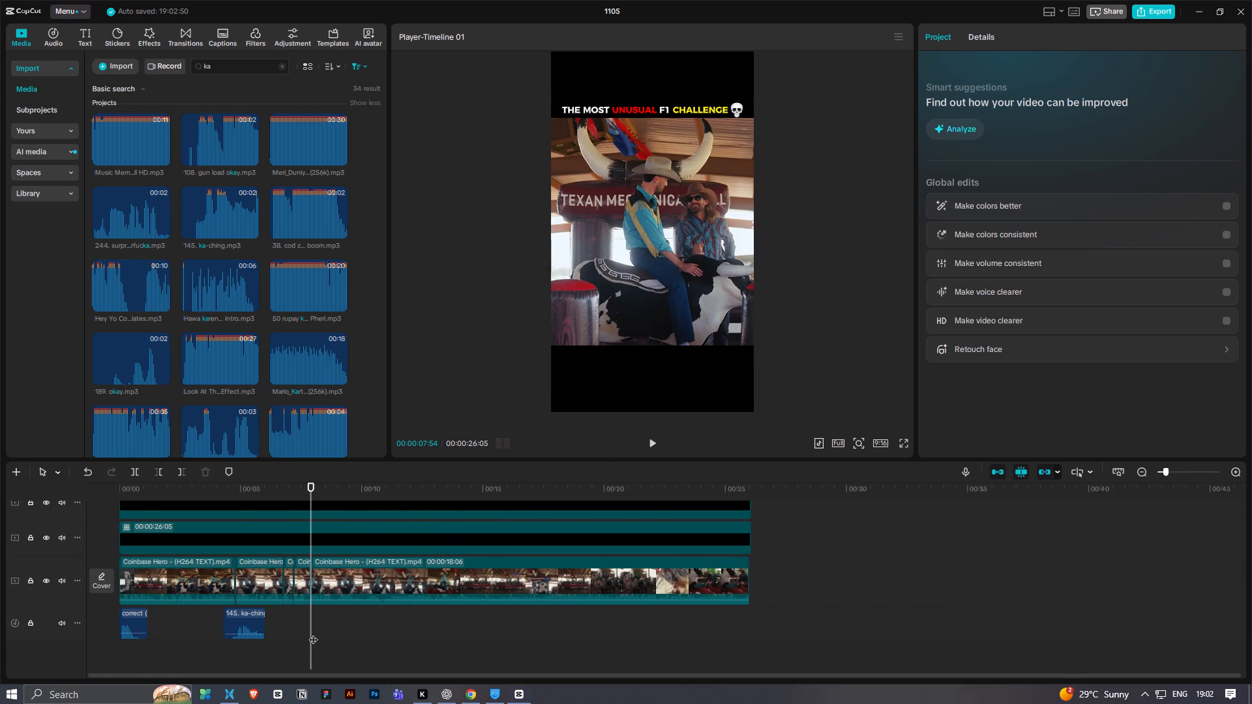
{"action": "scroll", "coordinate": [309, 636], "scroll_direction": "up", "scroll_amount": 8, "text": "ctrl"}
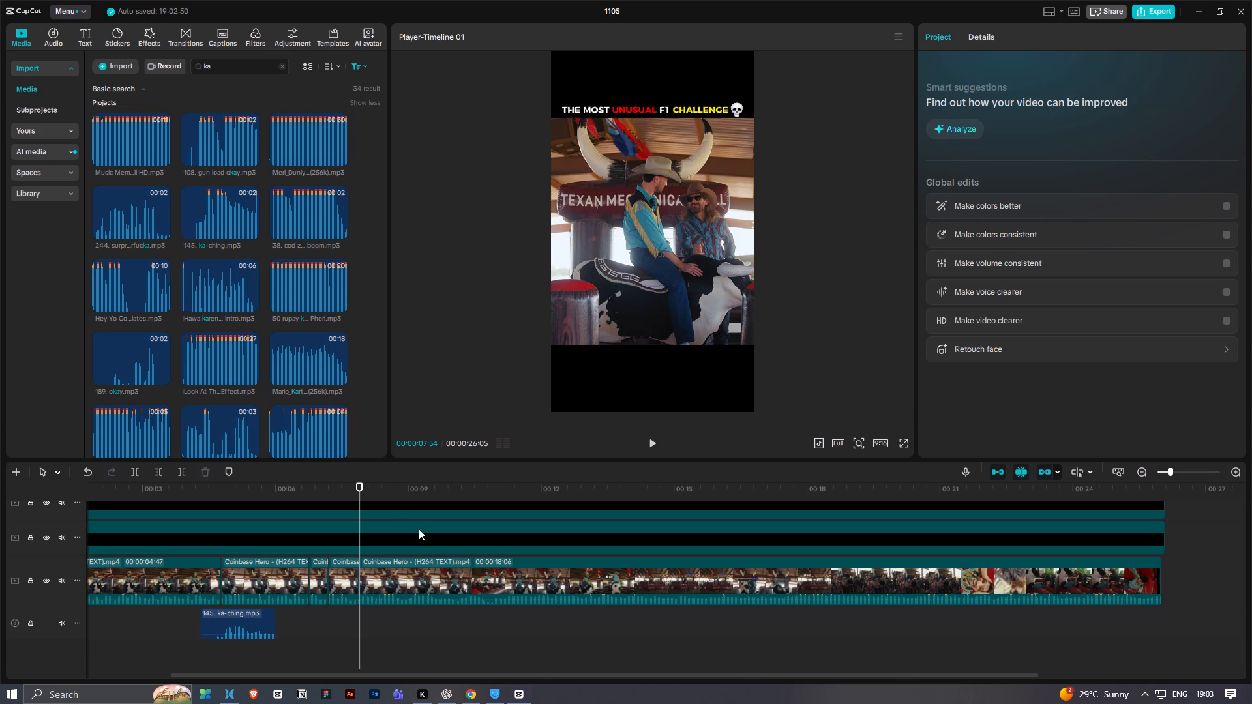
{"action": "scroll", "coordinate": [134, 376], "scroll_direction": "down", "scroll_amount": 1}
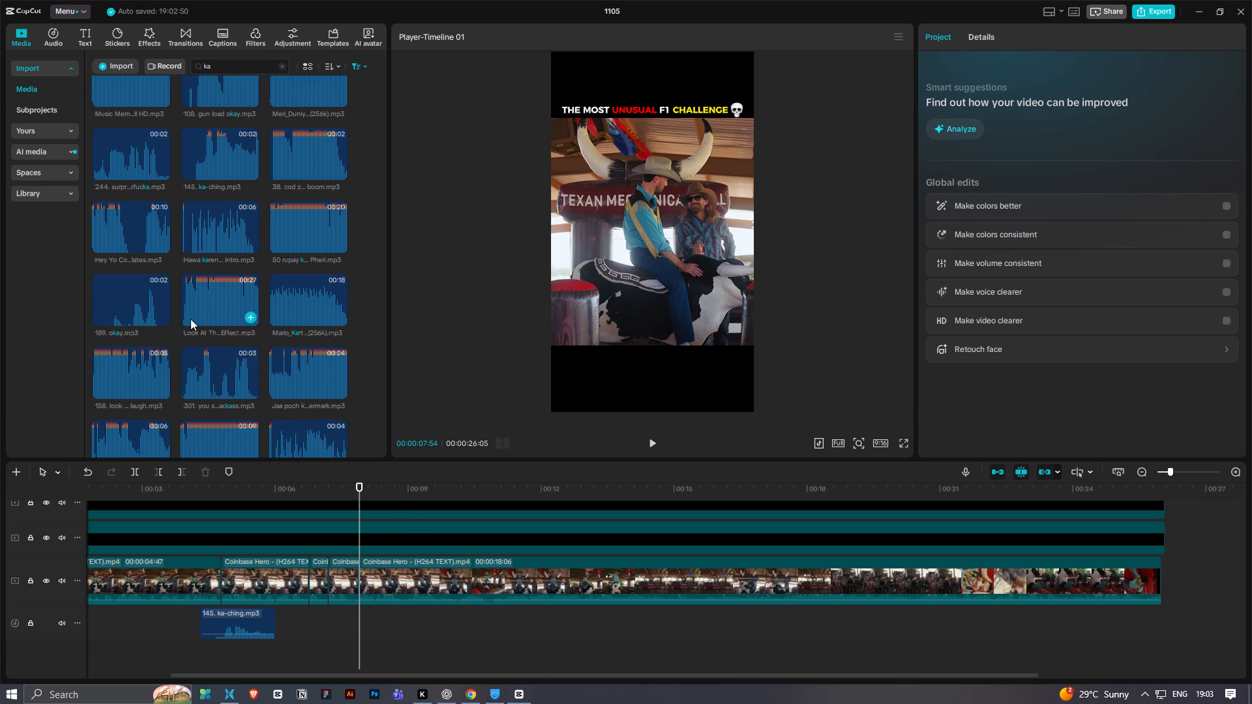
{"action": "left_click_drag", "start_coordinate": [134, 312], "coordinate": [293, 611]}
{"action": "scroll", "coordinate": [308, 642], "scroll_direction": "up", "scroll_amount": 8, "text": "ctrl"}
{"action": "left_click", "coordinate": [246, 496]}
{"action": "key", "text": "space"}
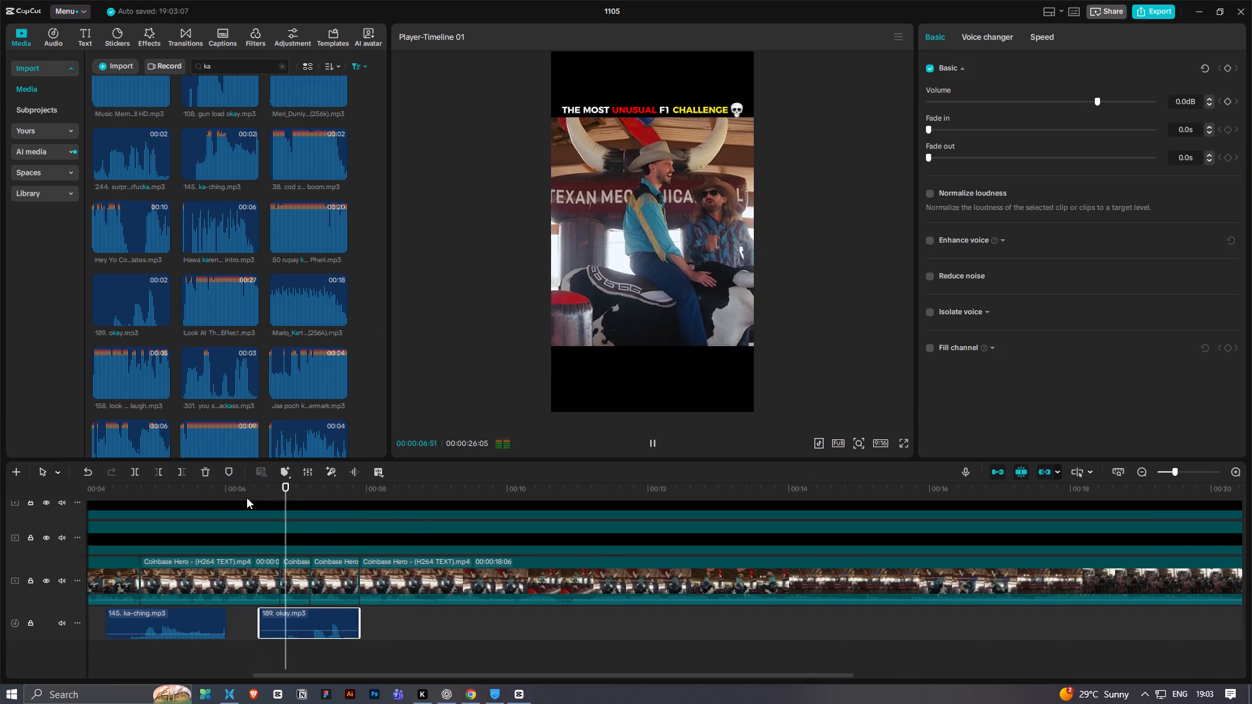
{"action": "key", "text": "space"}
Move the "189. okay.mp3" clip slightly later so it ends at about 00:00:08:00, and replay the passage.
{"action": "scroll", "coordinate": [334, 630], "scroll_direction": "up", "scroll_amount": 4, "text": "ctrl"}
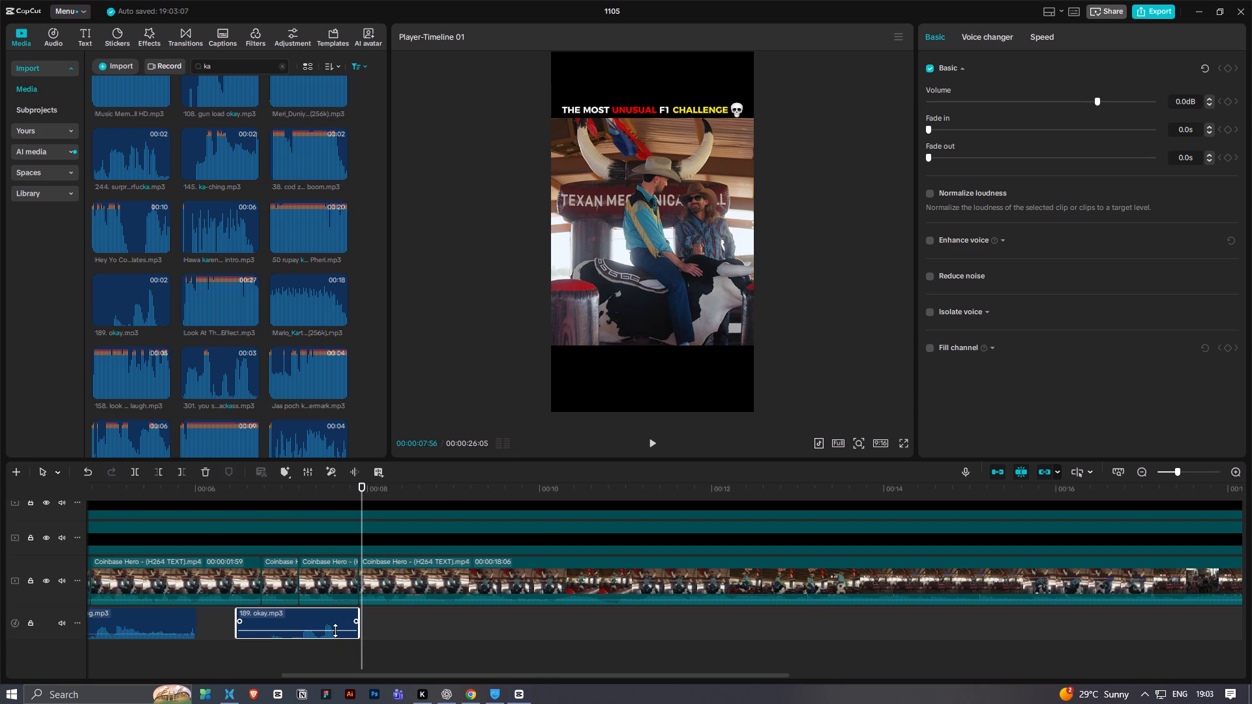
{"action": "left_click_drag", "start_coordinate": [333, 621], "coordinate": [340, 617]}
{"action": "left_click", "coordinate": [188, 497]}
{"action": "key", "text": "space"}
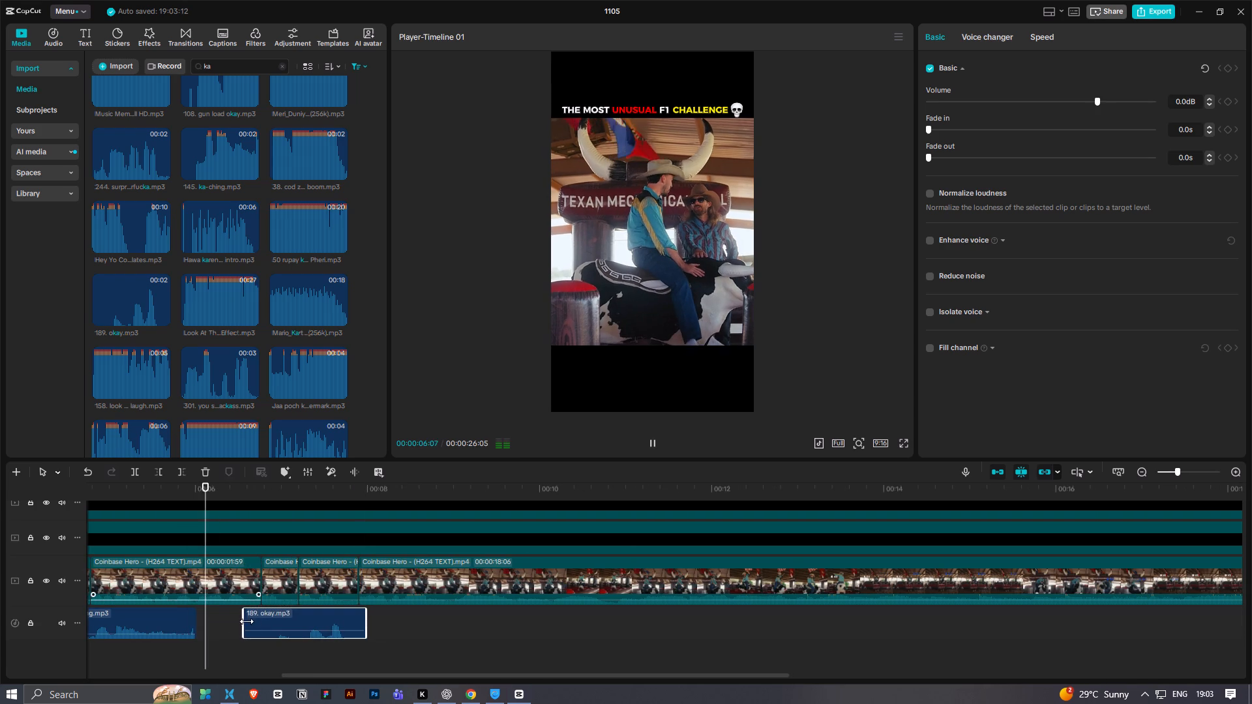
{"action": "key", "text": "space"}
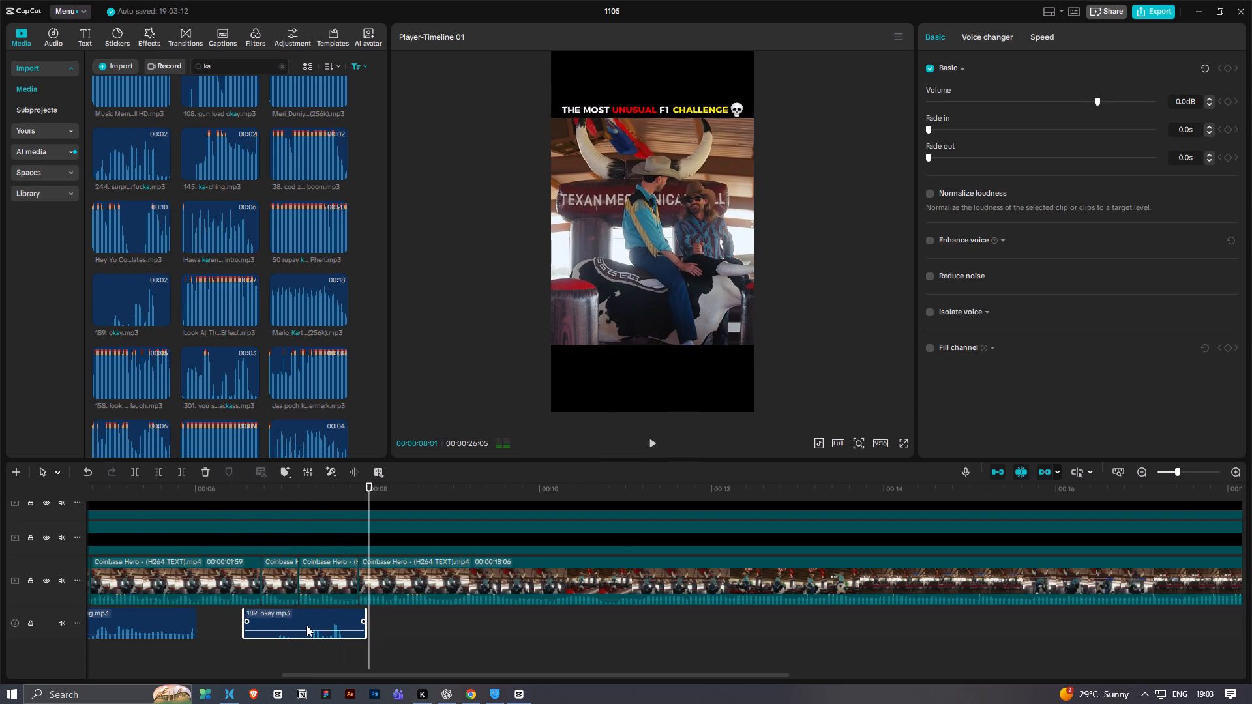
Raise the volume of the "189. okay.mp3" clip to 6.3 dB and play it through to 00:00:07:41.
{"action": "left_click", "coordinate": [306, 623]}
{"action": "left_click_drag", "start_coordinate": [1097, 108], "coordinate": [1112, 111]}
{"action": "left_click", "coordinate": [253, 488]}
{"action": "key", "text": "space"}
{"action": "key", "text": "space"}
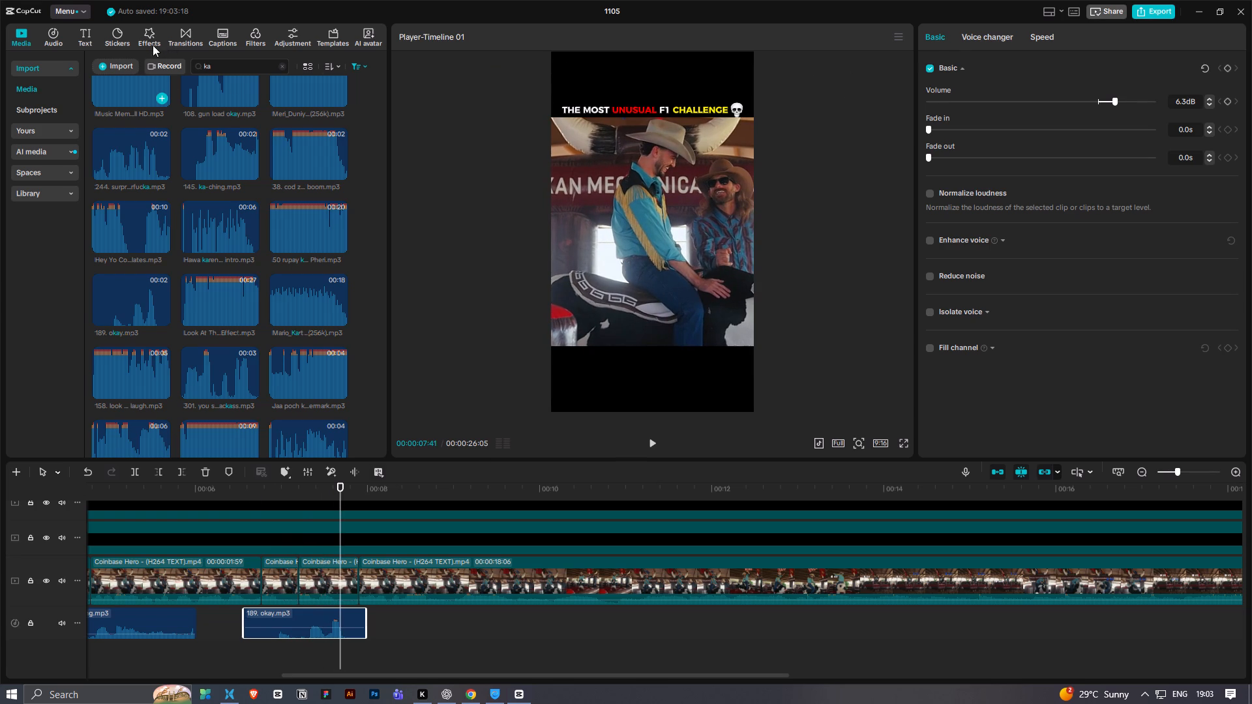
Add a default text clip on a new track above the other layers, starting at about 00:00:07:19.
{"action": "left_click", "coordinate": [222, 35]}
{"action": "left_click", "coordinate": [83, 36]}
{"action": "left_click_drag", "start_coordinate": [125, 91], "coordinate": [220, 487]}
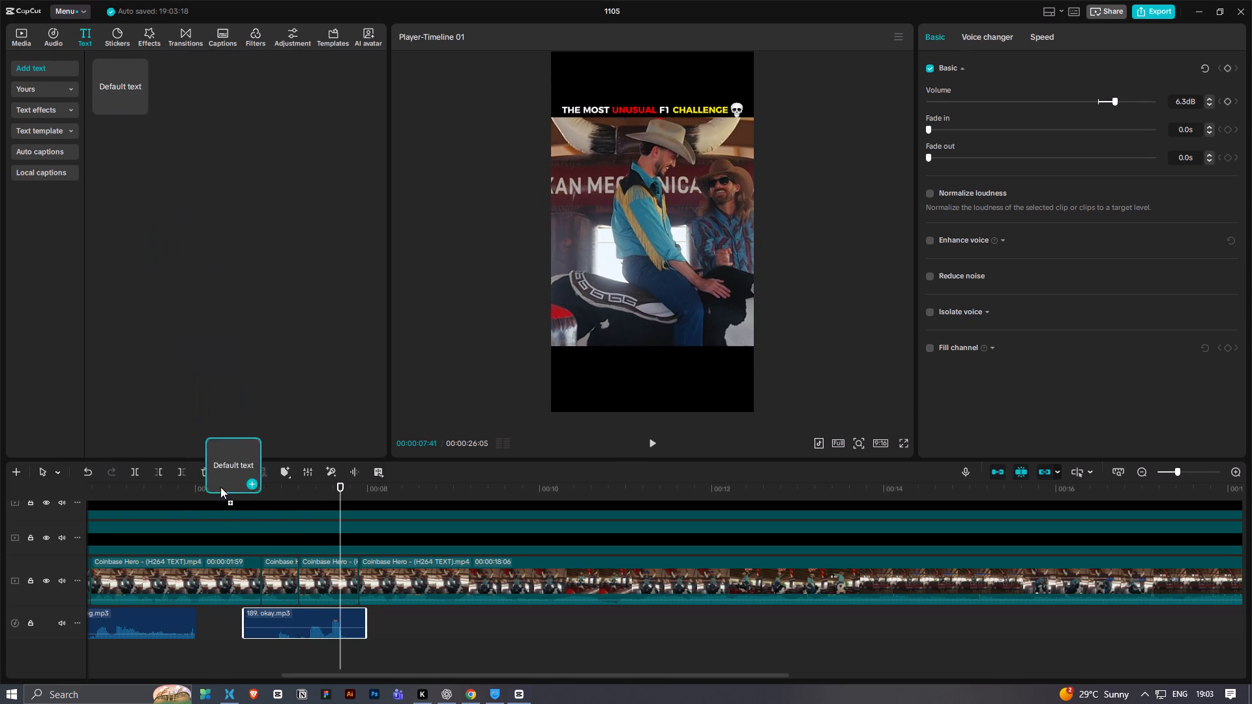
{"action": "left_click_drag", "start_coordinate": [220, 487], "coordinate": [310, 487]}
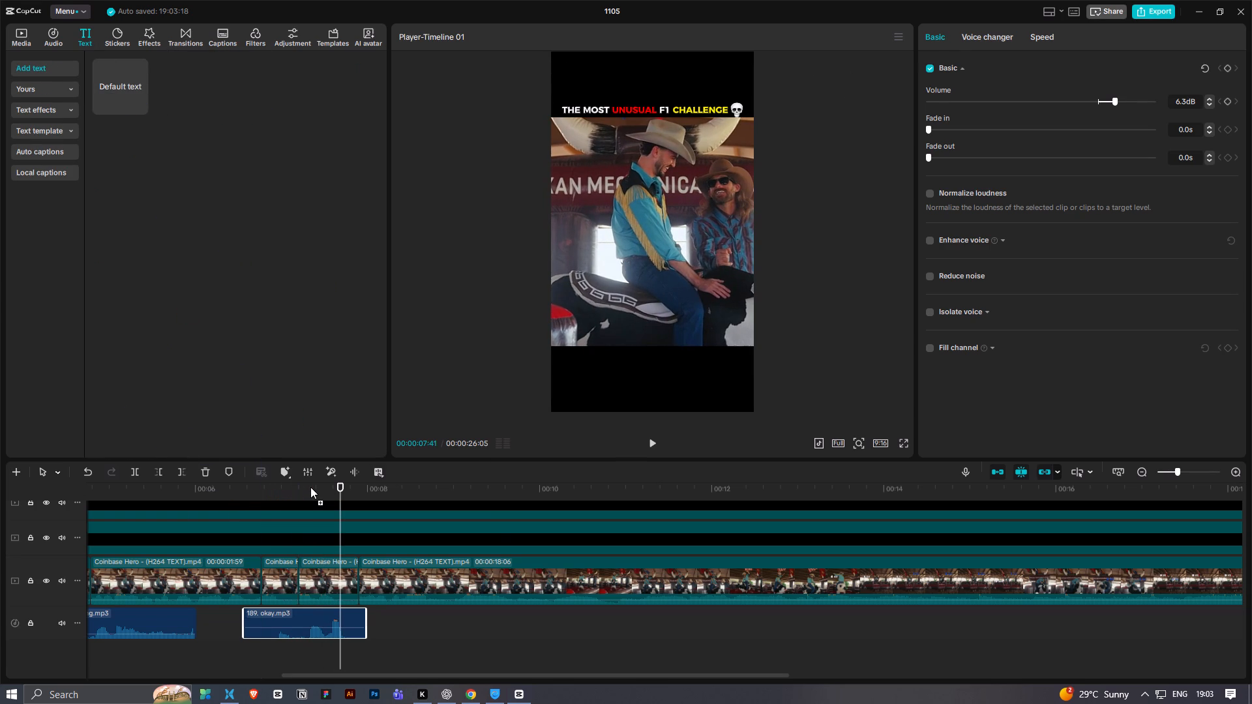
{"action": "left_click_drag", "start_coordinate": [310, 487], "coordinate": [310, 491]}
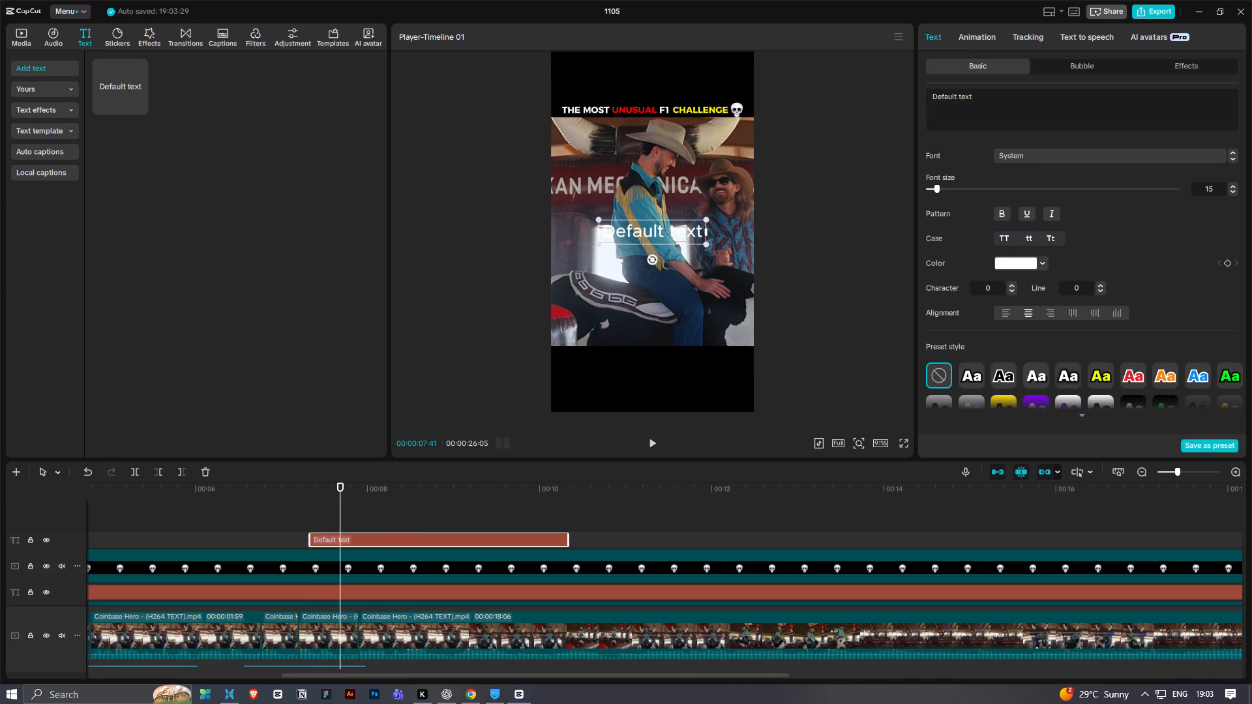
Replace the new text clip's content with "*ok".
{"action": "left_click_drag", "start_coordinate": [1008, 97], "coordinate": [991, 101]}
{"action": "key", "text": "ctrl+a"}
{"action": "key", "text": "p"}
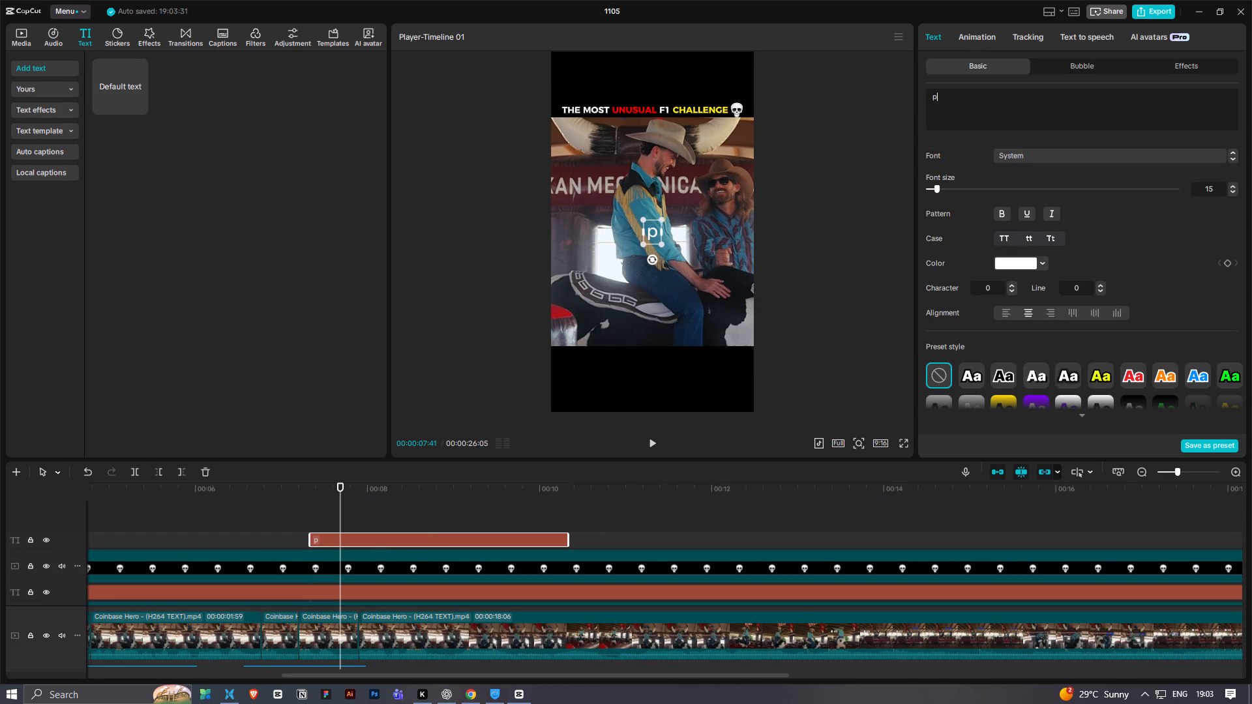
{"action": "key", "text": "BackSpace"}
{"action": "type", "text": "Ok"}
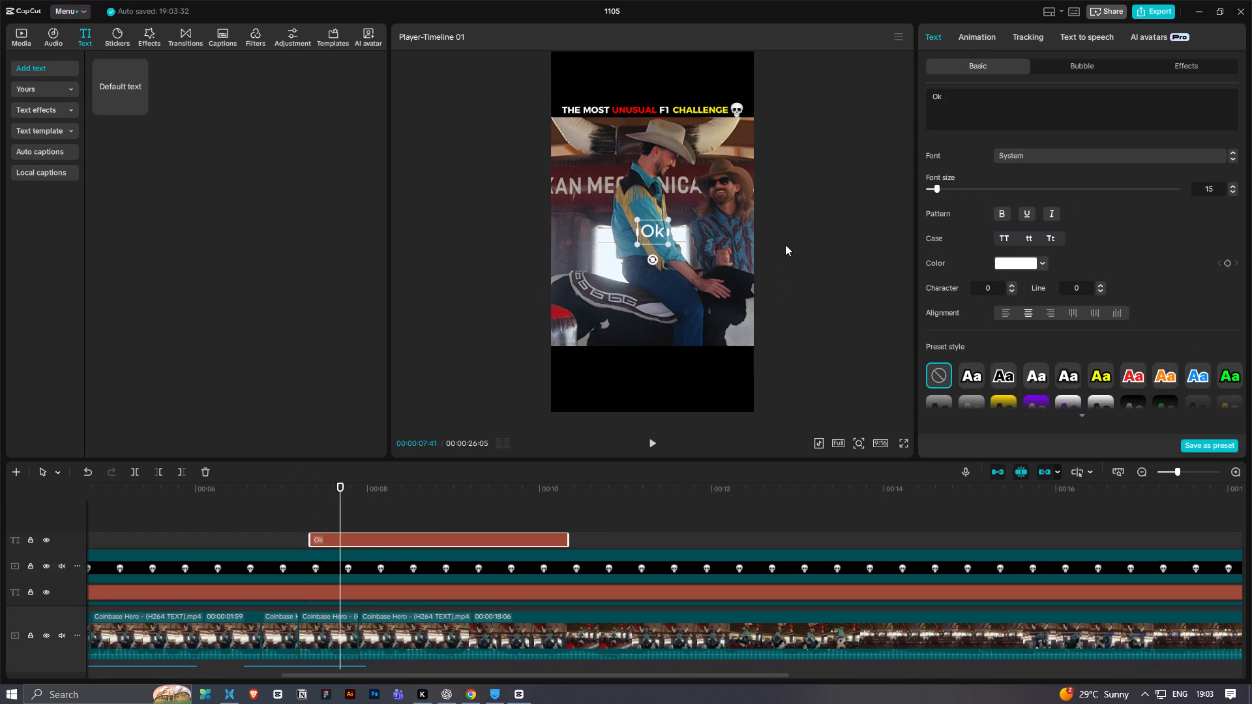
{"action": "key", "text": "Left"}
{"action": "key", "text": "Left"}
{"action": "key", "text": "shift+asterisk"}
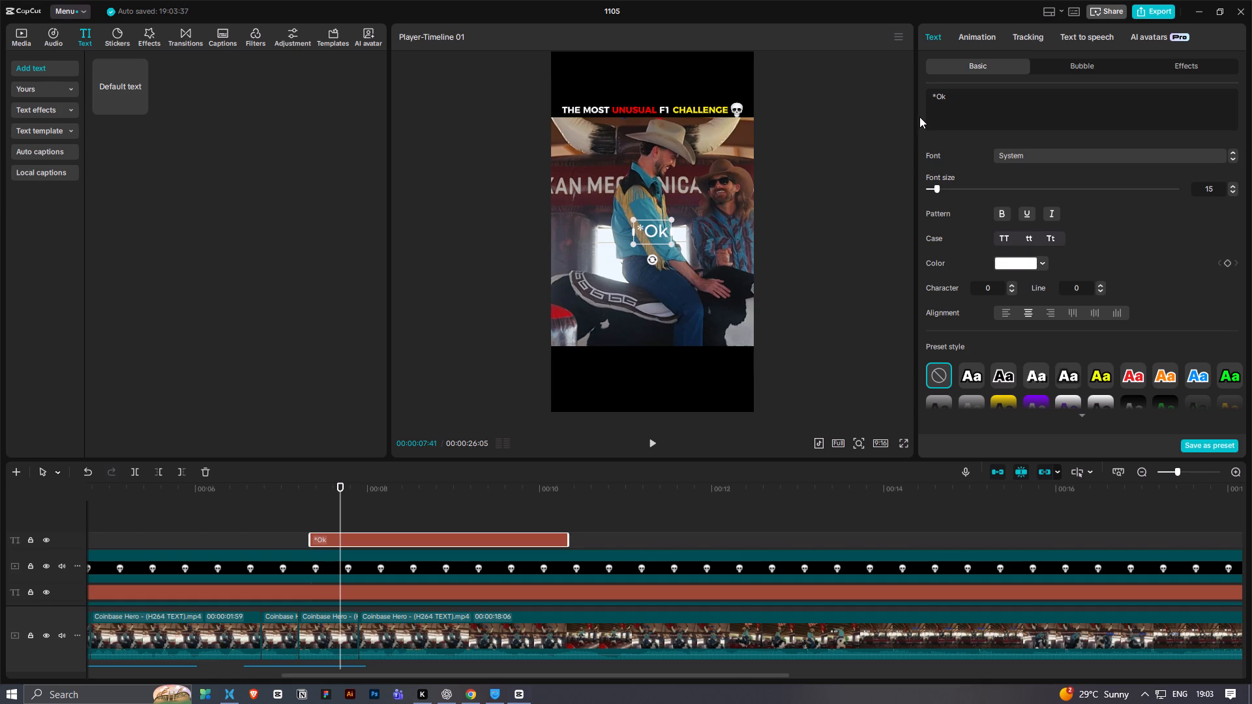
{"action": "left_click", "coordinate": [1058, 160]}
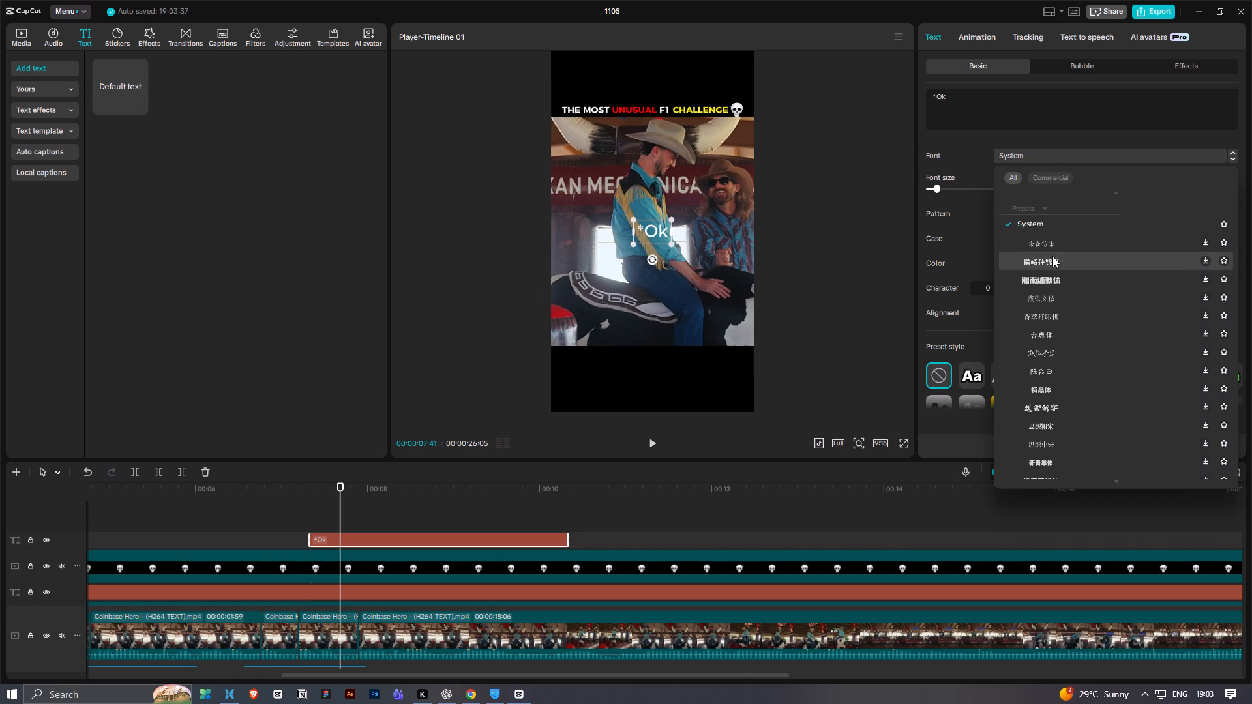
{"action": "scroll", "coordinate": [1137, 325], "scroll_direction": "down", "scroll_amount": 14}
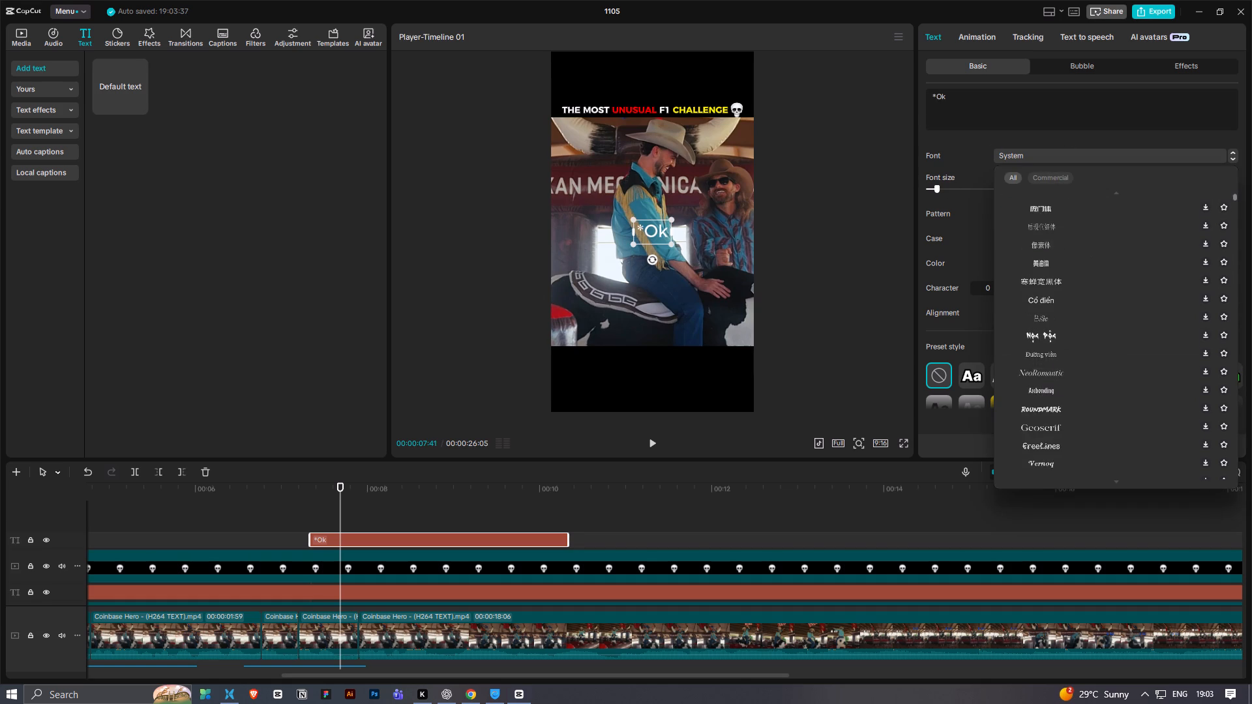
{"action": "left_click", "coordinate": [938, 100]}
{"action": "left_click", "coordinate": [940, 101]}
{"action": "key", "text": "BackSpace"}
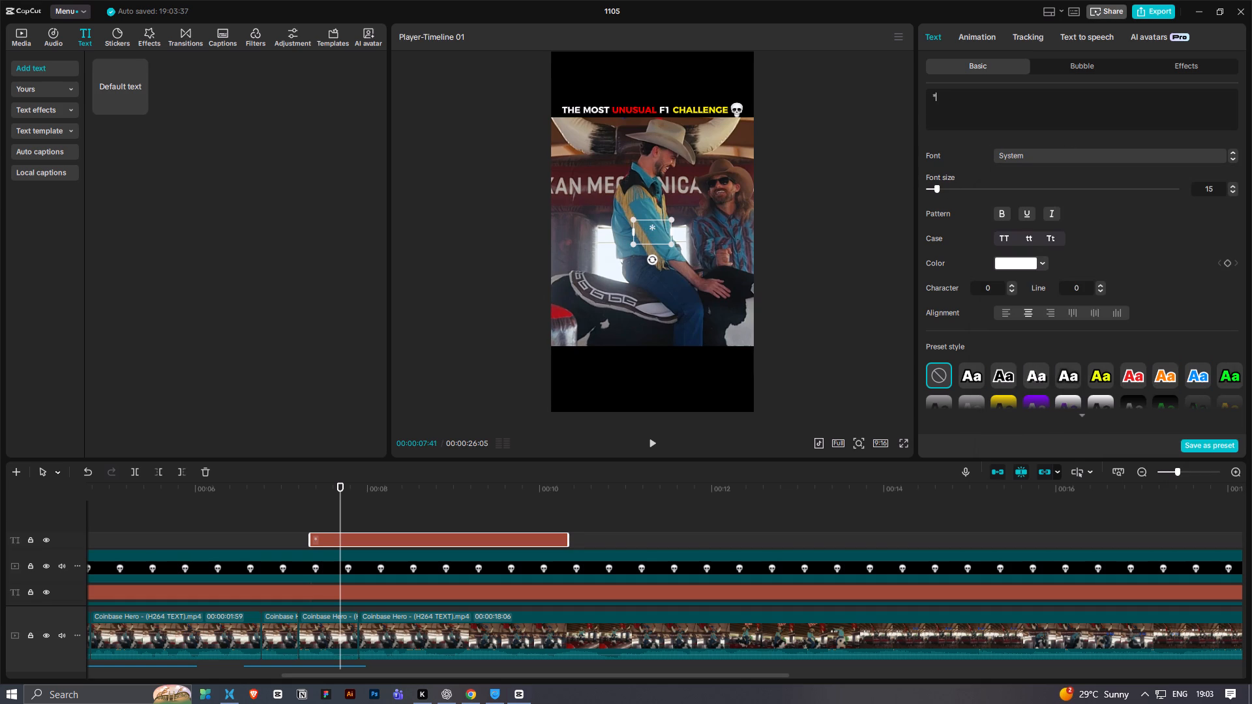
{"action": "type", "text": "ok"}
Set the font of the "*ok" text to Montserrat.
{"action": "left_click", "coordinate": [1079, 157]}
{"action": "scroll", "coordinate": [1092, 302], "scroll_direction": "down", "scroll_amount": 4}
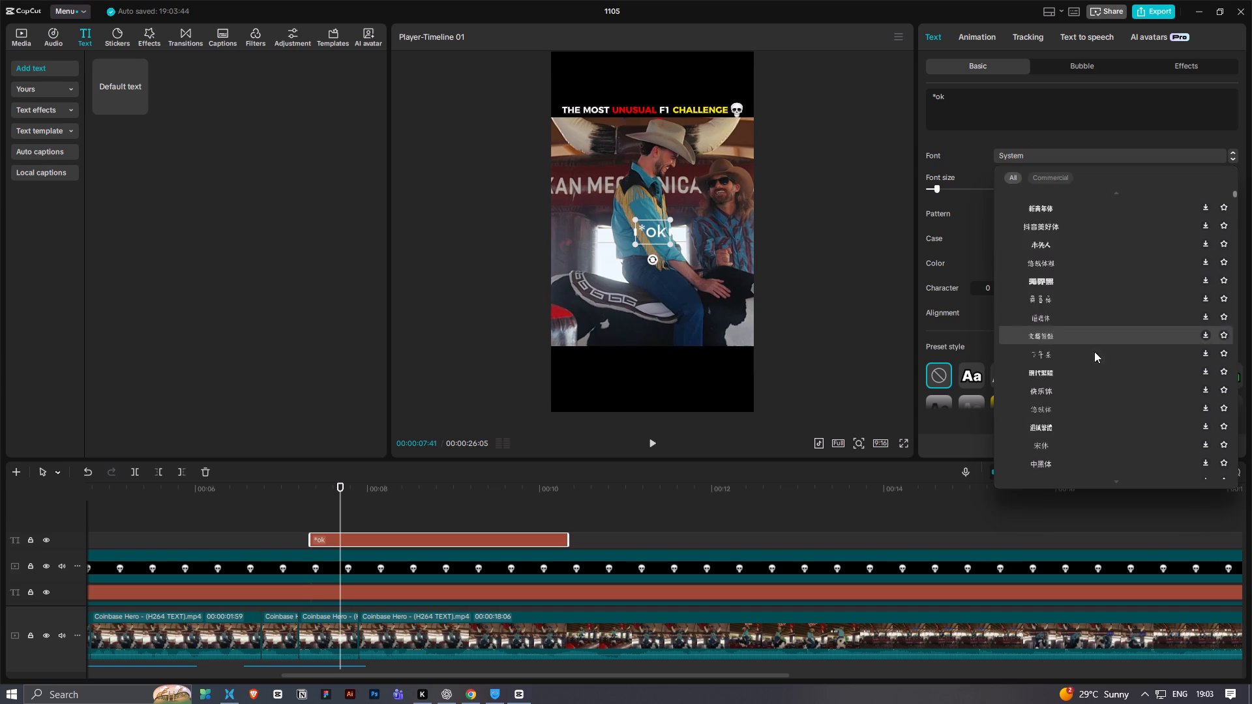
{"action": "scroll", "coordinate": [1094, 351], "scroll_direction": "down", "scroll_amount": 18}
{"action": "scroll", "coordinate": [1149, 400], "scroll_direction": "down", "scroll_amount": 9}
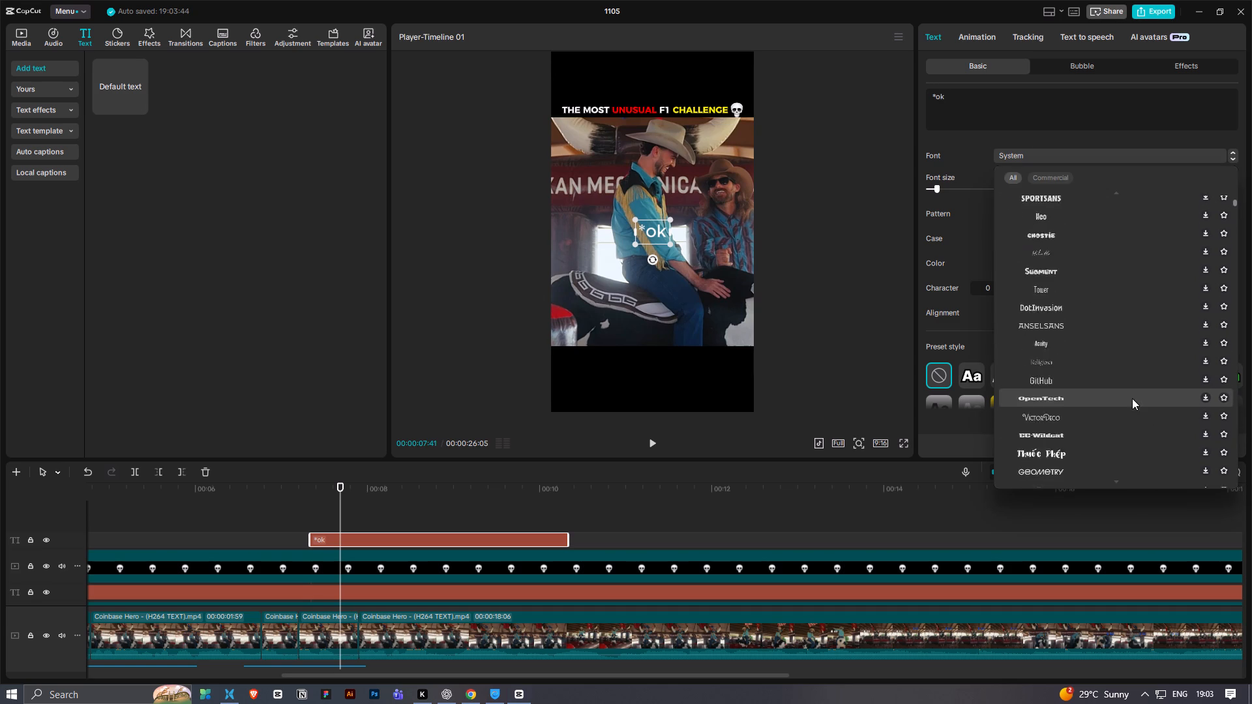
{"action": "scroll", "coordinate": [1132, 398], "scroll_direction": "down", "scroll_amount": 15}
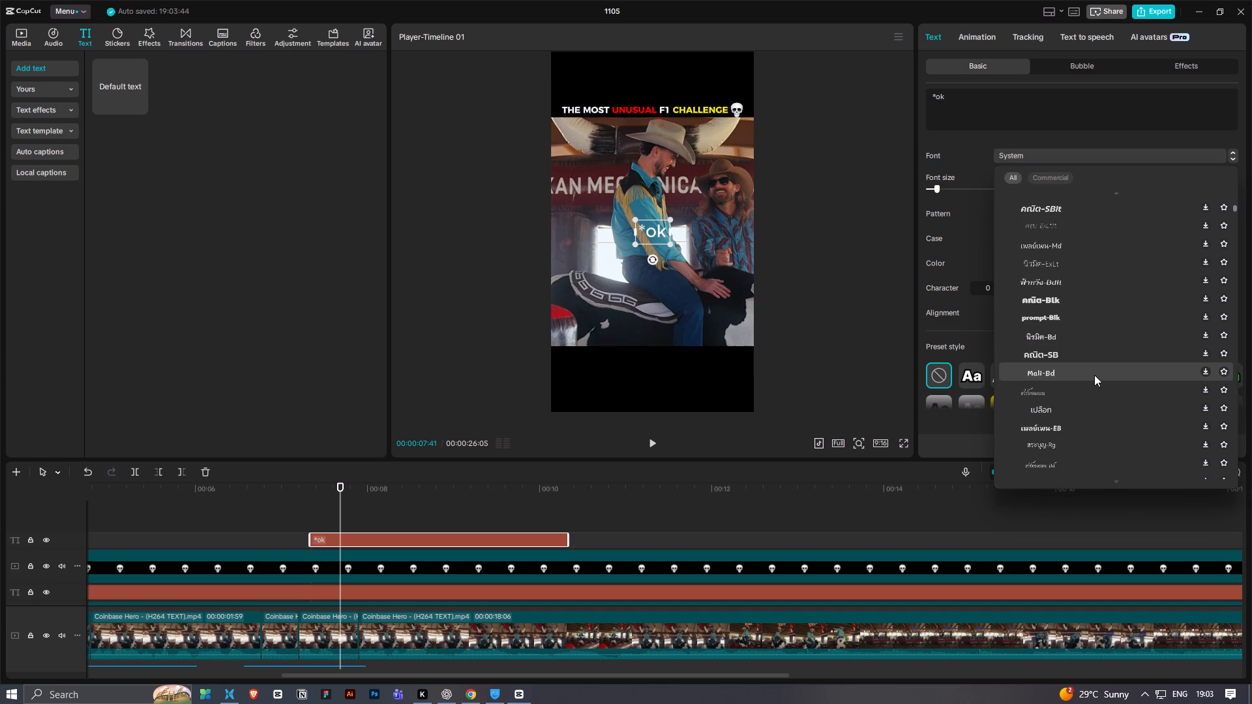
{"action": "scroll", "coordinate": [1093, 374], "scroll_direction": "down", "scroll_amount": 16}
{"action": "scroll", "coordinate": [1092, 372], "scroll_direction": "up", "scroll_amount": 1}
{"action": "scroll", "coordinate": [1092, 370], "scroll_direction": "down", "scroll_amount": 4}
{"action": "left_click_drag", "start_coordinate": [1237, 212], "coordinate": [1232, 291]}
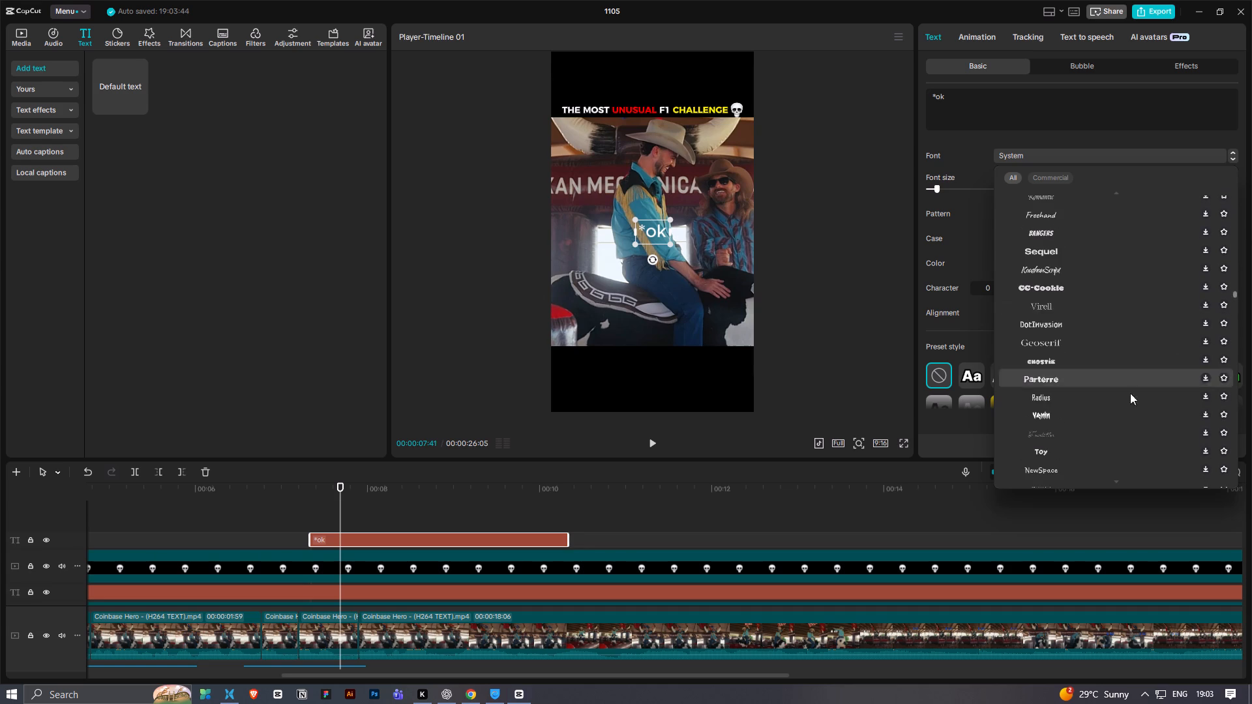
{"action": "scroll", "coordinate": [1108, 370], "scroll_direction": "down", "scroll_amount": 10}
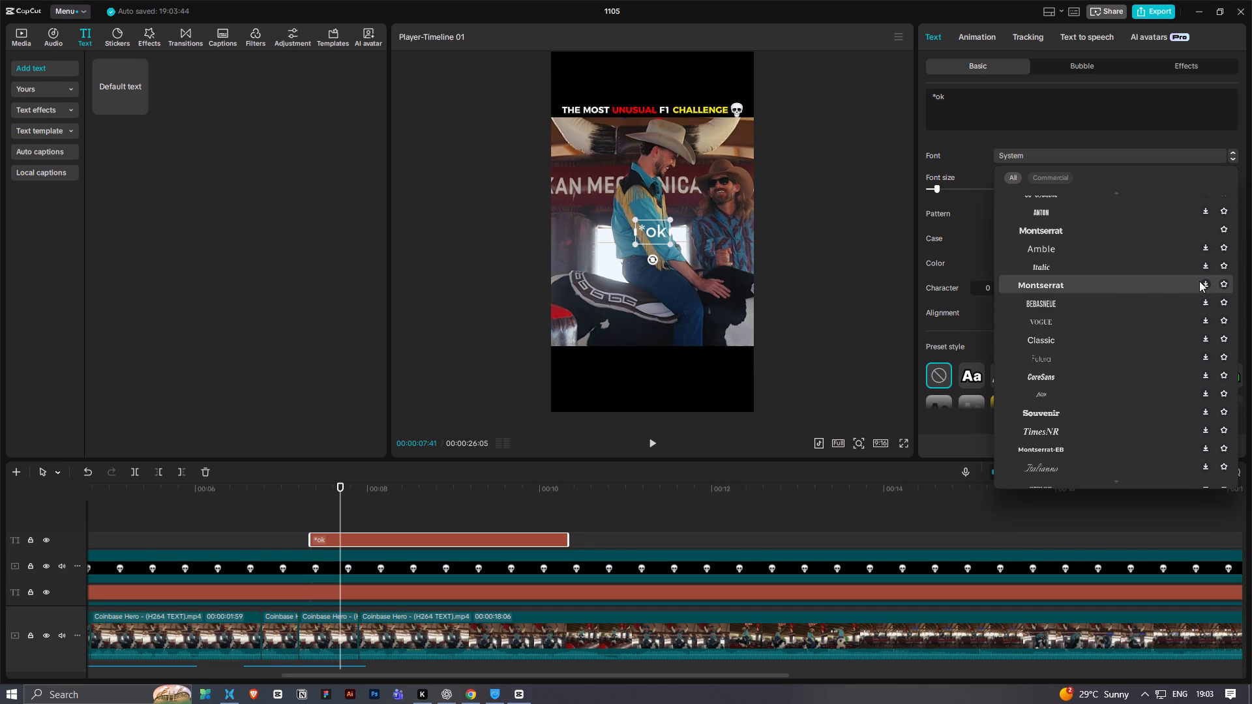
{"action": "scroll", "coordinate": [1199, 281], "scroll_direction": "up", "scroll_amount": 1}
{"action": "scroll", "coordinate": [1199, 282], "scroll_direction": "down", "scroll_amount": 1}
{"action": "scroll", "coordinate": [1195, 284], "scroll_direction": "up", "scroll_amount": 1}
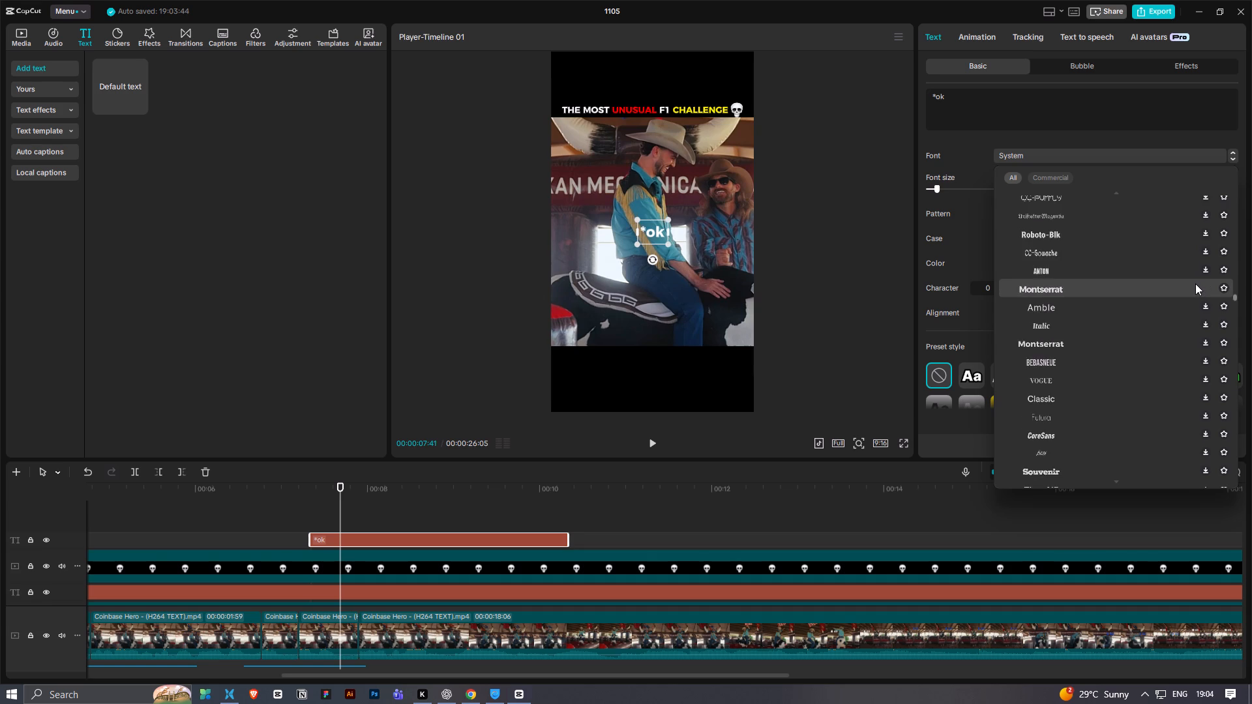
{"action": "scroll", "coordinate": [1195, 284], "scroll_direction": "down", "scroll_amount": 1}
{"action": "left_click", "coordinate": [1184, 282]}
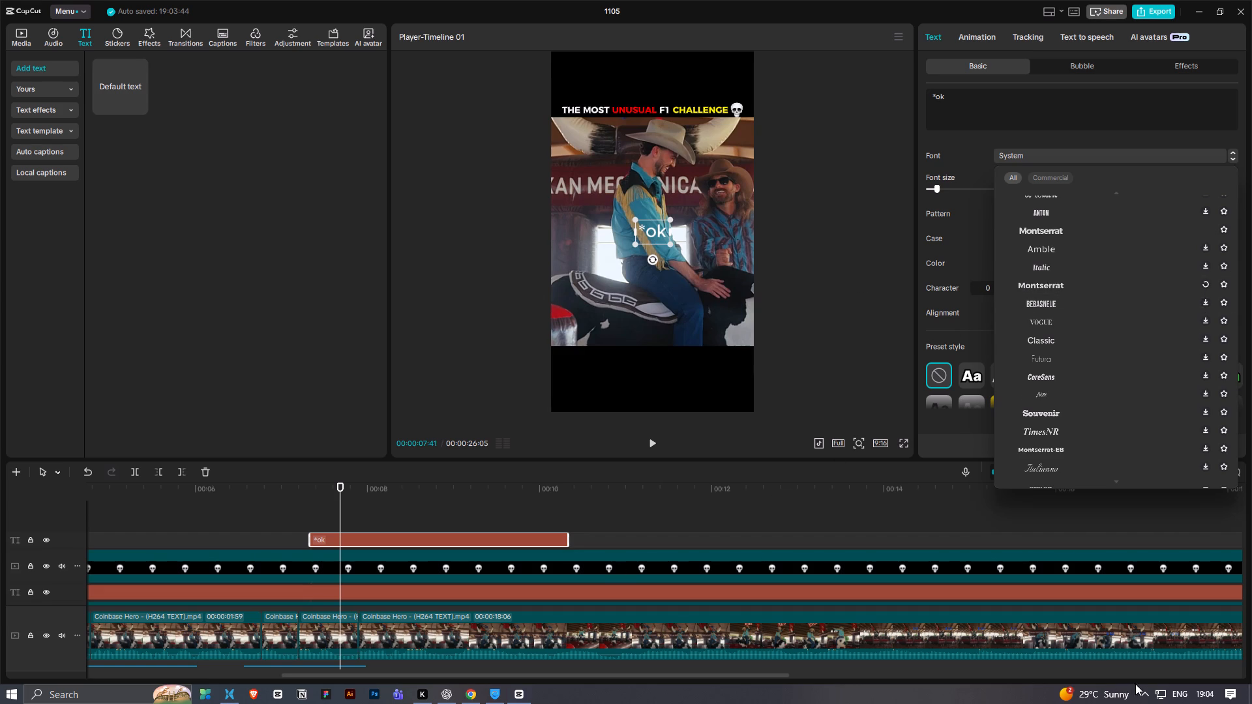
{"action": "left_click", "coordinate": [1143, 698]}
{"action": "left_click", "coordinate": [1144, 701]}
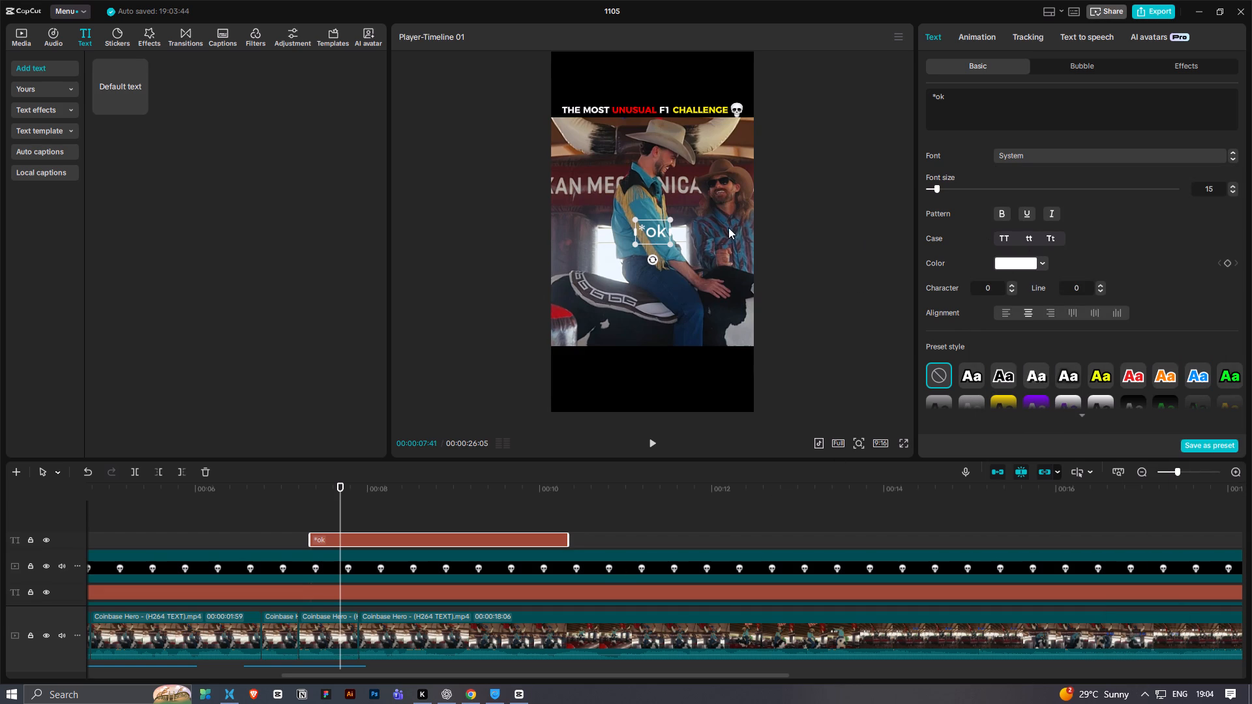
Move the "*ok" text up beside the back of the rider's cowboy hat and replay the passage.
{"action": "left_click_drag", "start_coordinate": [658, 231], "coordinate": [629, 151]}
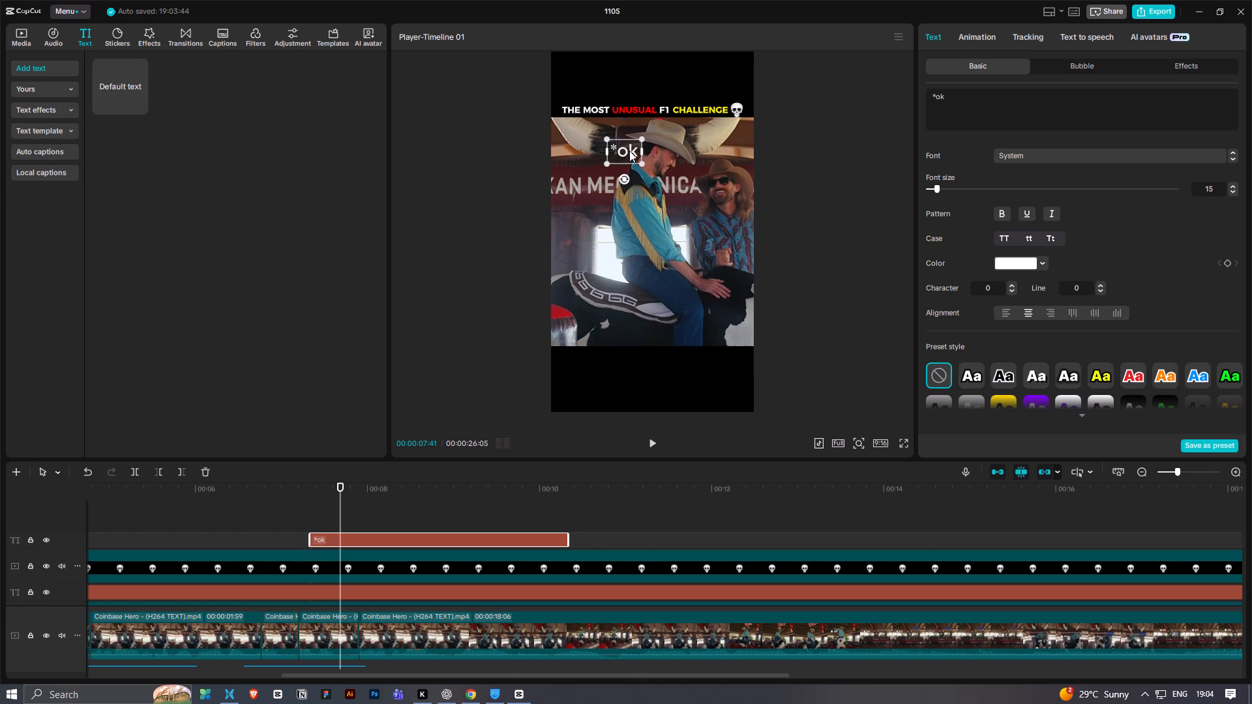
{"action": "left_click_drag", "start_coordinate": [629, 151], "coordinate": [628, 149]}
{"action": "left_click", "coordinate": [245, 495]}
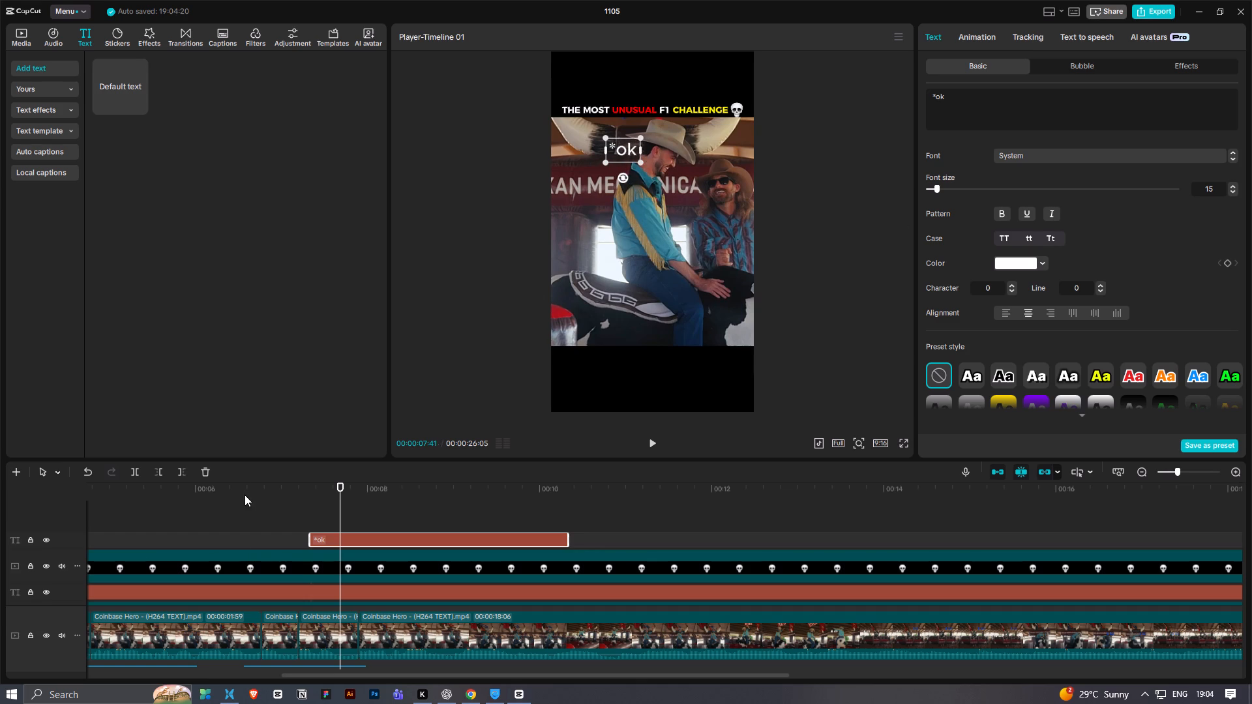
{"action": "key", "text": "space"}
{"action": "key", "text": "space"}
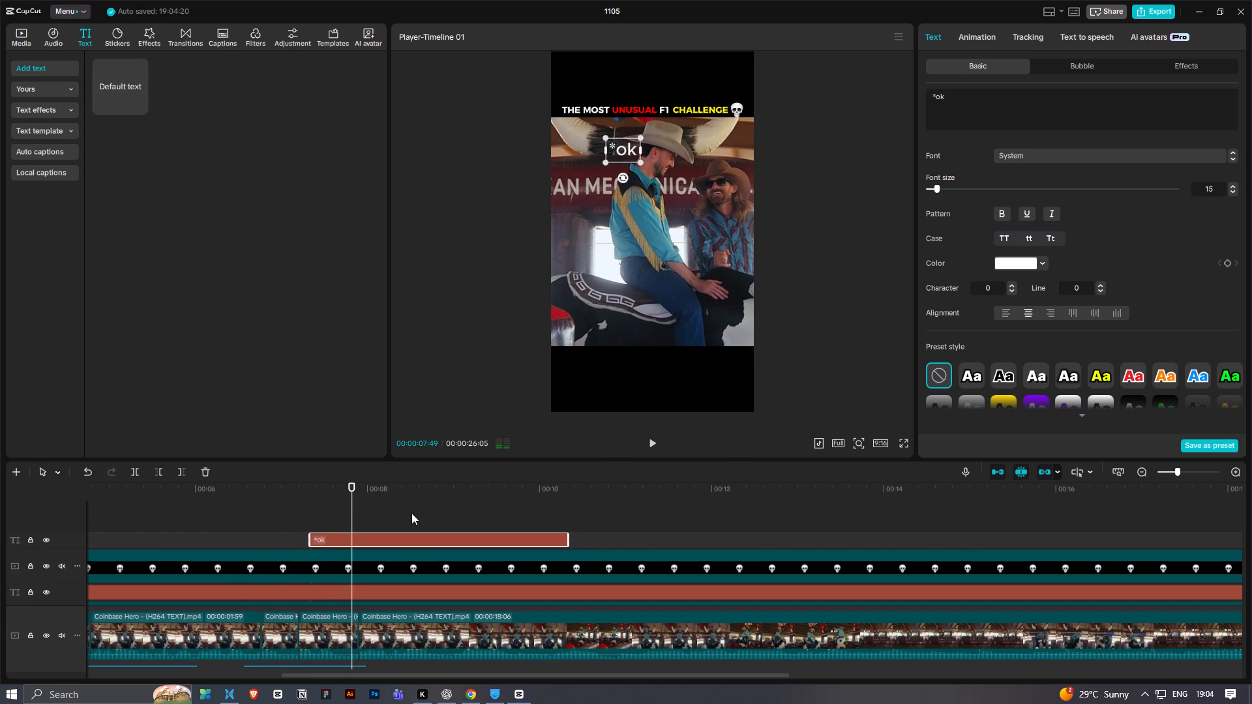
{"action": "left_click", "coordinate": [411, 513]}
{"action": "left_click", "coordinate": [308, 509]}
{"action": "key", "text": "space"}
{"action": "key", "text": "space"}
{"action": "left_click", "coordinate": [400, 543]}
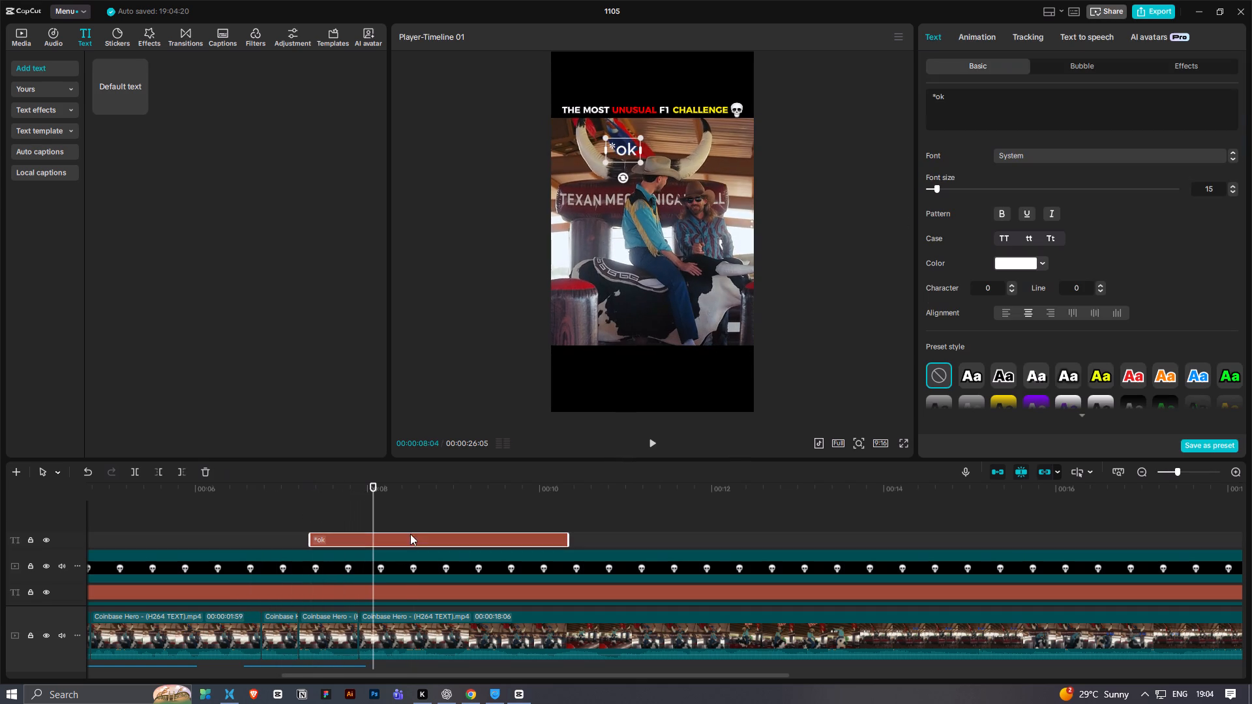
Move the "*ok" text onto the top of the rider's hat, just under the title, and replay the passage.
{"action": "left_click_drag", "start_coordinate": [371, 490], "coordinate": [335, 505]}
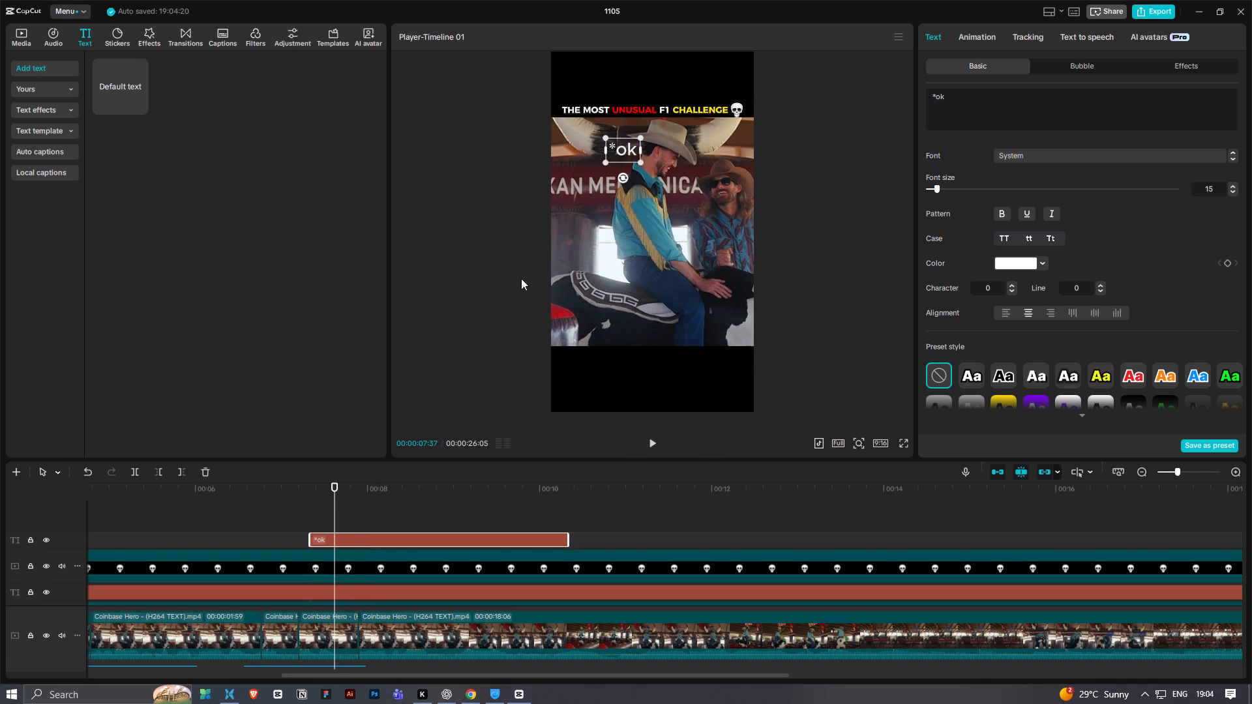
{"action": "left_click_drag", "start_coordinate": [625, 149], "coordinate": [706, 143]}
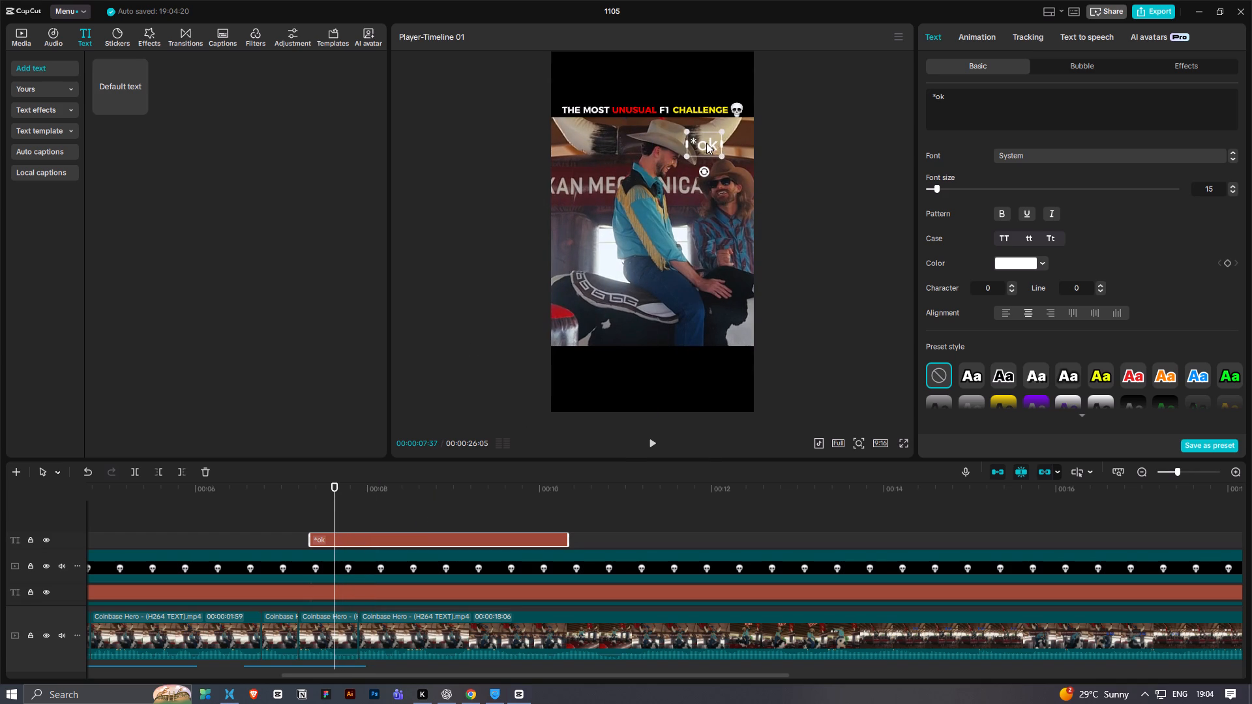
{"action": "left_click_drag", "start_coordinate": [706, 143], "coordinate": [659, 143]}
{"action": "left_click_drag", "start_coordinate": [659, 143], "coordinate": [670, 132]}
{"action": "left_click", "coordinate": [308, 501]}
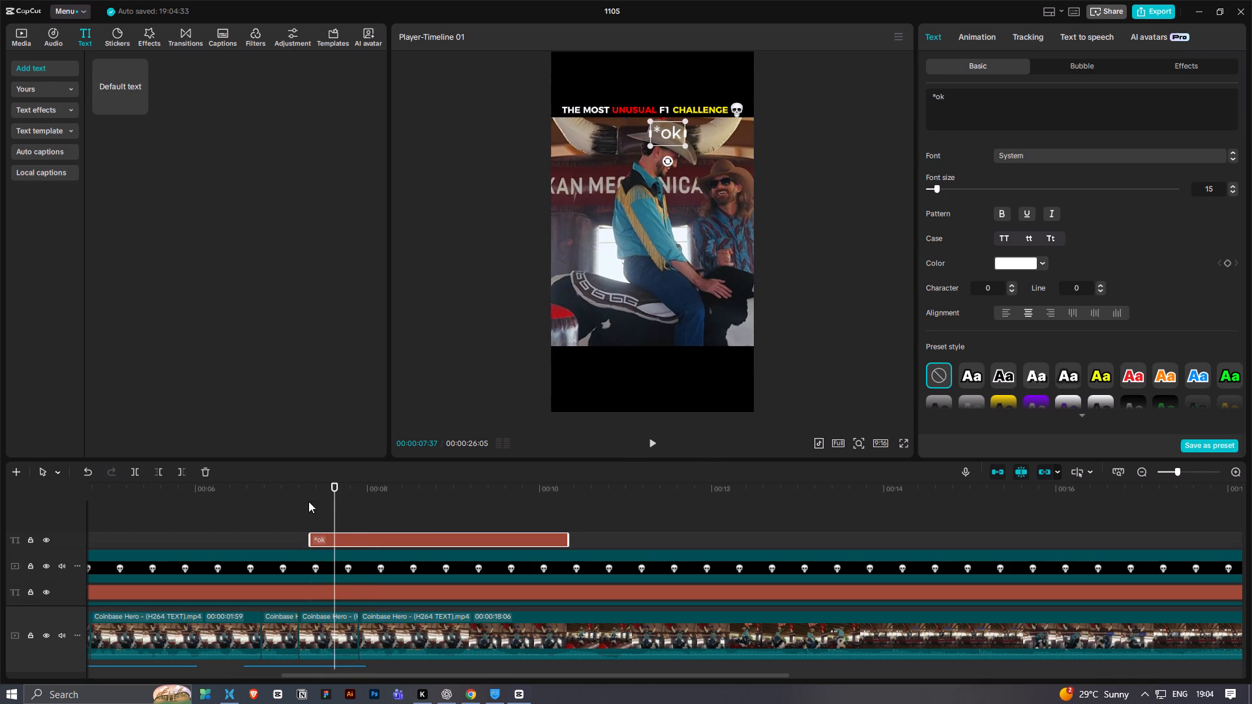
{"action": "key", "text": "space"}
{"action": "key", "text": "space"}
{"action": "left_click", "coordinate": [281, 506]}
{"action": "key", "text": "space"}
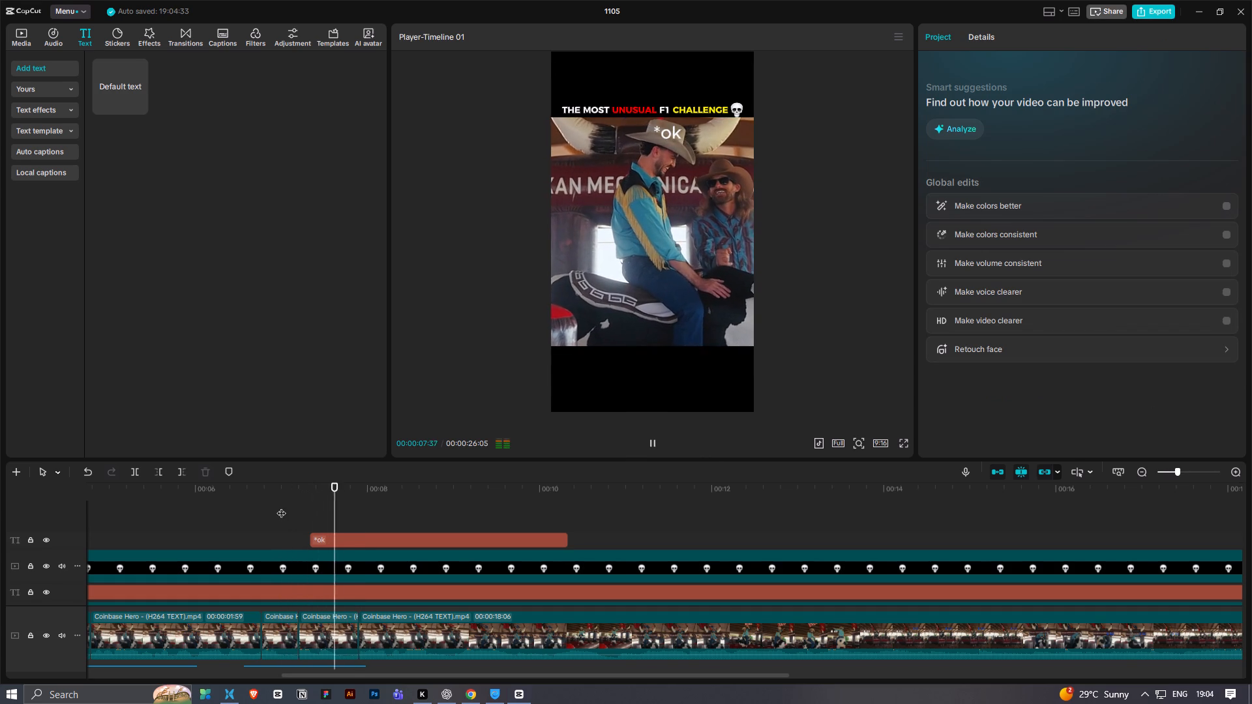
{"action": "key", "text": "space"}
Move the "*ok" text down between the two men's faces and replay the passage.
{"action": "left_click", "coordinate": [345, 540]}
{"action": "left_click_drag", "start_coordinate": [674, 127], "coordinate": [675, 171]}
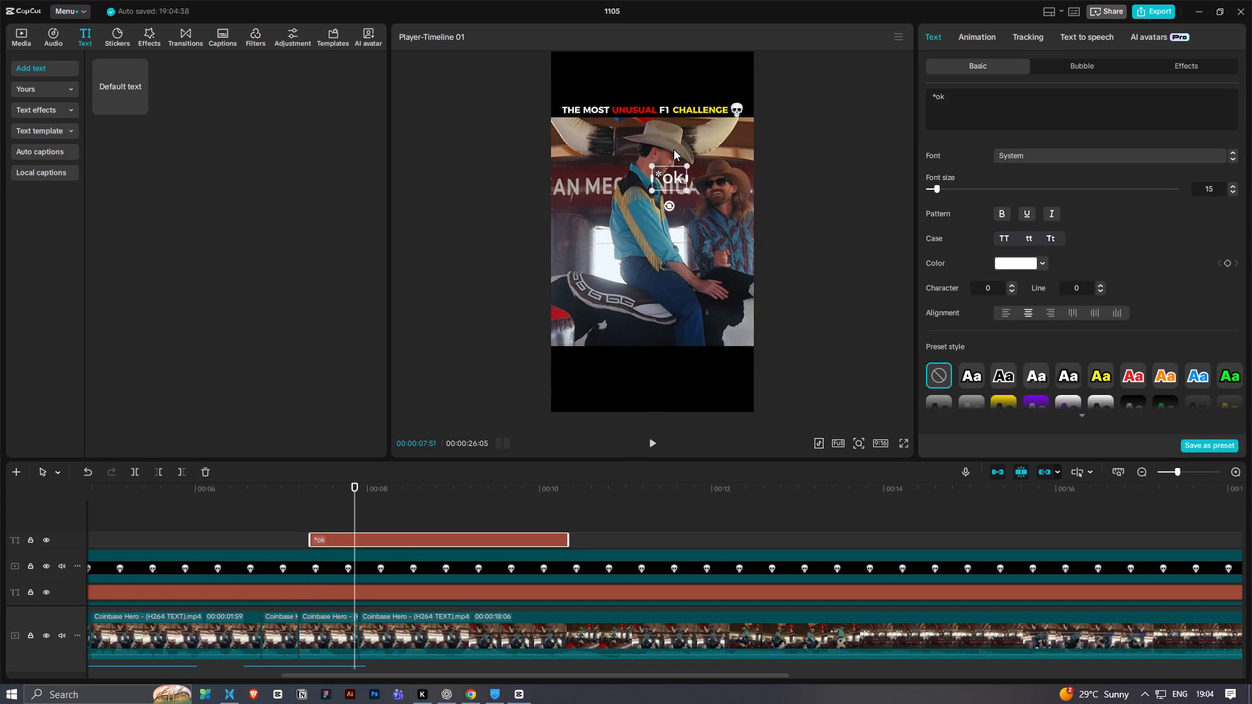
{"action": "left_click_drag", "start_coordinate": [674, 183], "coordinate": [681, 182]}
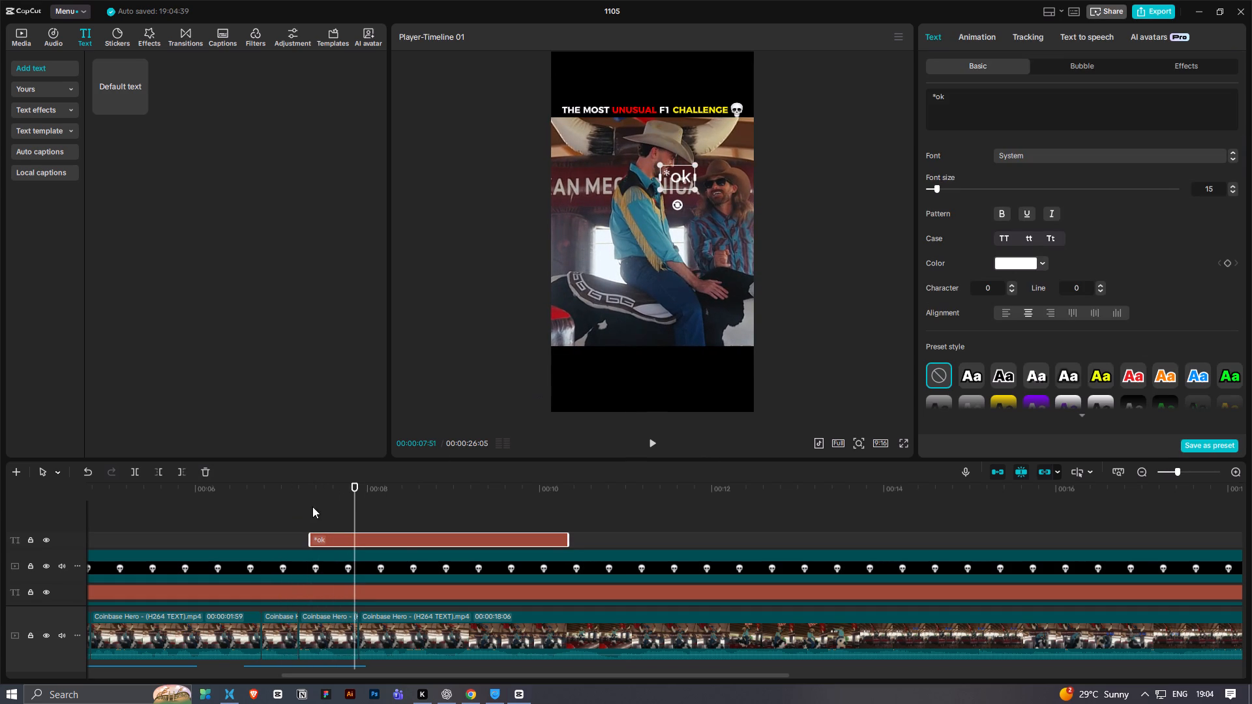
{"action": "left_click", "coordinate": [312, 506]}
{"action": "key", "text": "space"}
{"action": "key", "text": "space"}
{"action": "left_click", "coordinate": [362, 544]}
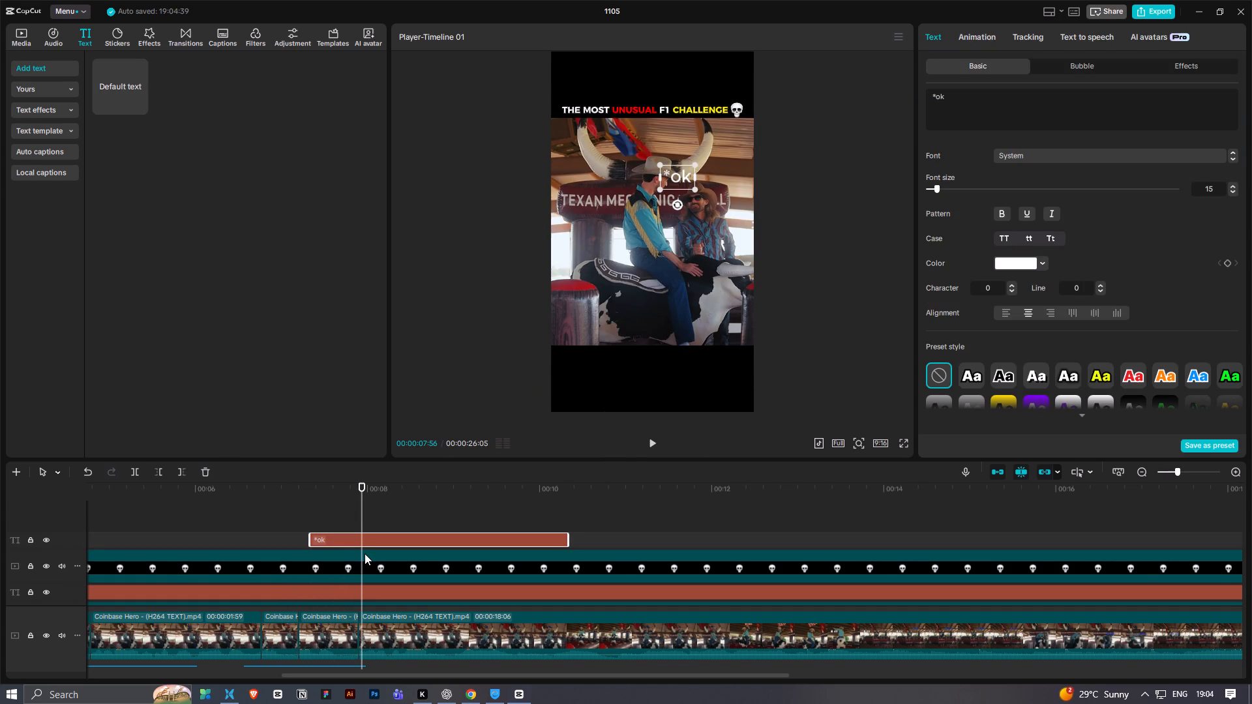
Trim the end of the "*ok" text clip to about 00:00:07:43 and replay the passage.
{"action": "scroll", "coordinate": [365, 553], "scroll_direction": "down", "scroll_amount": 7, "text": "alt"}
{"action": "left_click_drag", "start_coordinate": [359, 493], "coordinate": [351, 497]}
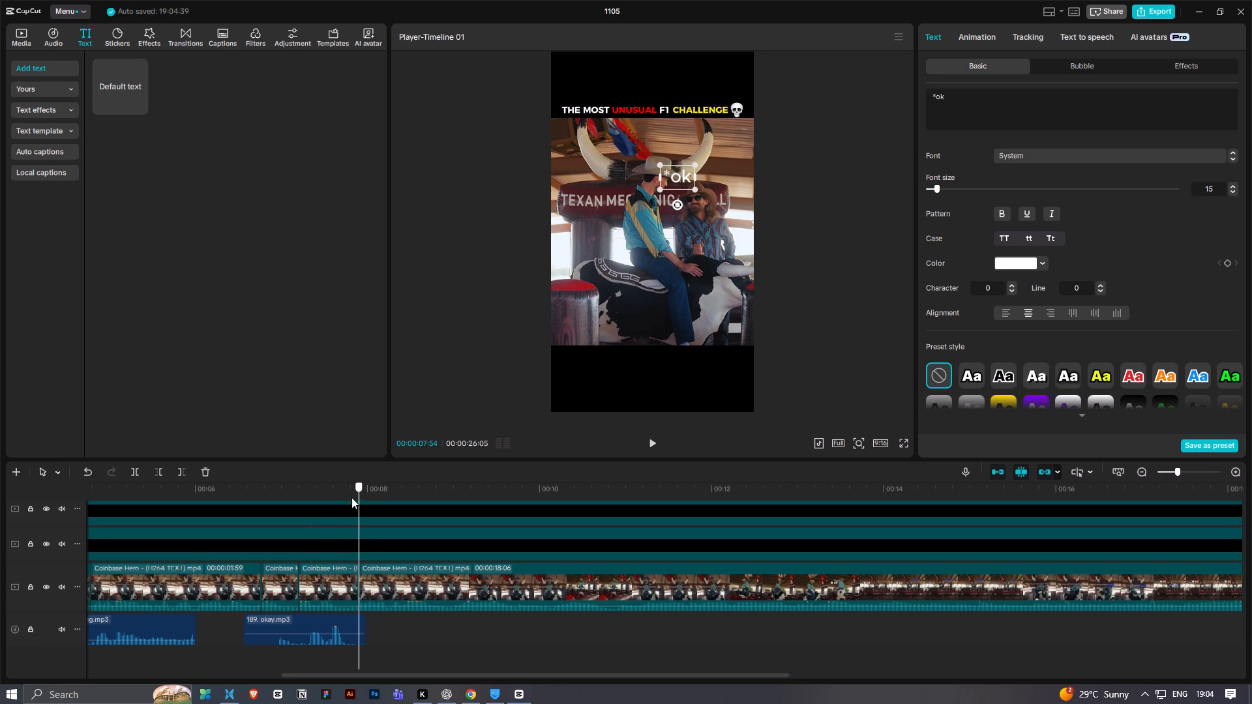
{"action": "left_click_drag", "start_coordinate": [351, 497], "coordinate": [344, 505]}
{"action": "scroll", "coordinate": [349, 530], "scroll_direction": "up", "scroll_amount": 7, "text": "alt"}
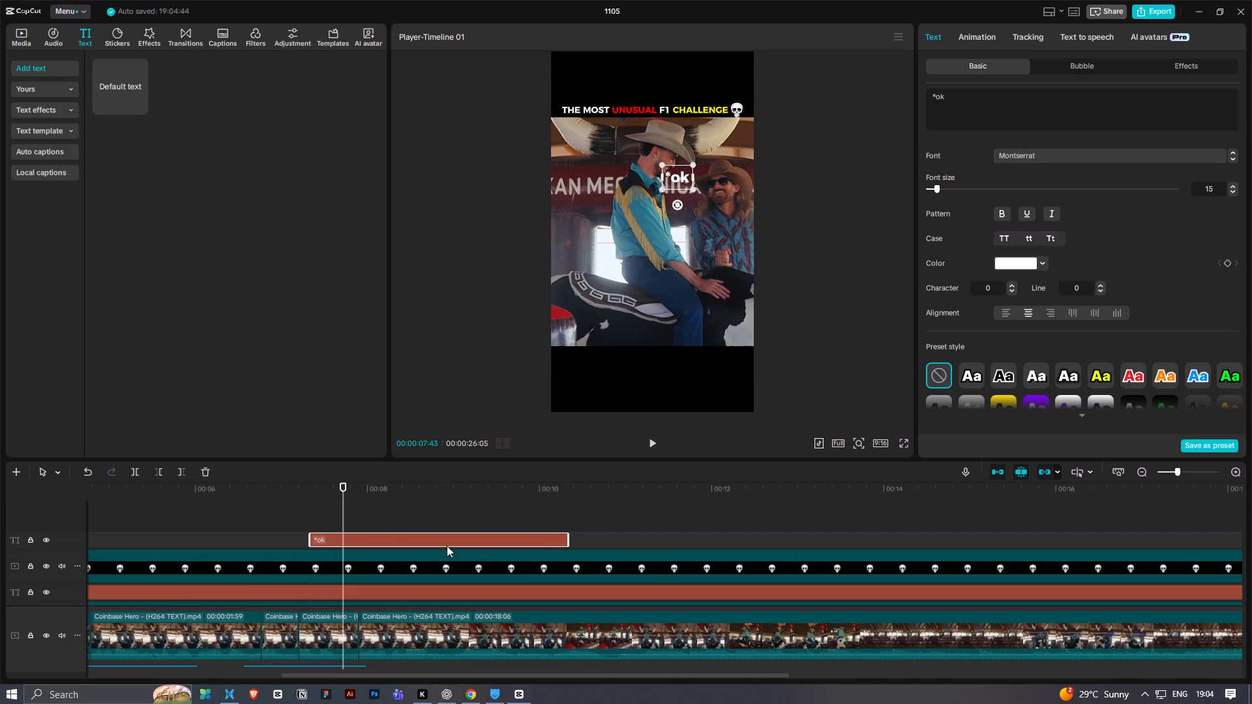
{"action": "left_click_drag", "start_coordinate": [565, 536], "coordinate": [342, 551]}
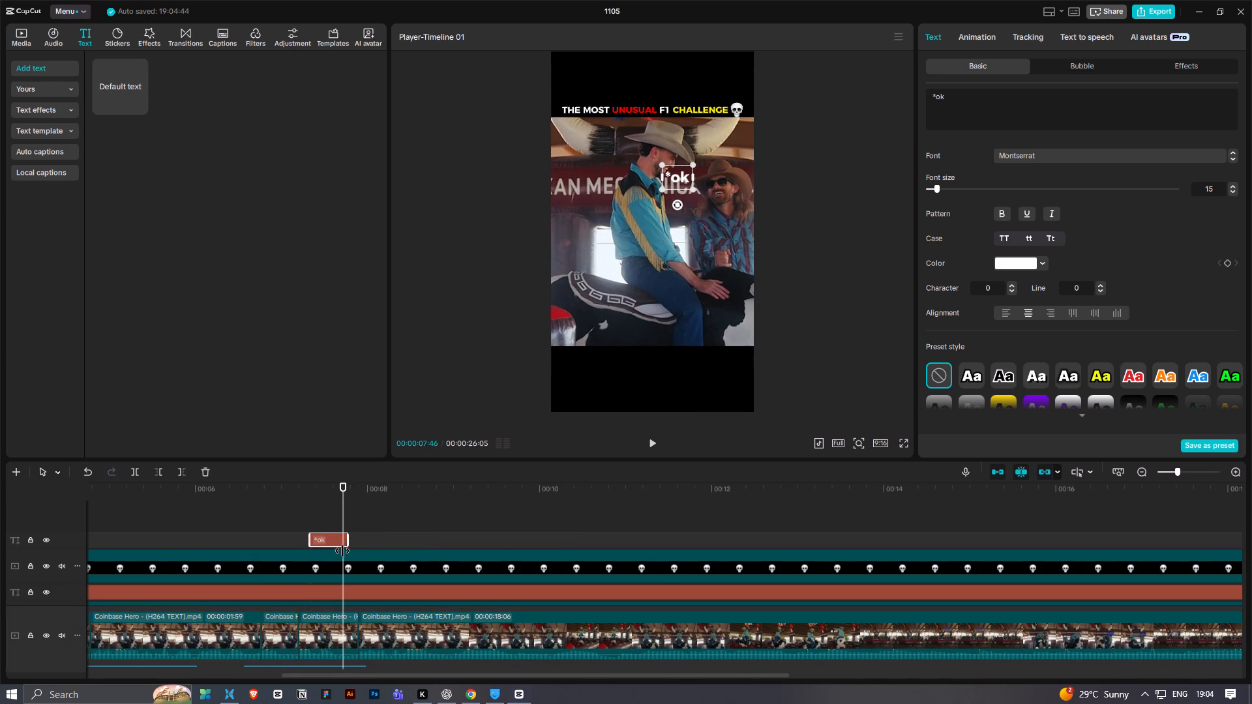
{"action": "left_click_drag", "start_coordinate": [342, 551], "coordinate": [341, 552]}
{"action": "left_click", "coordinate": [256, 516]}
{"action": "key", "text": "space"}
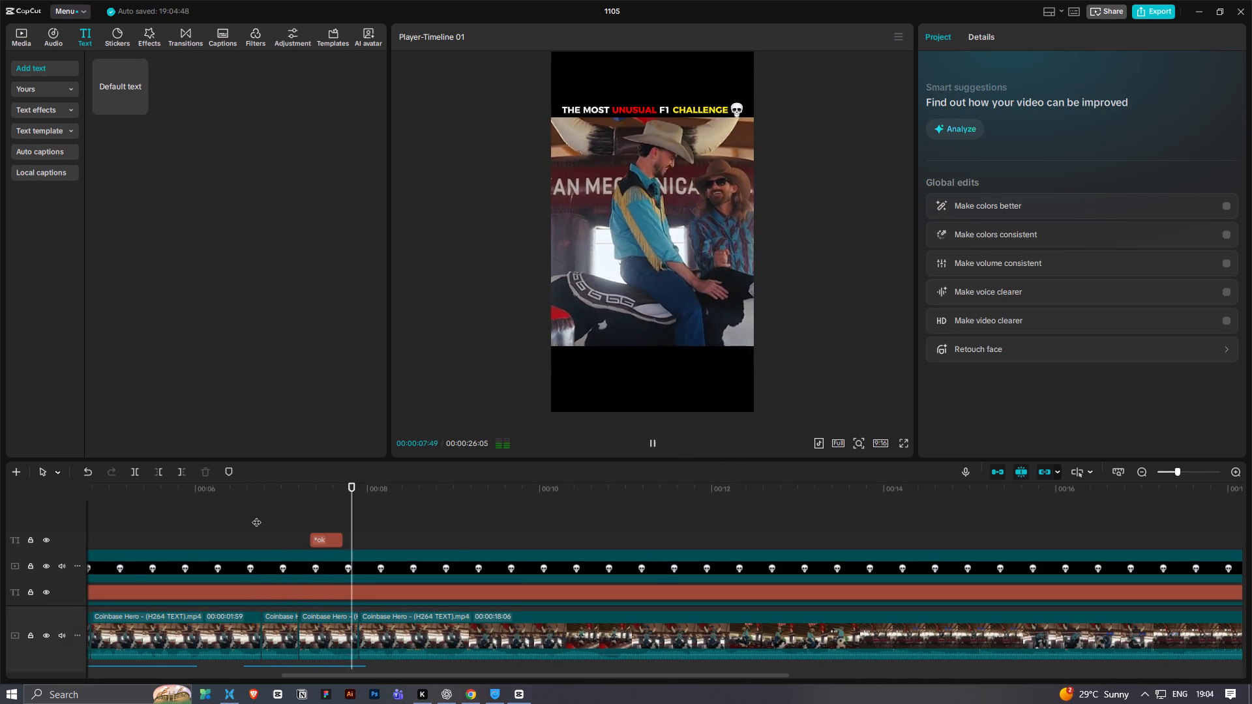
{"action": "key", "text": "space"}
Lower the "*ok" text slightly between the two men and play the passage through to check it.
{"action": "left_click", "coordinate": [324, 544]}
{"action": "left_click", "coordinate": [324, 544]}
{"action": "left_click_drag", "start_coordinate": [365, 504], "coordinate": [333, 529]}
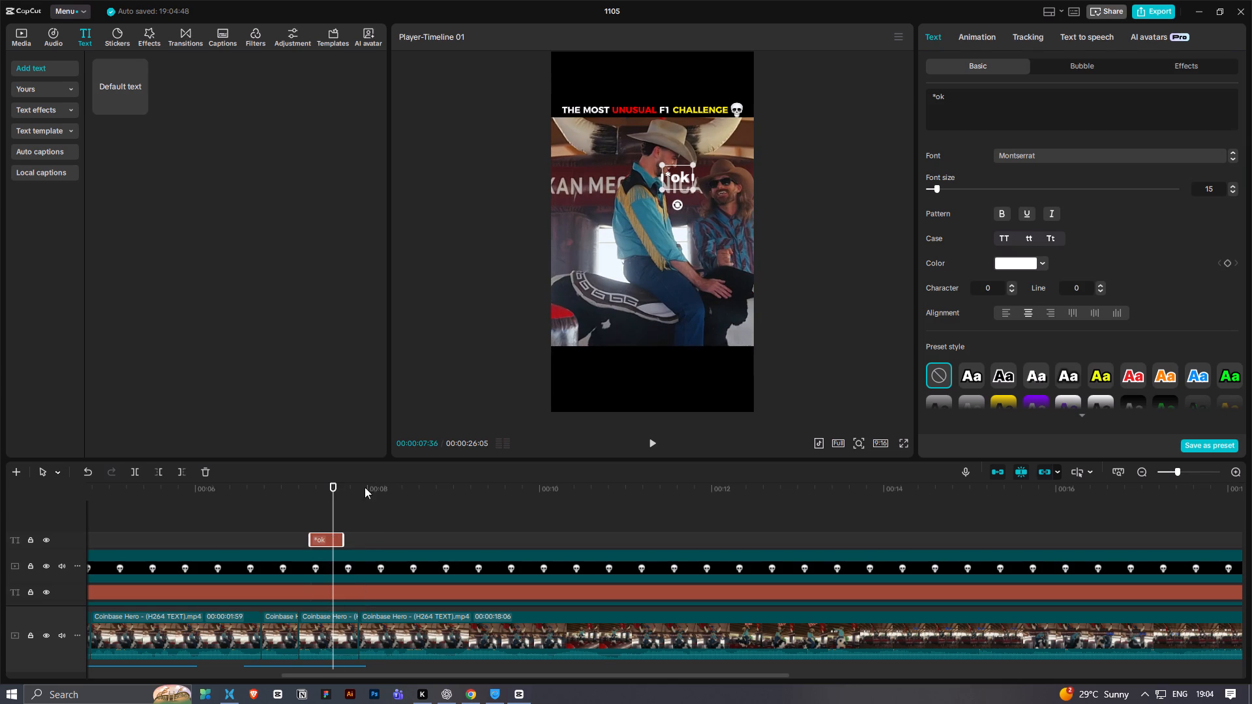
{"action": "left_click_drag", "start_coordinate": [679, 186], "coordinate": [683, 201]}
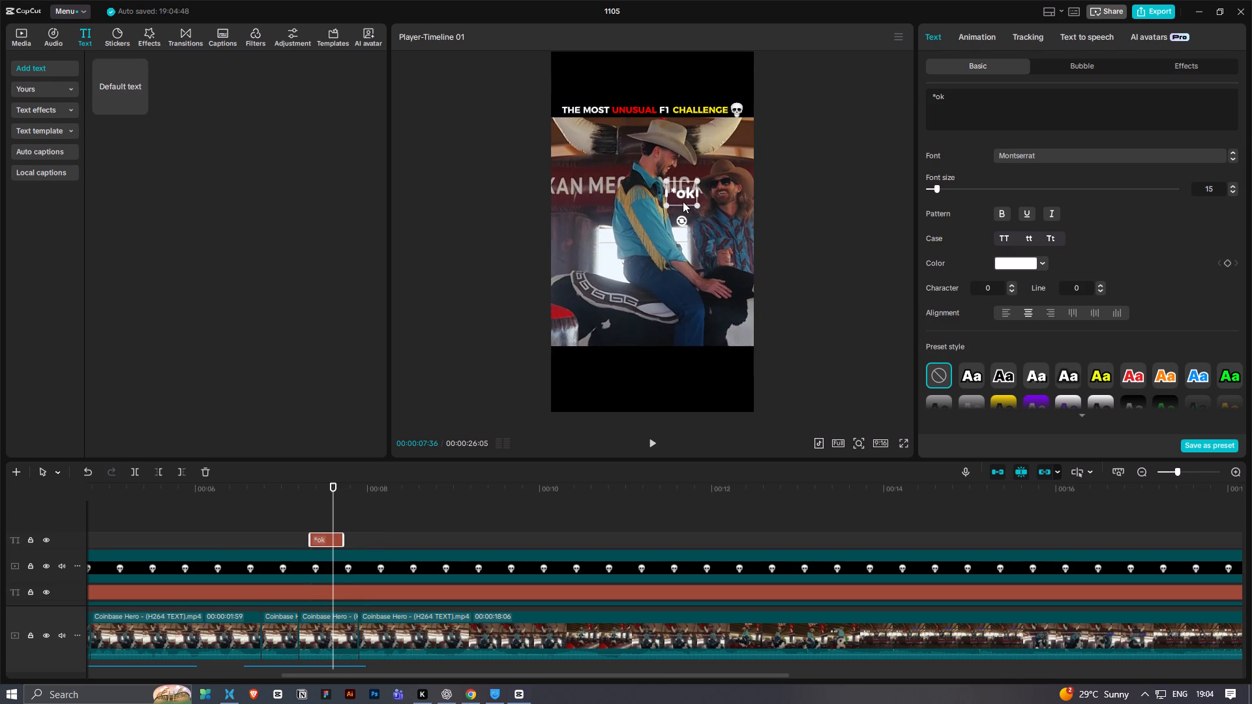
{"action": "left_click_drag", "start_coordinate": [683, 201], "coordinate": [681, 195]}
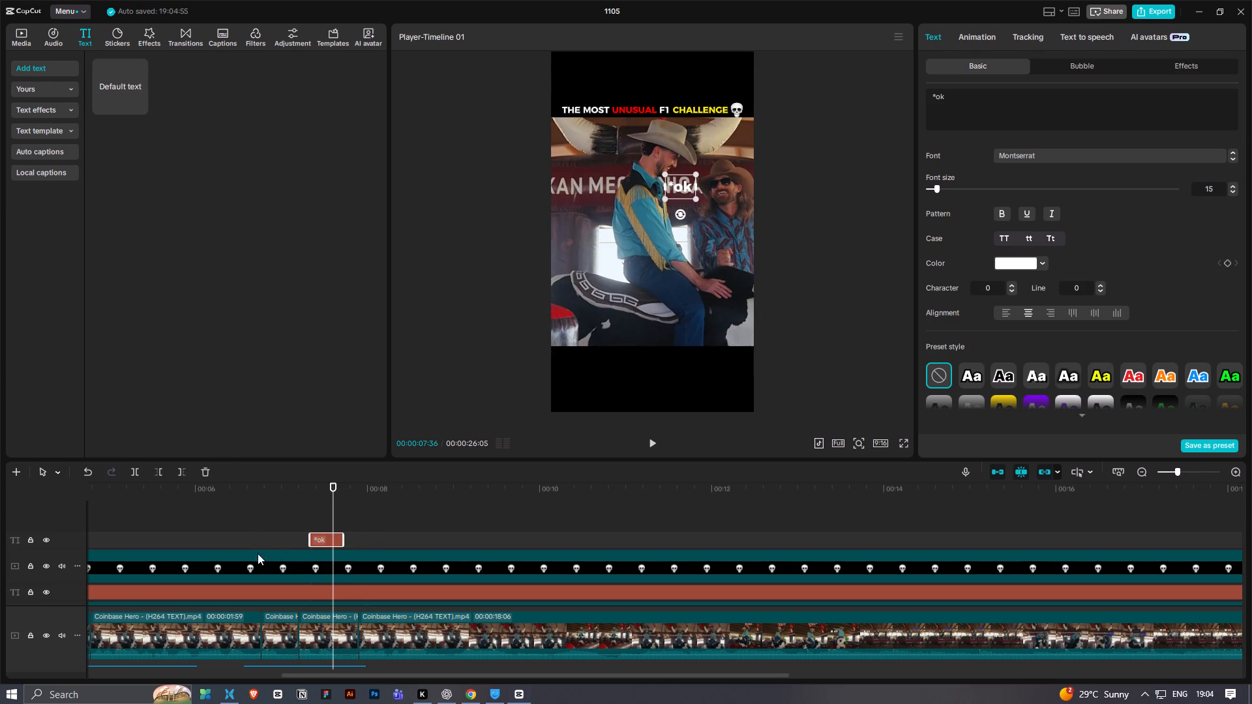
{"action": "left_click", "coordinate": [286, 514]}
{"action": "key", "text": "space"}
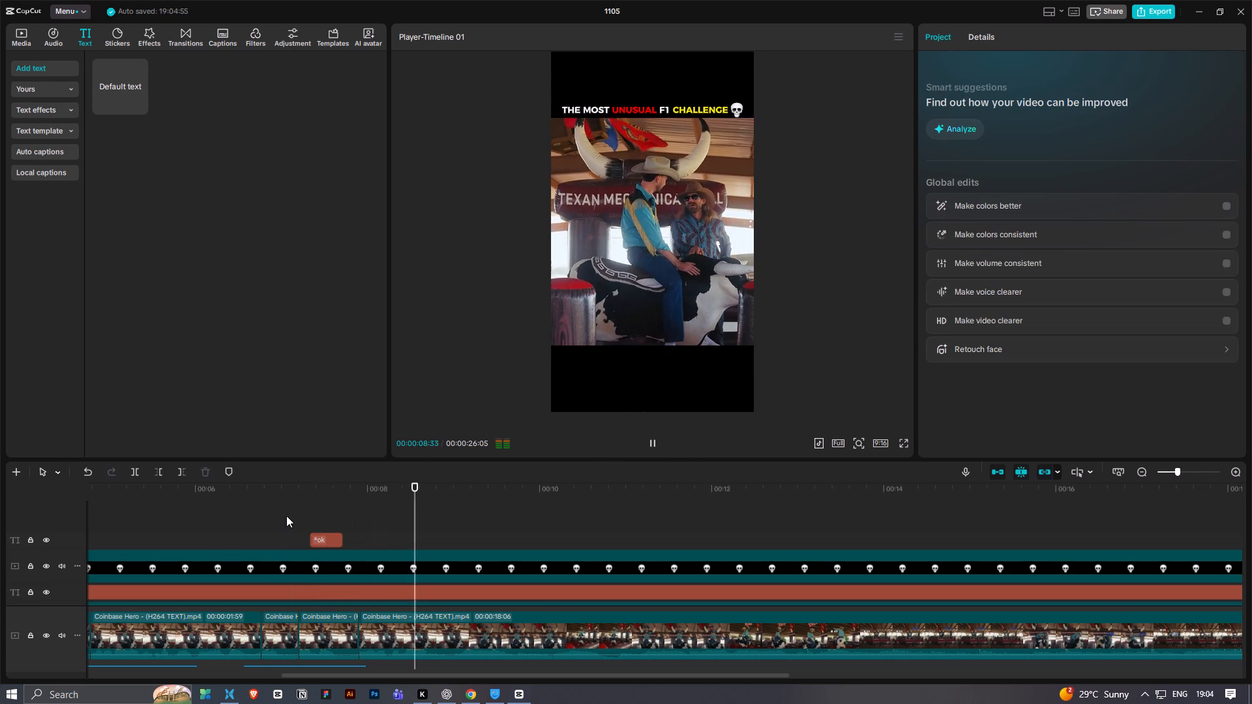
{"action": "scroll", "coordinate": [286, 517], "scroll_direction": "down", "scroll_amount": 19, "text": "ctrl"}
{"action": "key", "text": "space"}
Play the short from the beginning and replay the part after the "189. okay.mp3" clip to review the edit and sound effects.
{"action": "left_click_drag", "start_coordinate": [233, 492], "coordinate": [108, 513]}
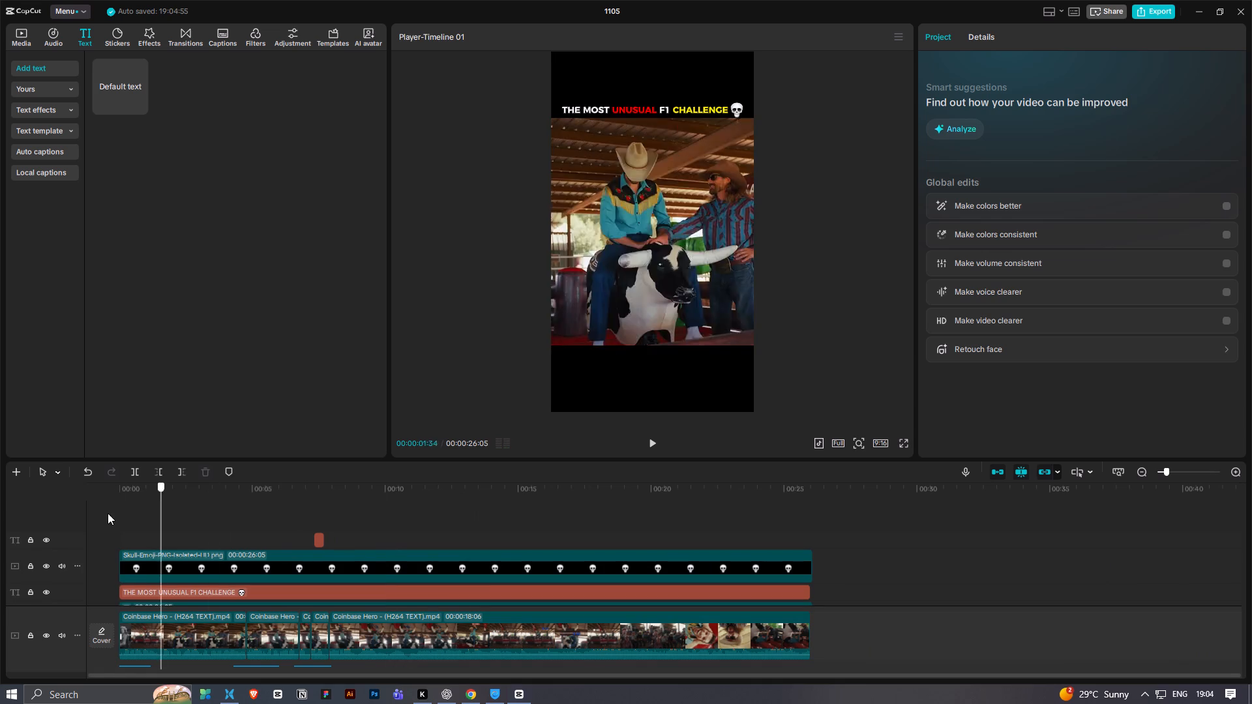
{"action": "left_click_drag", "start_coordinate": [108, 513], "coordinate": [104, 516]}
{"action": "key", "text": "space"}
{"action": "key", "text": "space"}
{"action": "left_click_drag", "start_coordinate": [135, 490], "coordinate": [109, 506]}
{"action": "key", "text": "space"}
{"action": "key", "text": "space"}
{"action": "key", "text": "space"}
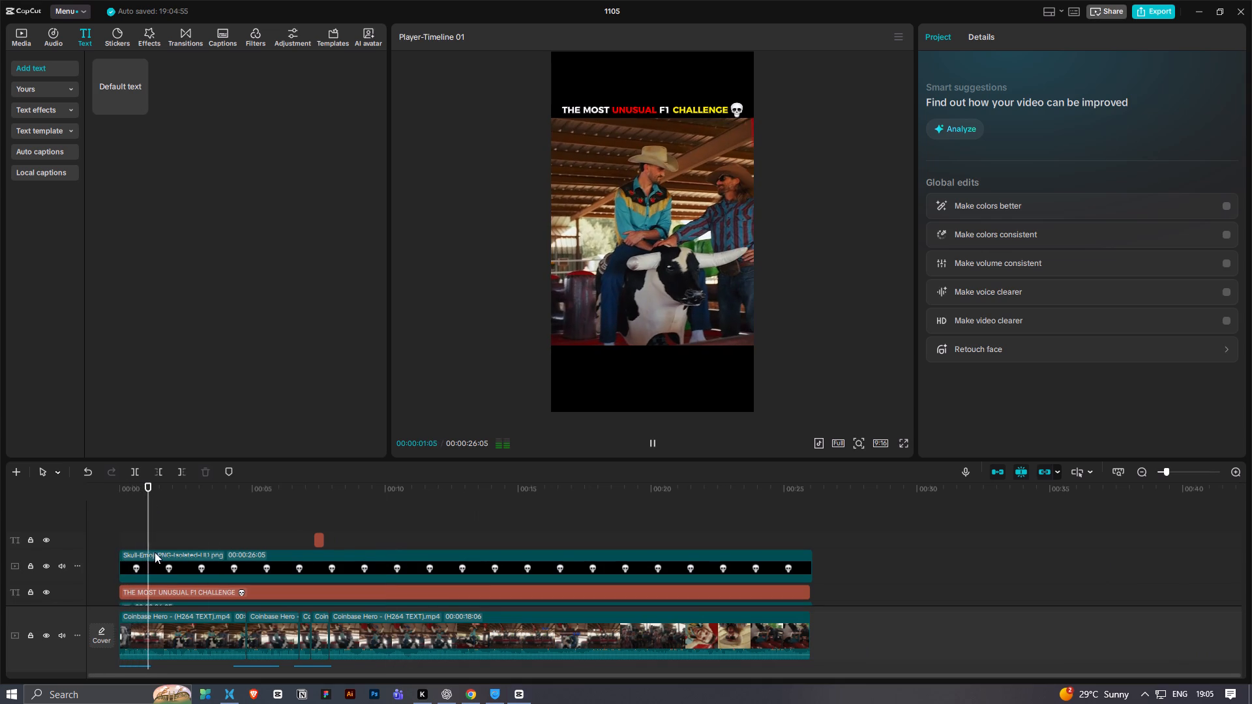
{"action": "key", "text": "space"}
{"action": "scroll", "coordinate": [160, 596], "scroll_direction": "down", "scroll_amount": 8, "text": "alt"}
{"action": "left_click_drag", "start_coordinate": [144, 487], "coordinate": [57, 503]}
{"action": "key", "text": "space"}
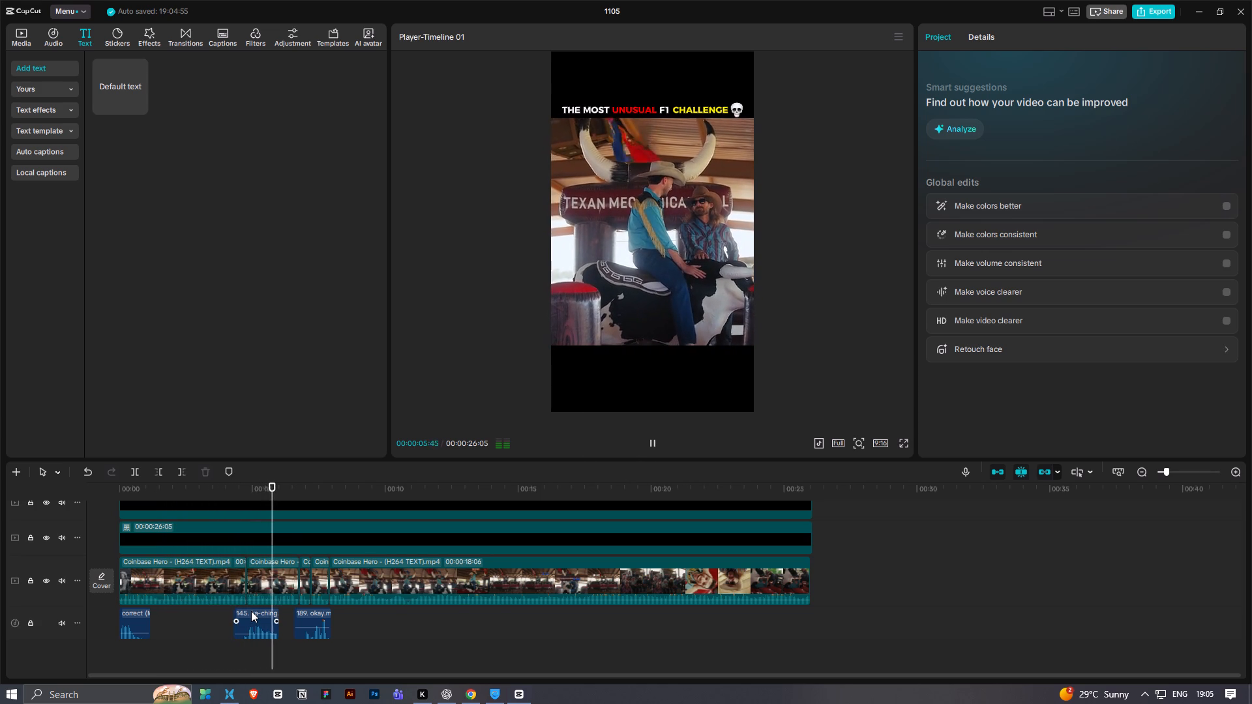
{"action": "key", "text": "space"}
{"action": "key", "text": "space"}
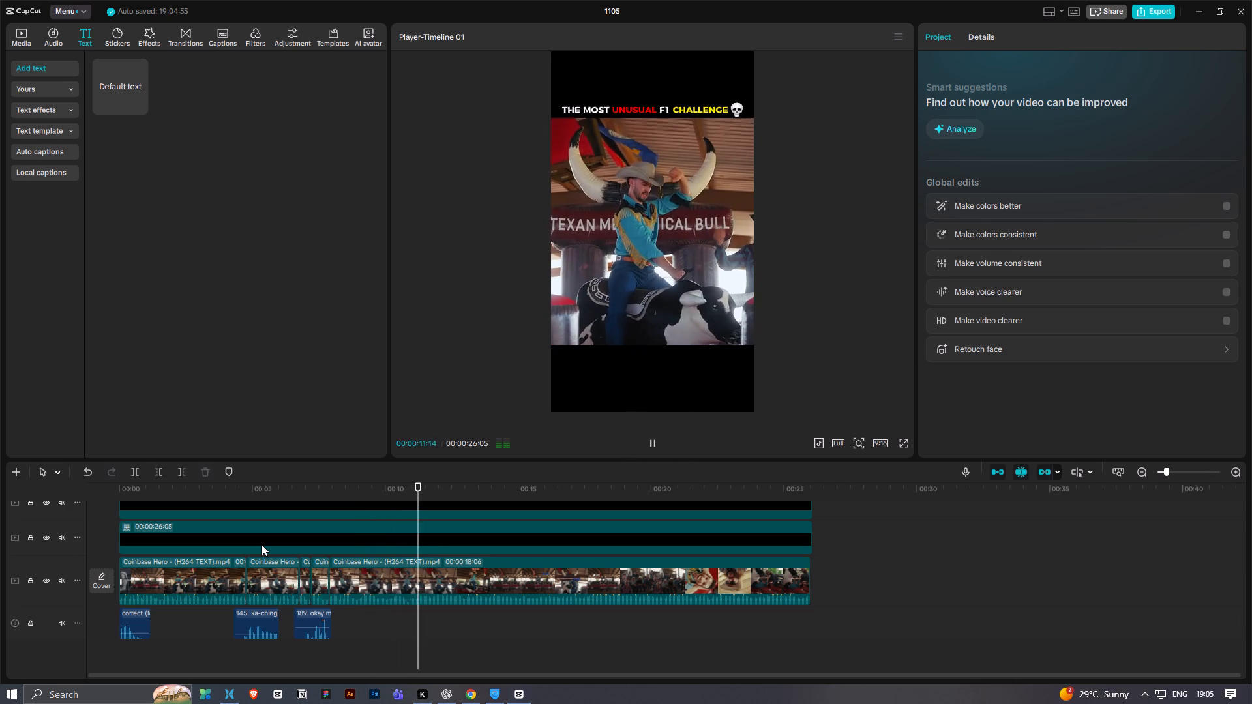
{"action": "key", "text": "space"}
{"action": "left_click", "coordinate": [336, 491]}
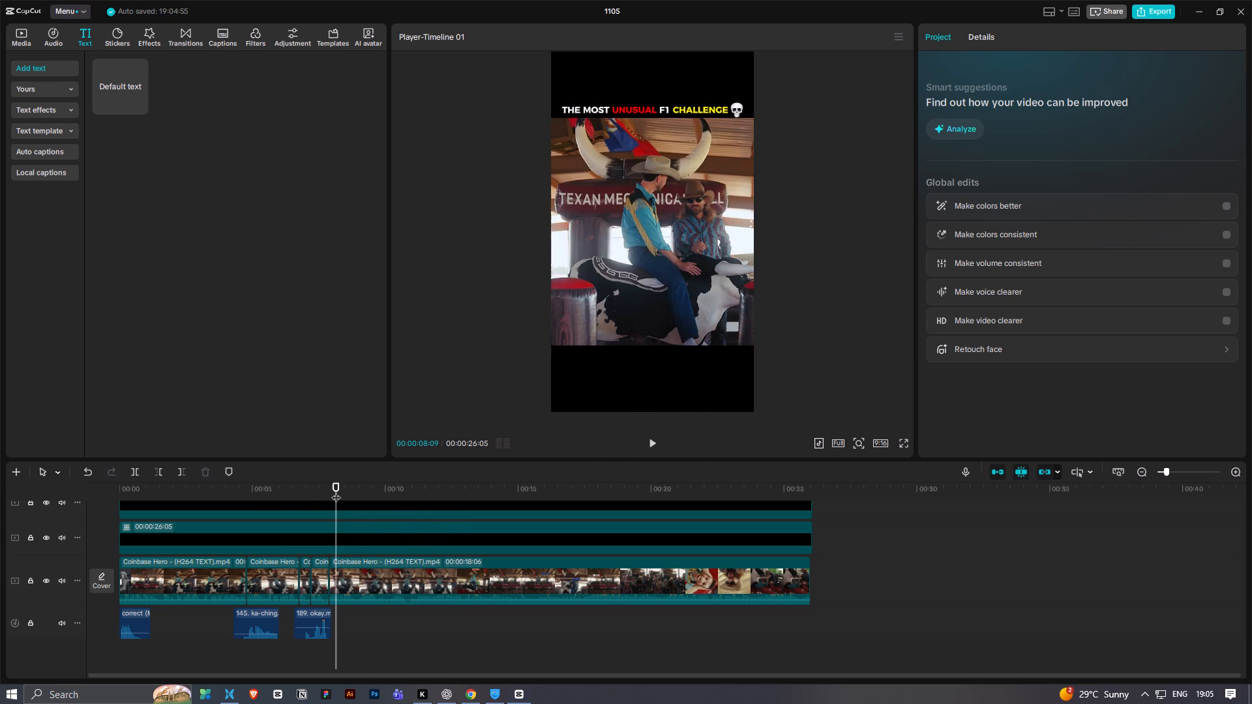
{"action": "key", "text": "space"}
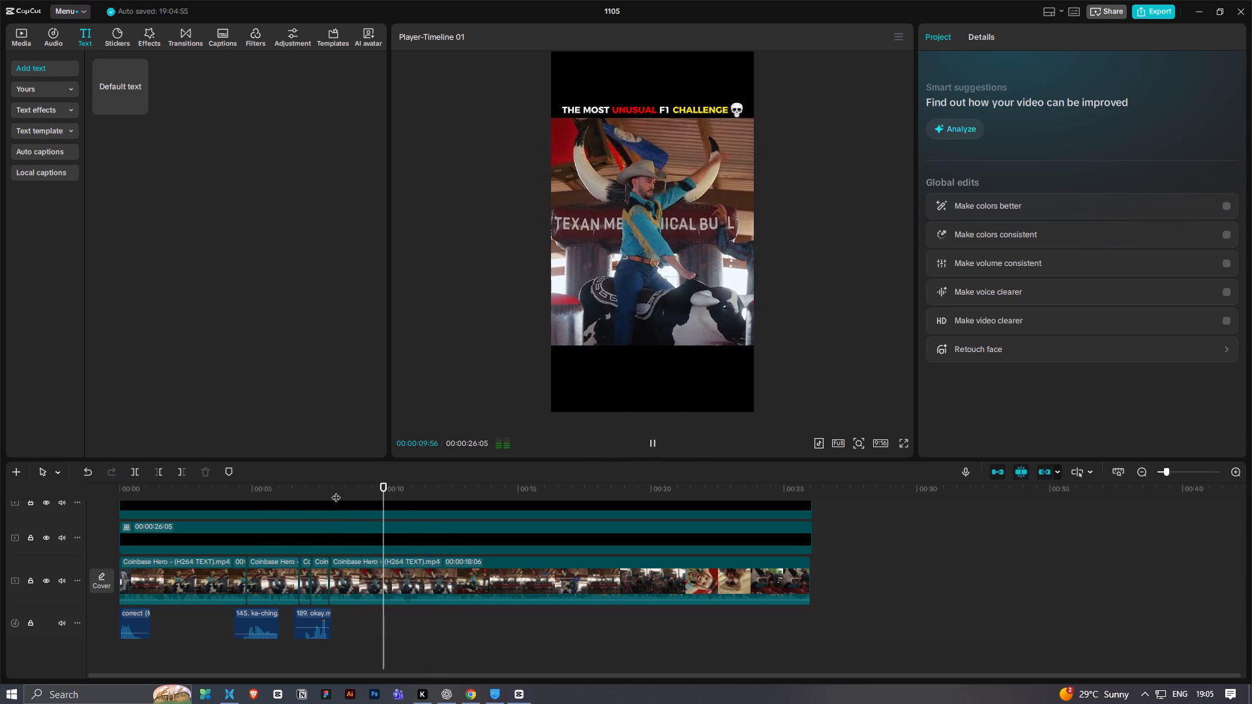
{"action": "key", "text": "space"}
{"action": "left_click_drag", "start_coordinate": [250, 497], "coordinate": [114, 510]}
{"action": "key", "text": "space"}
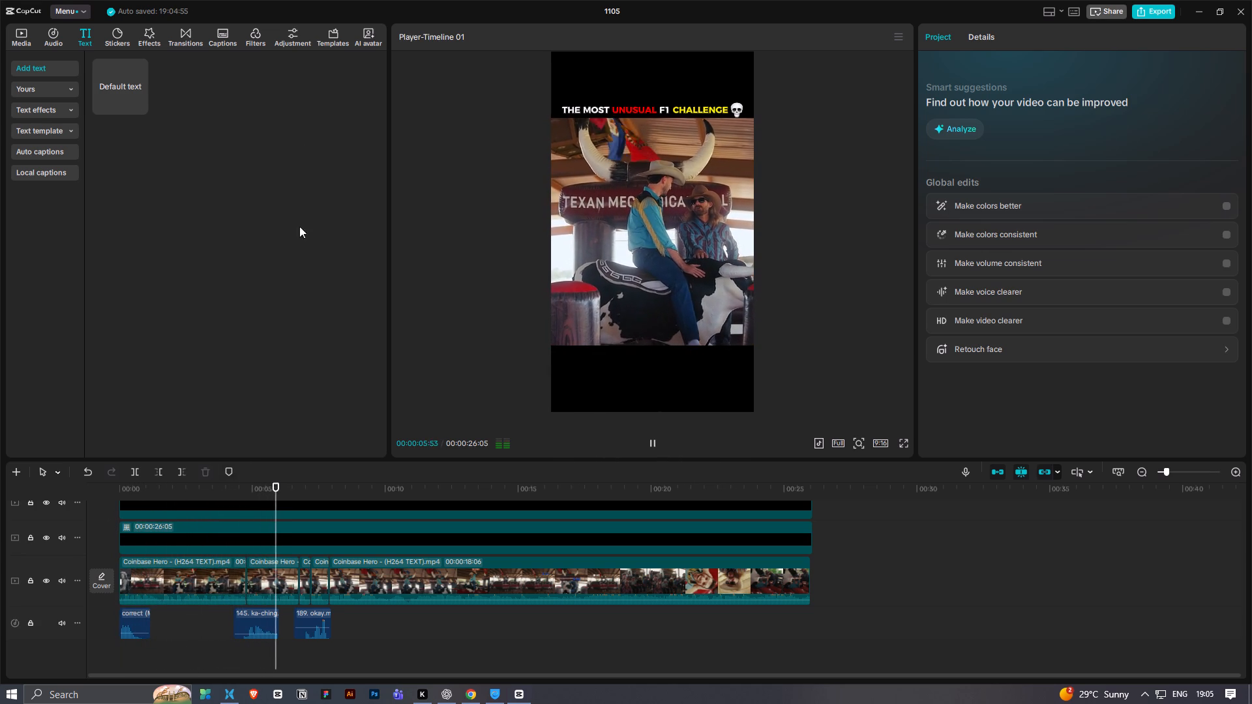
{"action": "key", "text": "space"}
Generate auto captions for the timeline with English as the spoken language and filler-word identification on.
{"action": "left_click", "coordinate": [208, 28]}
{"action": "left_click", "coordinate": [224, 41]}
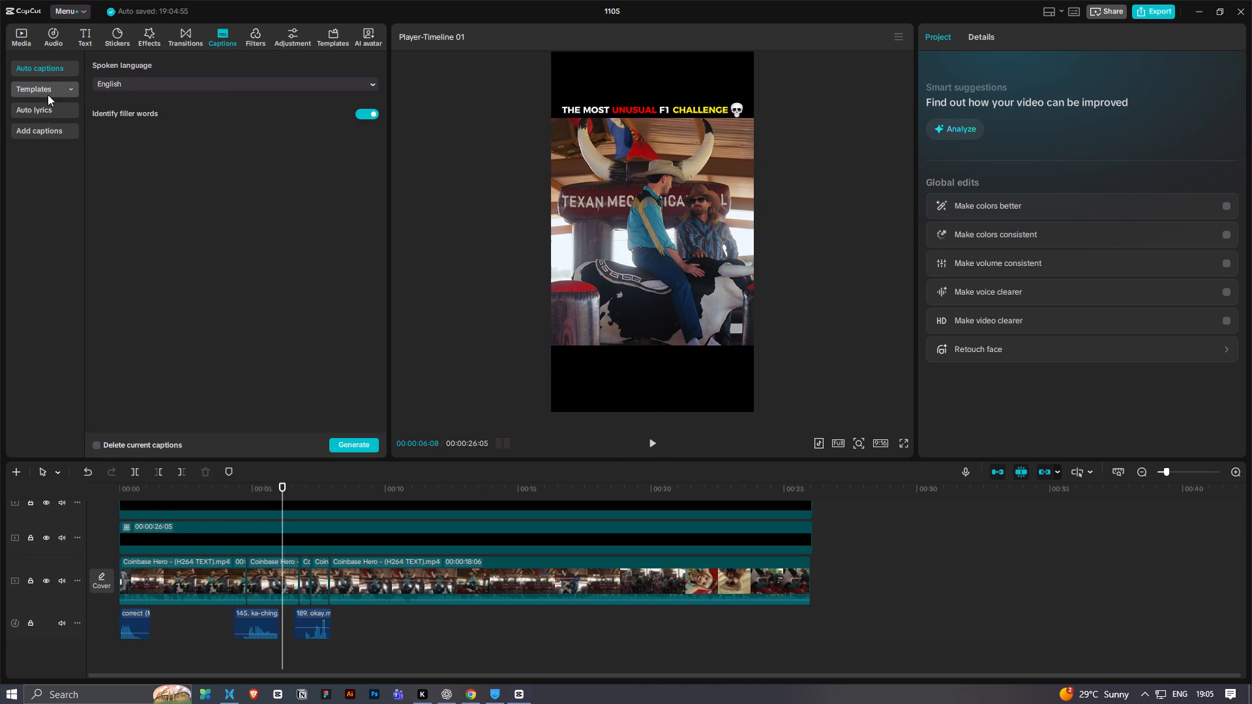
{"action": "left_click", "coordinate": [52, 91]}
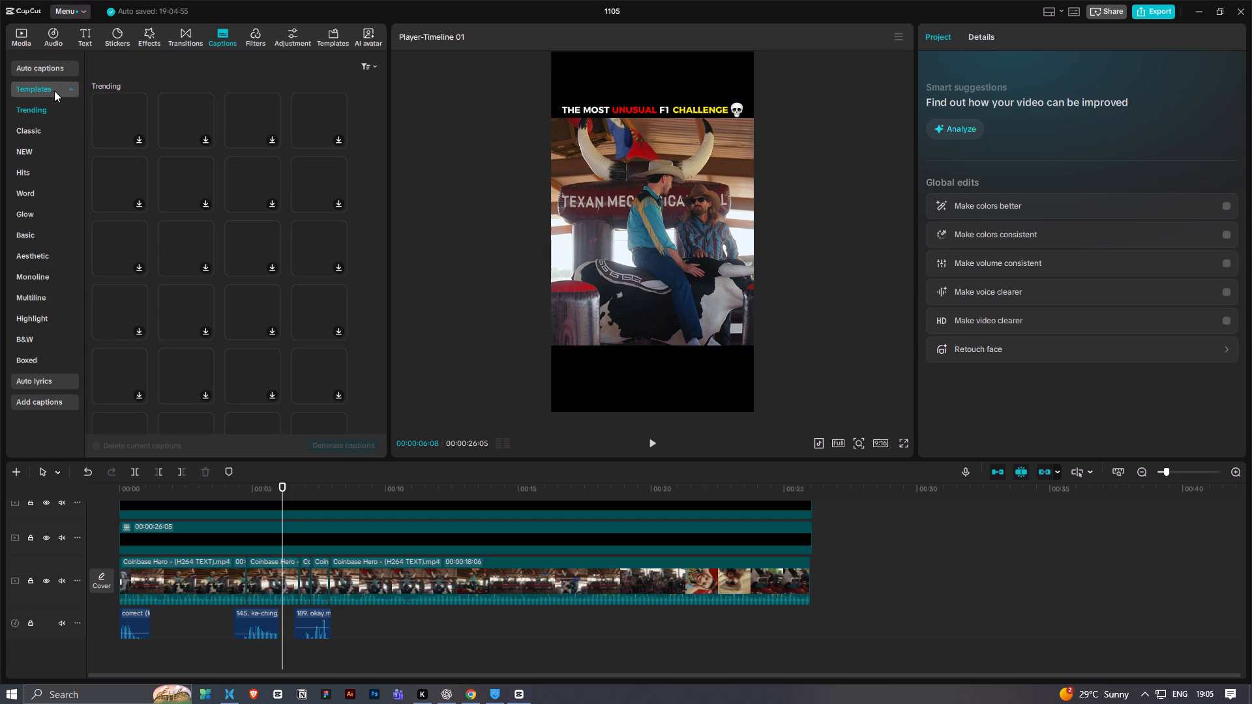
{"action": "left_click", "coordinate": [54, 91]}
{"action": "left_click", "coordinate": [54, 72]}
{"action": "left_click", "coordinate": [57, 88]}
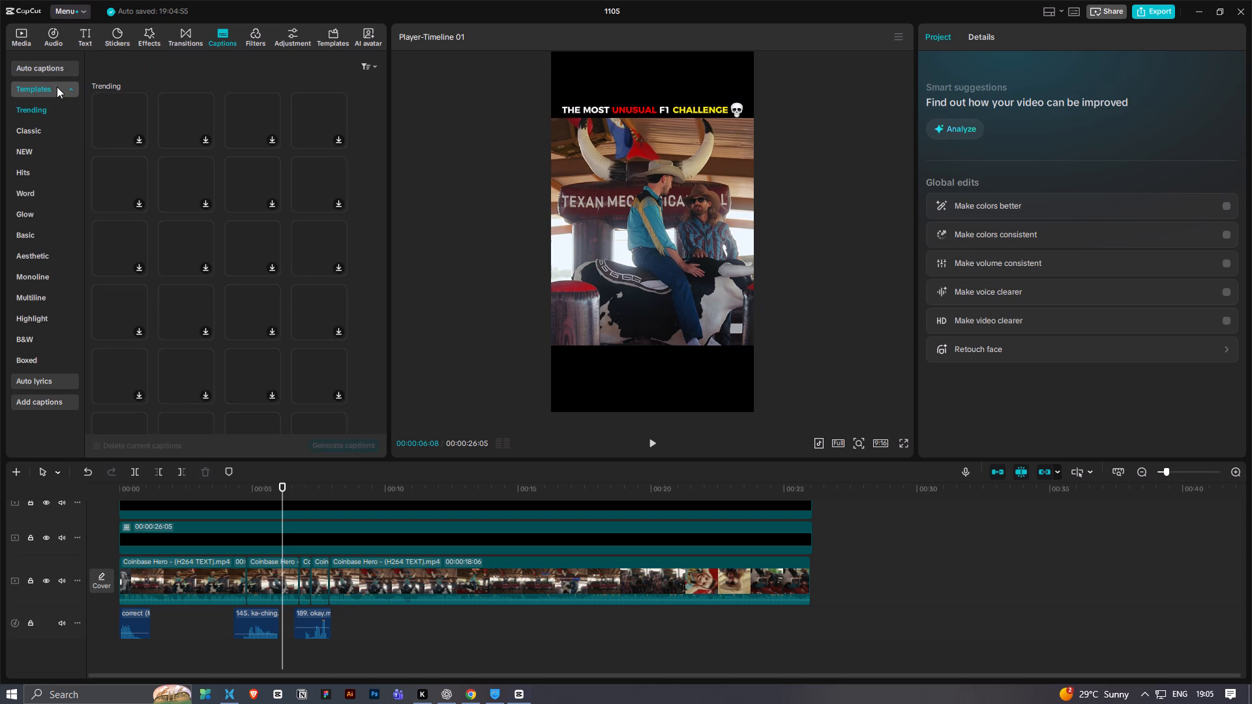
{"action": "left_click", "coordinate": [57, 72]}
{"action": "left_click", "coordinate": [366, 445]}
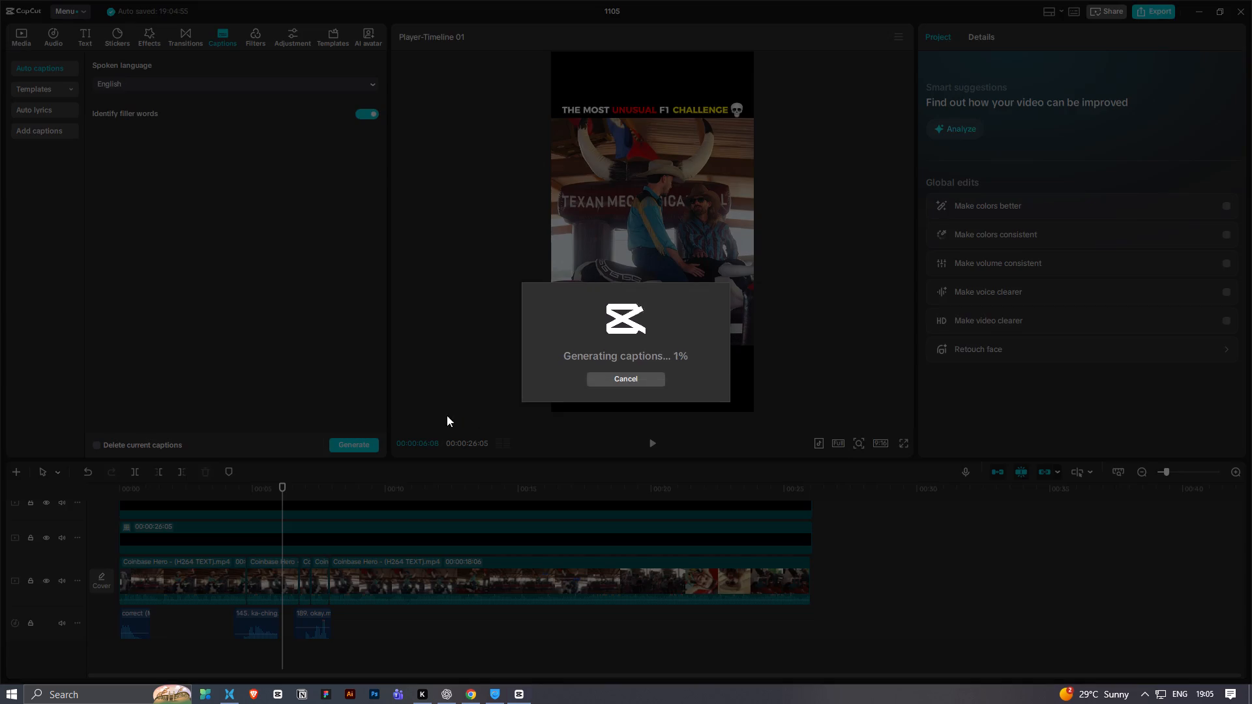
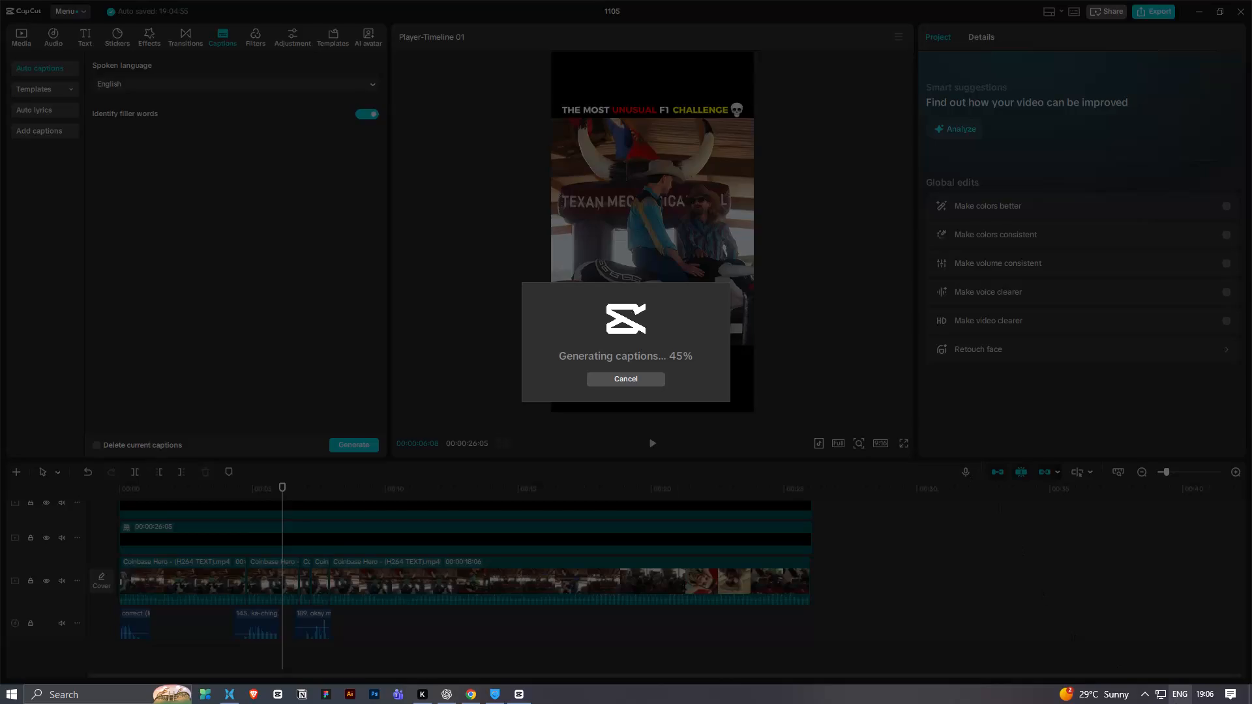
Show the hidden background-app icons in the Windows system tray while the captions generate.
{"action": "left_click", "coordinate": [1147, 690]}
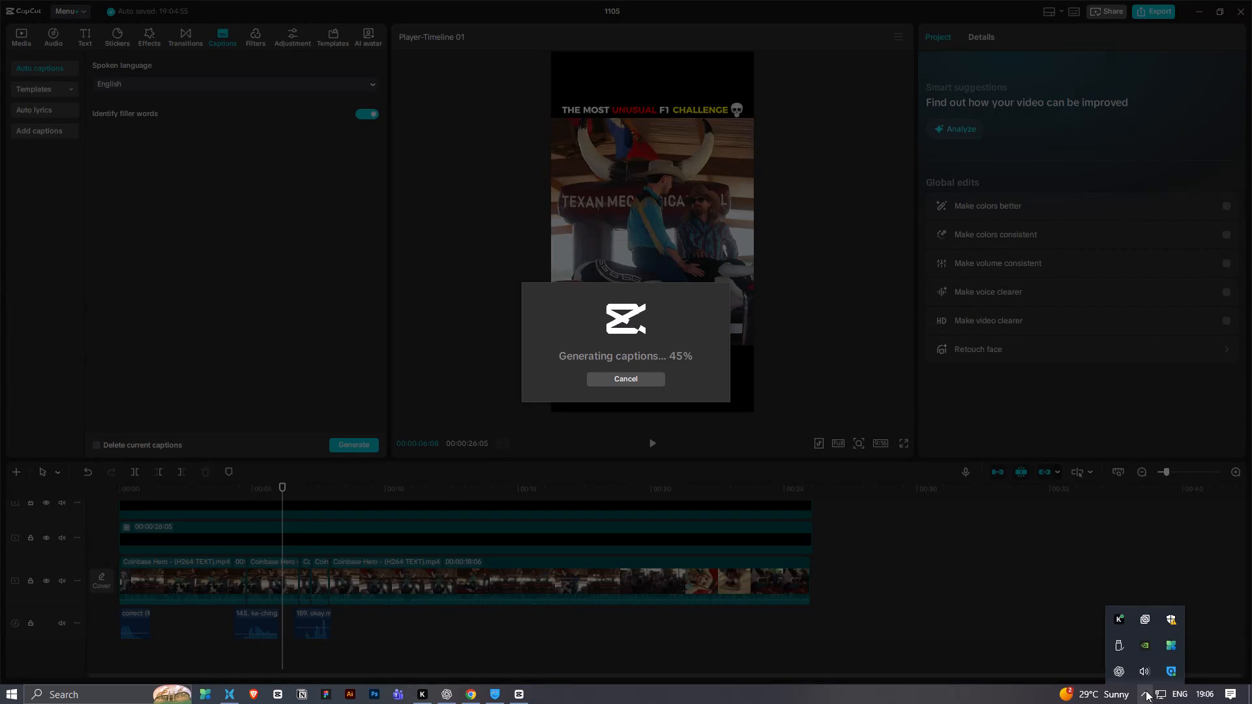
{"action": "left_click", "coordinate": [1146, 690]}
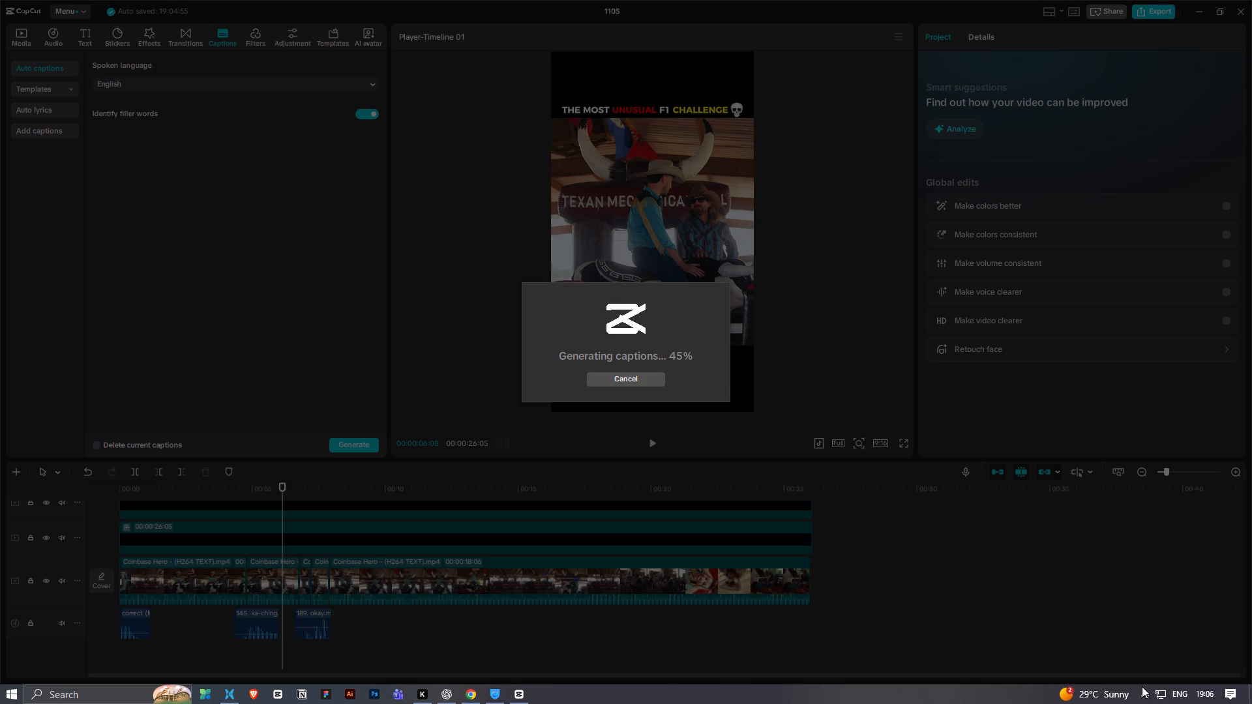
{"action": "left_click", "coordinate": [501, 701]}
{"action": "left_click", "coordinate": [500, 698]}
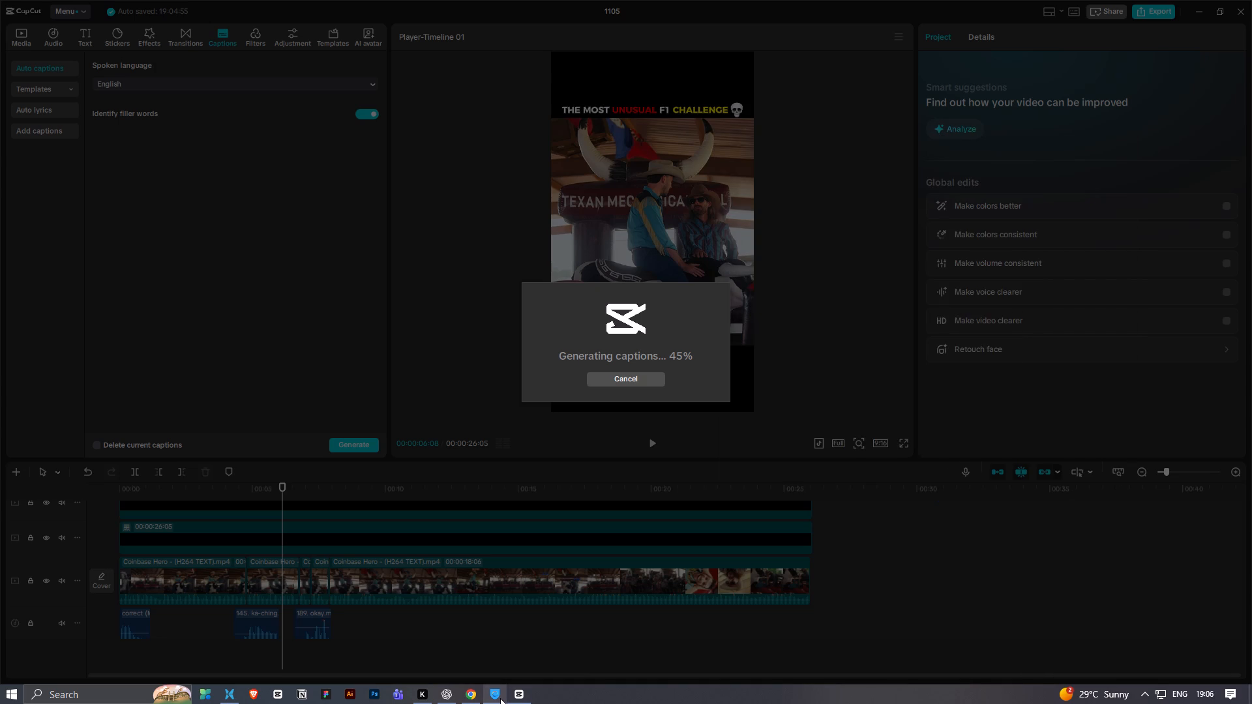
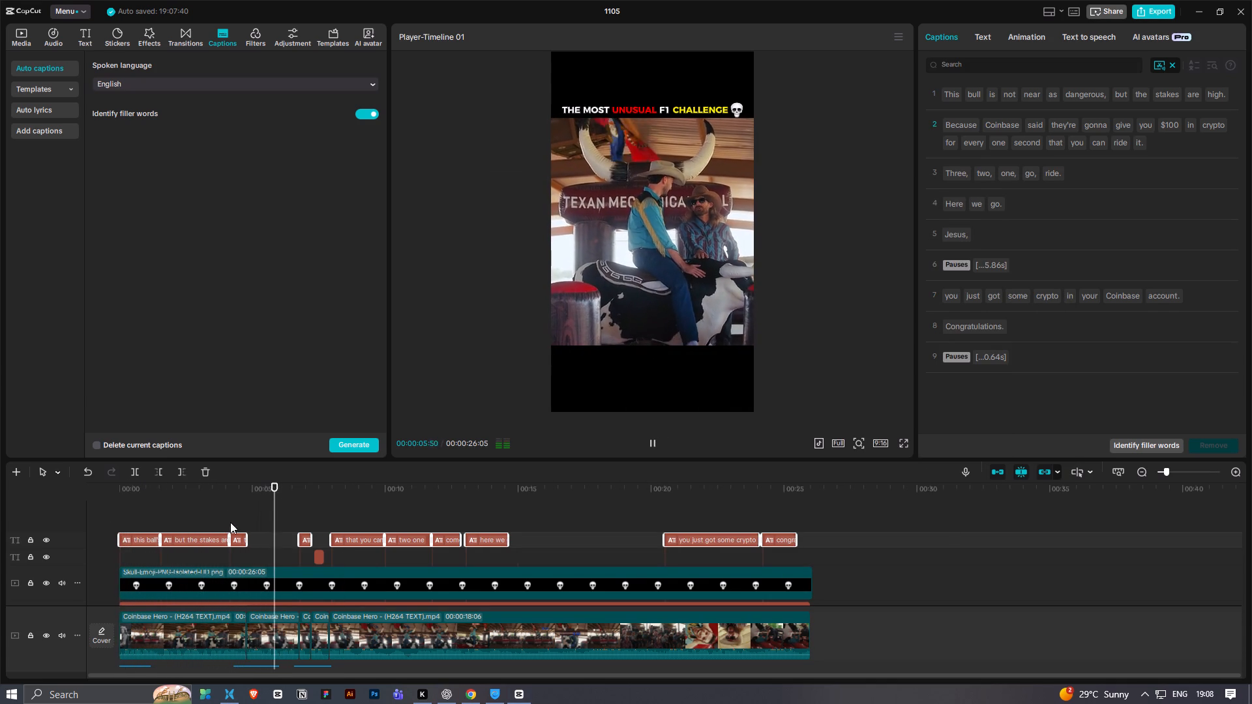
{"action": "left_click", "coordinate": [264, 520]}
{"action": "left_click_drag", "start_coordinate": [264, 506], "coordinate": [245, 525]}
{"action": "key", "text": "space"}
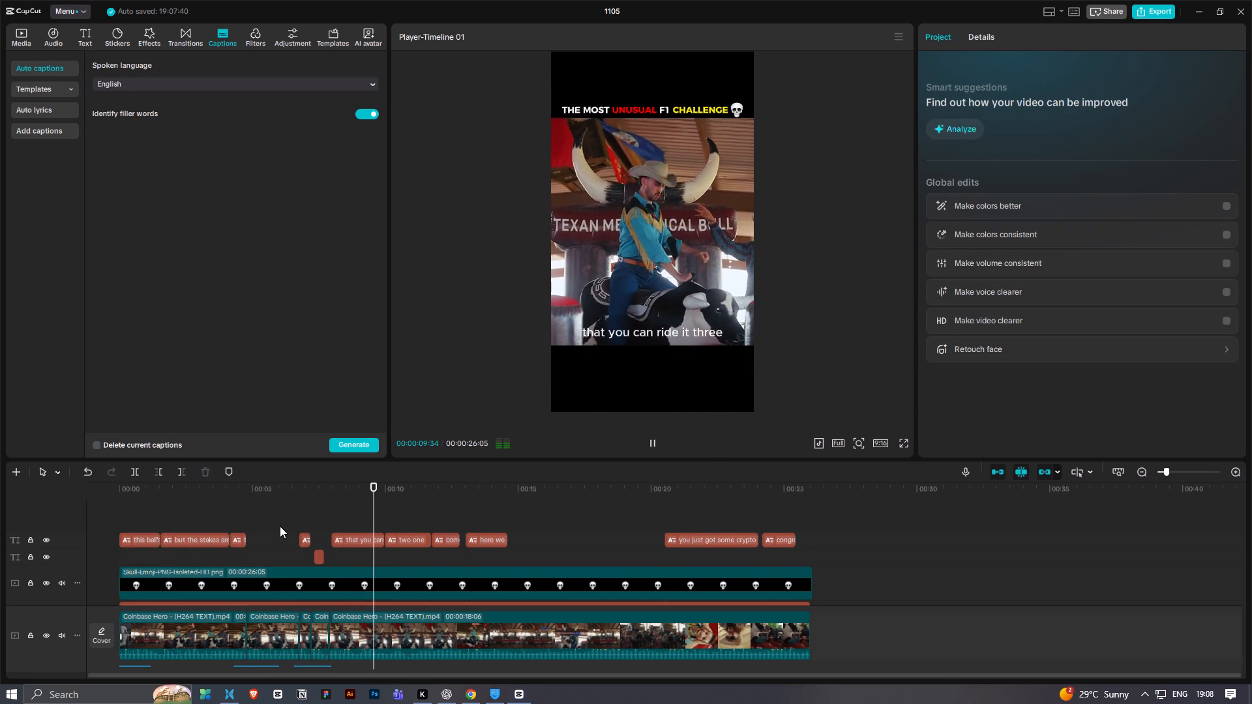
{"action": "scroll", "coordinate": [285, 544], "scroll_direction": "down", "scroll_amount": 5, "text": "ctrl"}
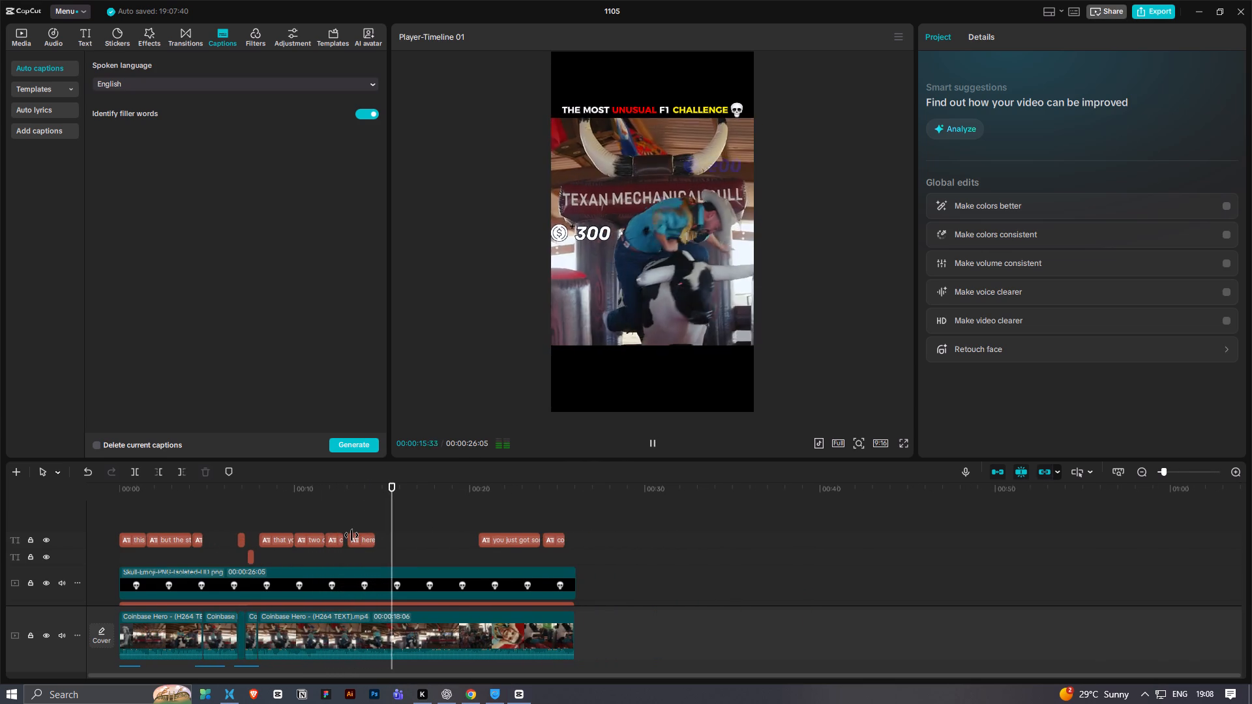
{"action": "key", "text": "space"}
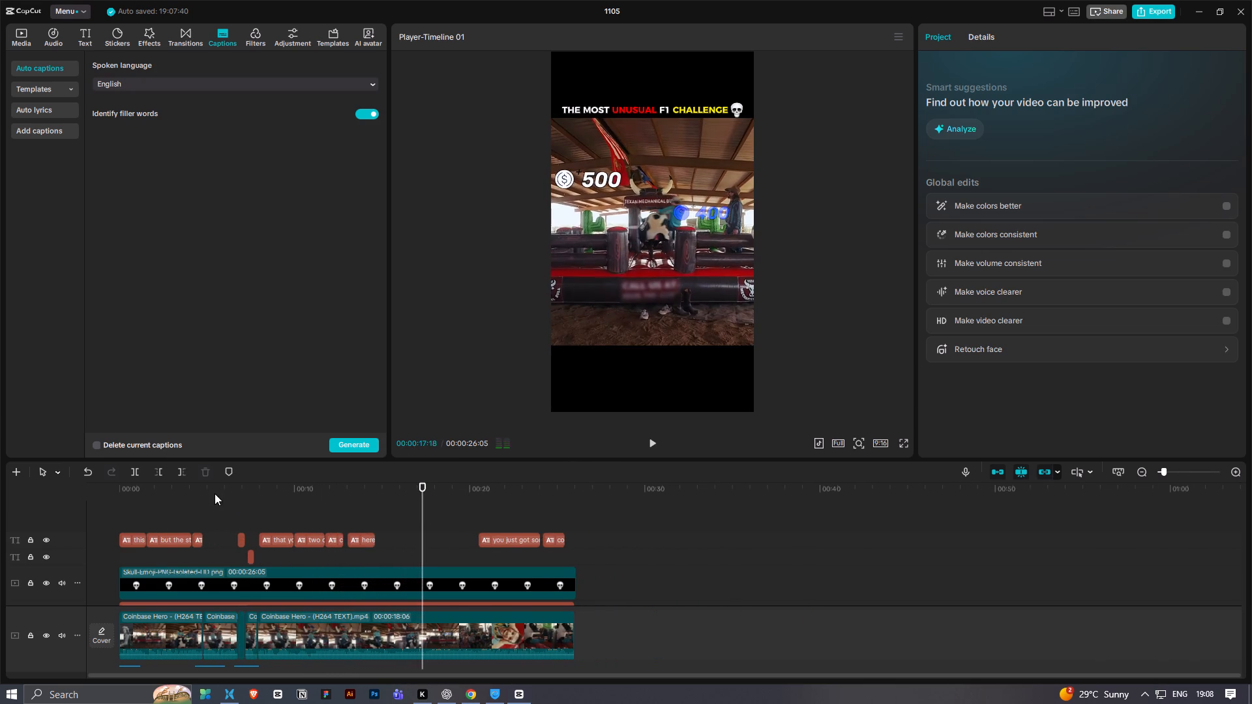
Extend the "they're gonna give you $100 in crypto for every" caption to the start of the "one second" caption.
{"action": "left_click_drag", "start_coordinate": [198, 492], "coordinate": [178, 496]}
{"action": "key", "text": "space"}
{"action": "scroll", "coordinate": [226, 525], "scroll_direction": "up", "scroll_amount": 3, "text": "ctrl"}
{"action": "left_click", "coordinate": [221, 539]}
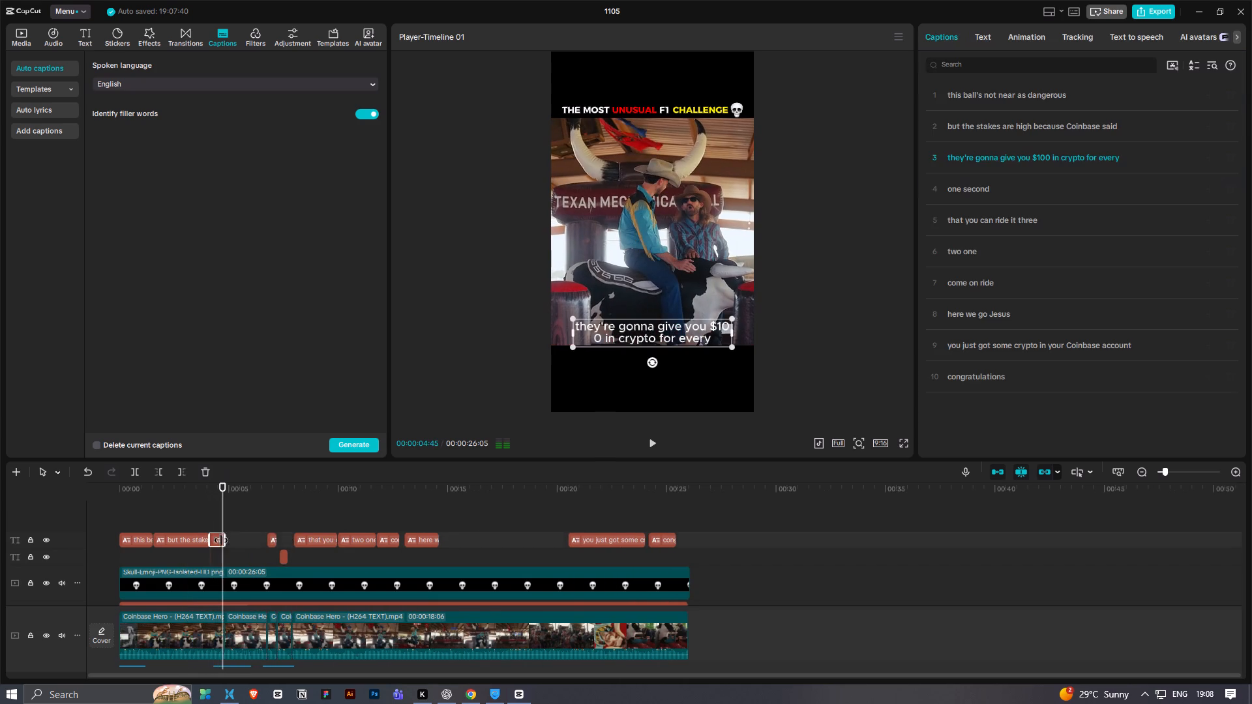
{"action": "scroll", "coordinate": [264, 546], "scroll_direction": "up", "scroll_amount": 6, "text": "ctrl"}
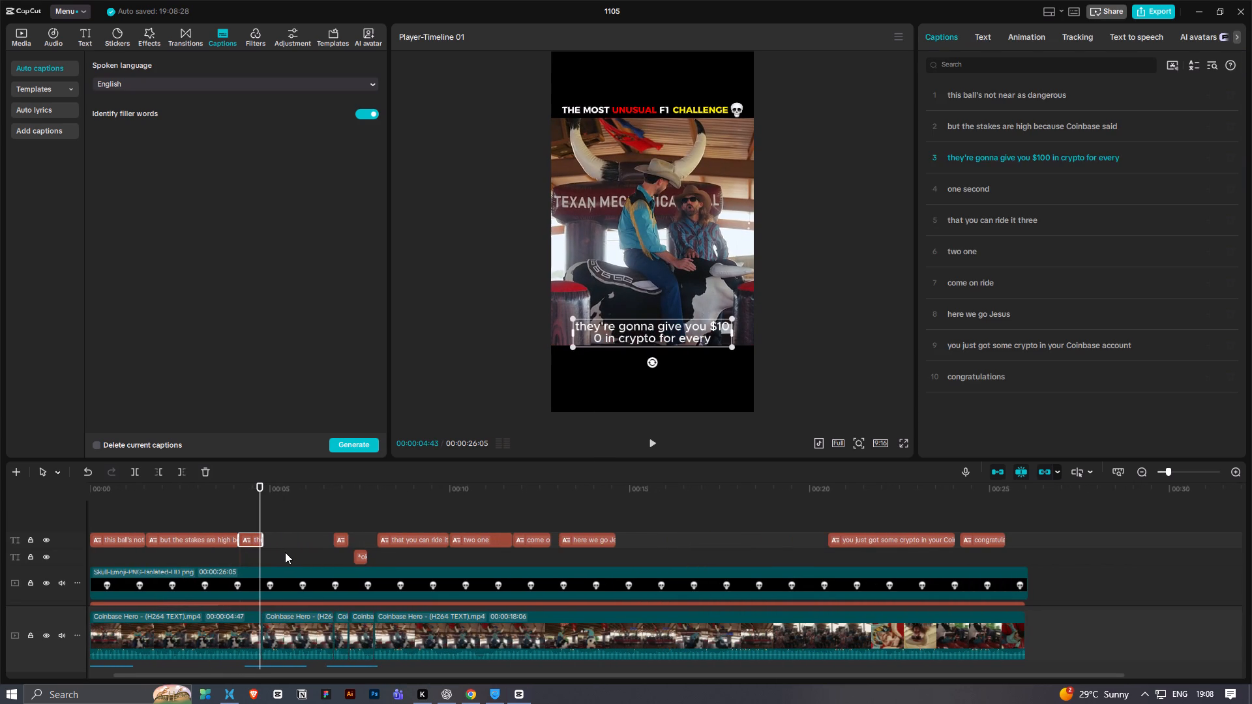
{"action": "left_click_drag", "start_coordinate": [265, 542], "coordinate": [333, 553]}
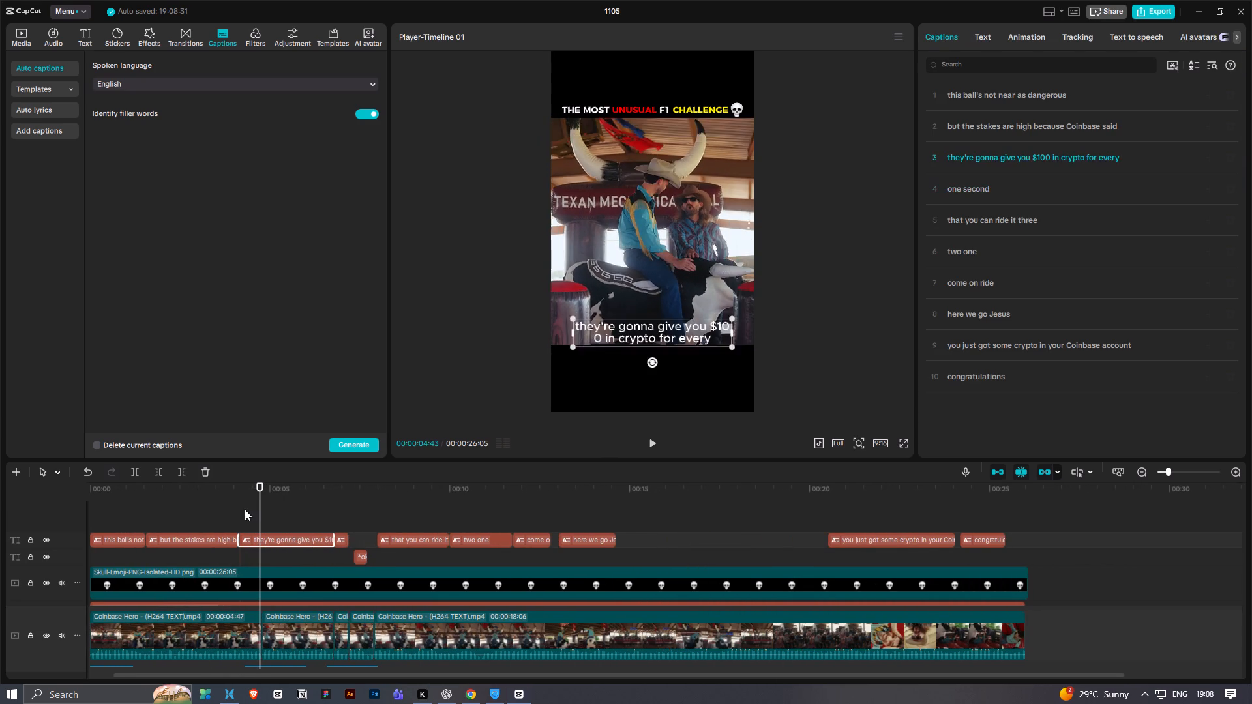
Replay the section from about 4 to 8 seconds repeatedly to check when the "one second" caption should end.
{"action": "left_click", "coordinate": [245, 509]}
{"action": "key", "text": "space"}
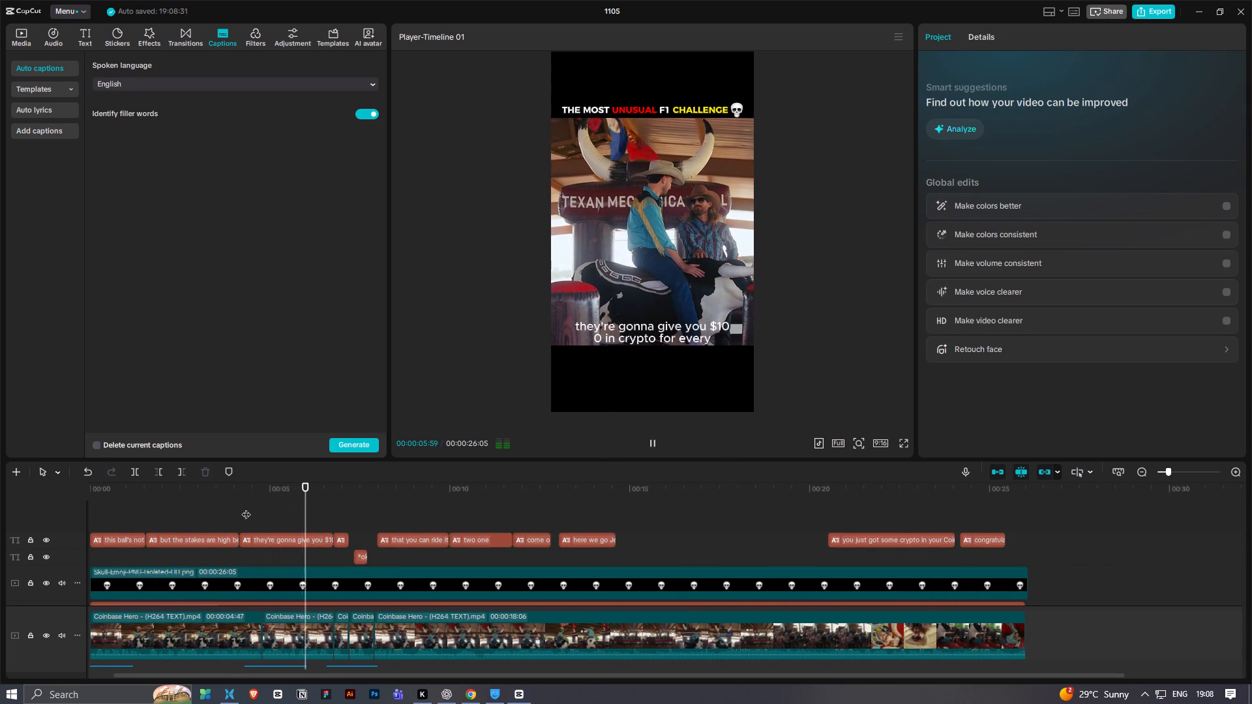
{"action": "key", "text": "space"}
{"action": "scroll", "coordinate": [329, 557], "scroll_direction": "up", "scroll_amount": 4, "text": "ctrl"}
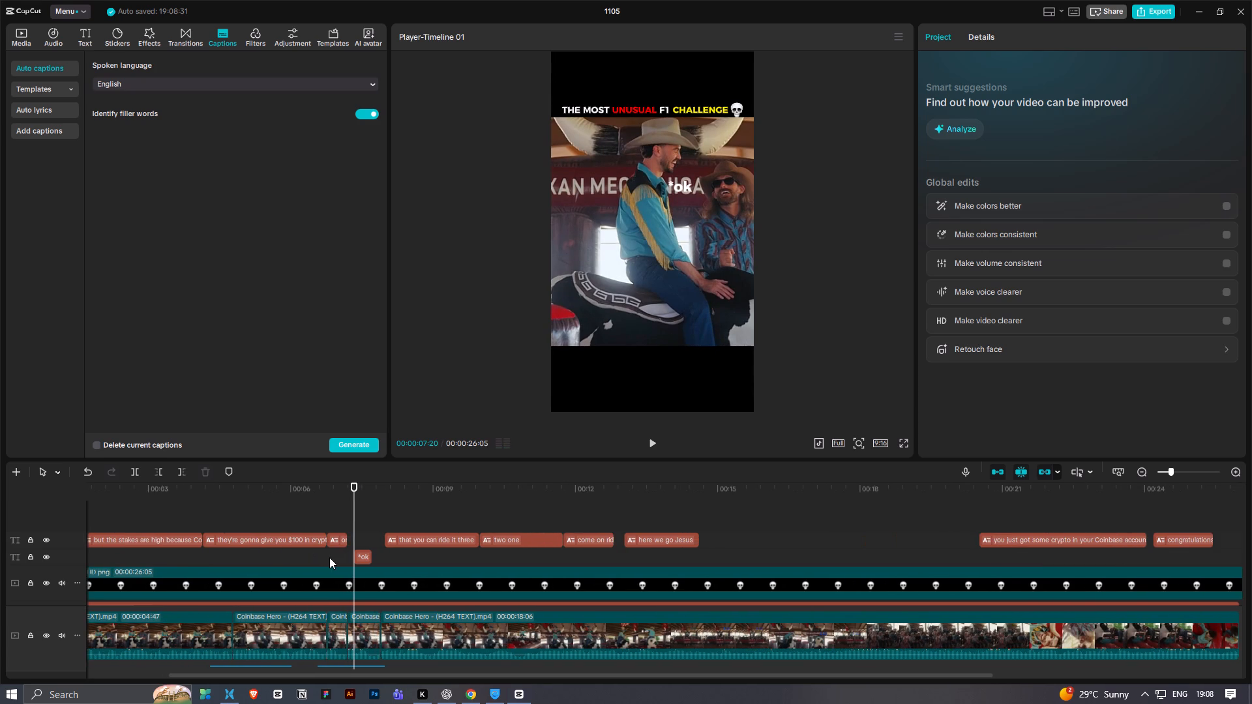
{"action": "left_click", "coordinate": [314, 500]}
{"action": "key", "text": "space"}
{"action": "key", "text": "space"}
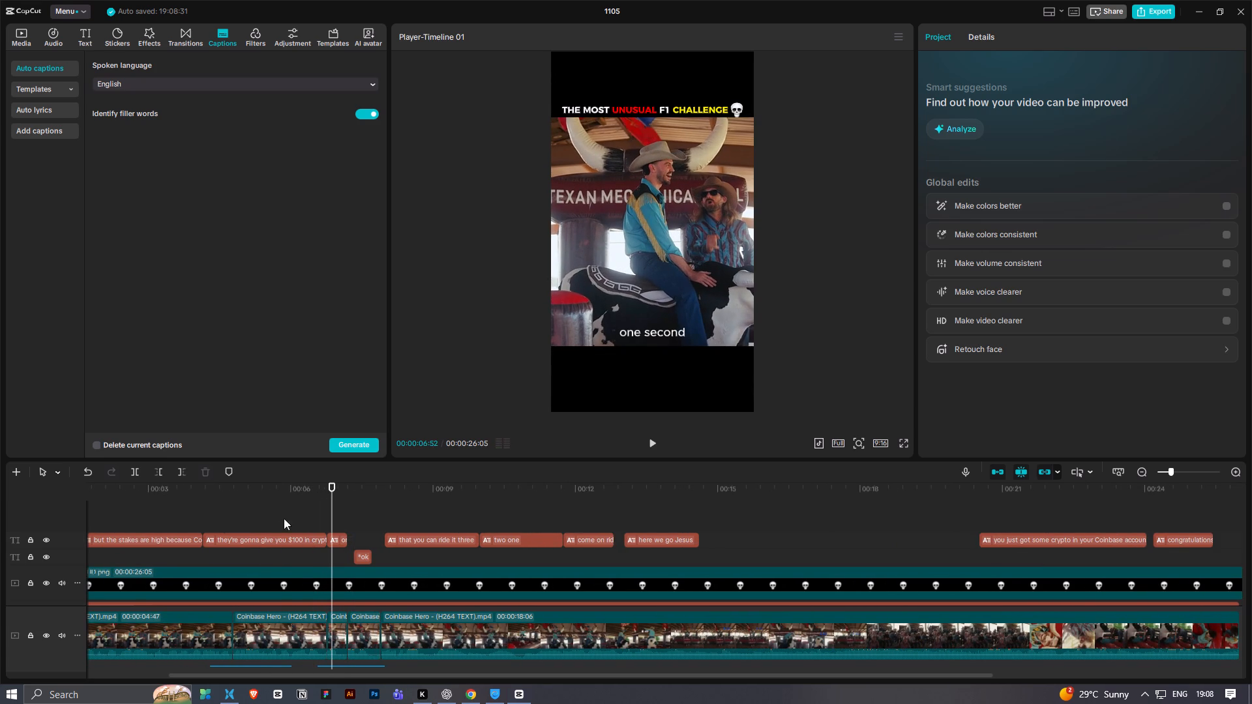
{"action": "left_click", "coordinate": [273, 506]}
{"action": "key", "text": "space"}
{"action": "key", "text": "space"}
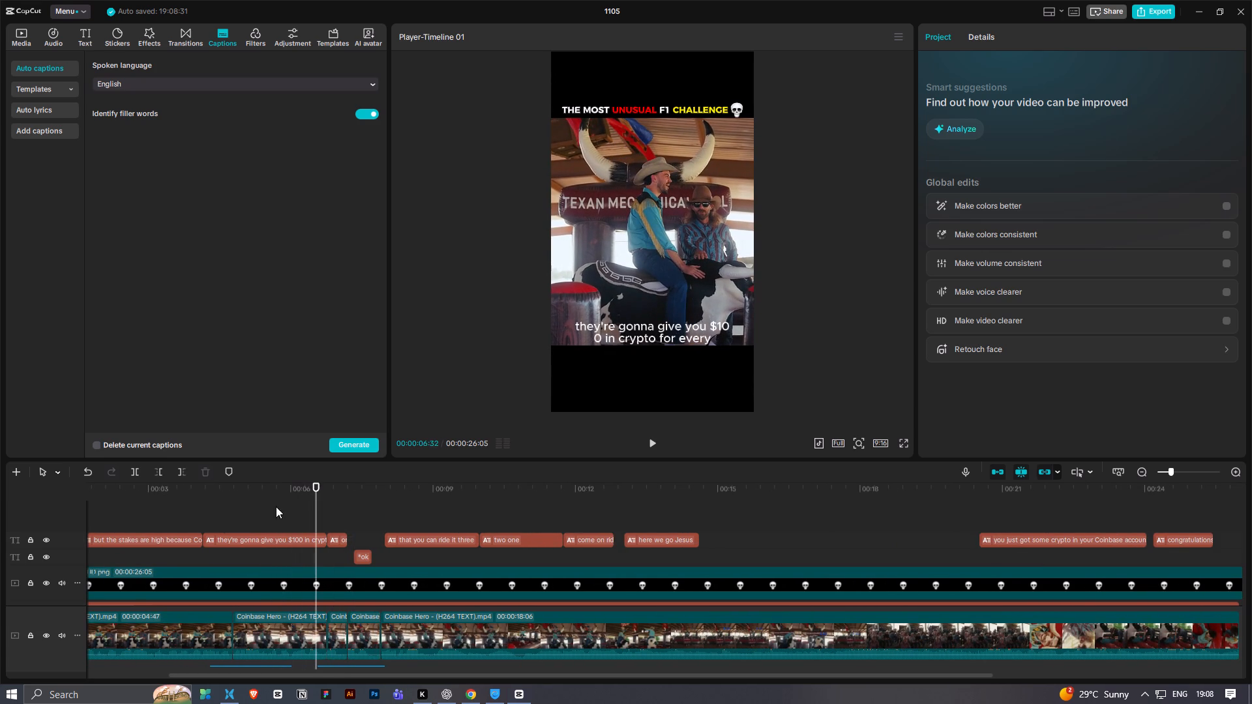
{"action": "scroll", "coordinate": [323, 542], "scroll_direction": "up", "scroll_amount": 1, "text": "ctrl"}
{"action": "key", "text": "space"}
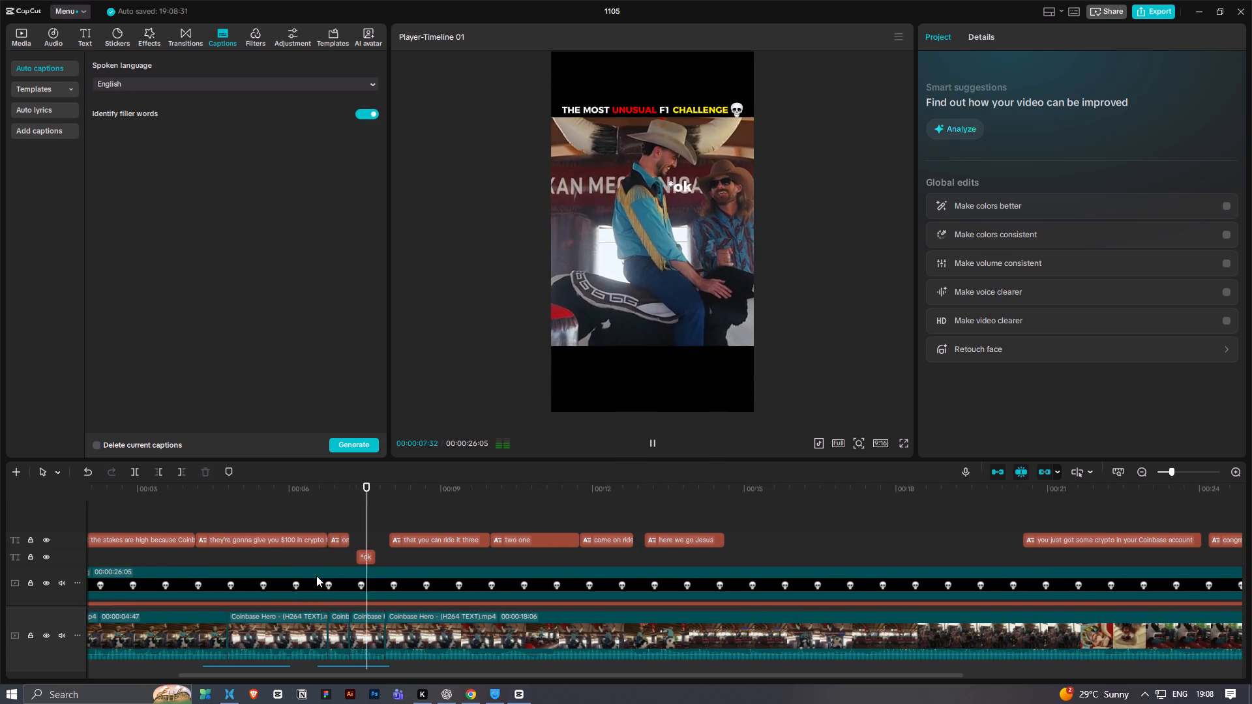
{"action": "key", "text": "space"}
{"action": "scroll", "coordinate": [329, 566], "scroll_direction": "up", "scroll_amount": 3, "text": "ctrl"}
{"action": "left_click", "coordinate": [251, 500]}
{"action": "key", "text": "space"}
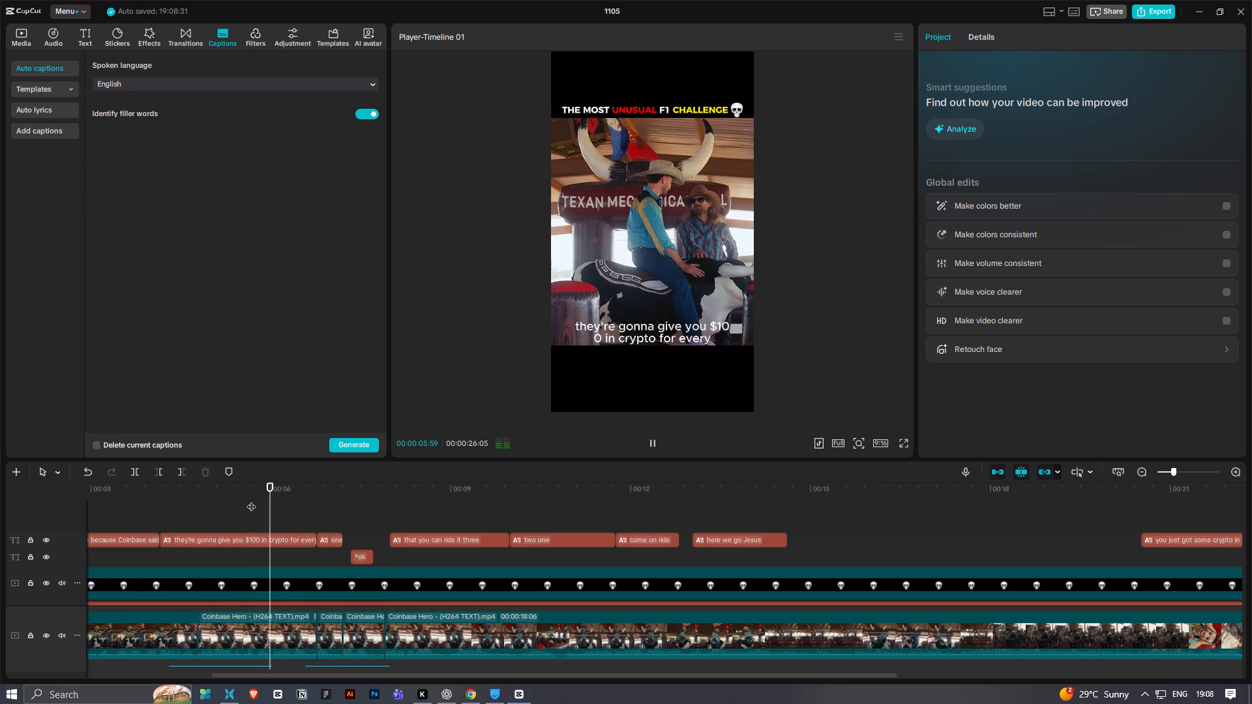
{"action": "key", "text": "space"}
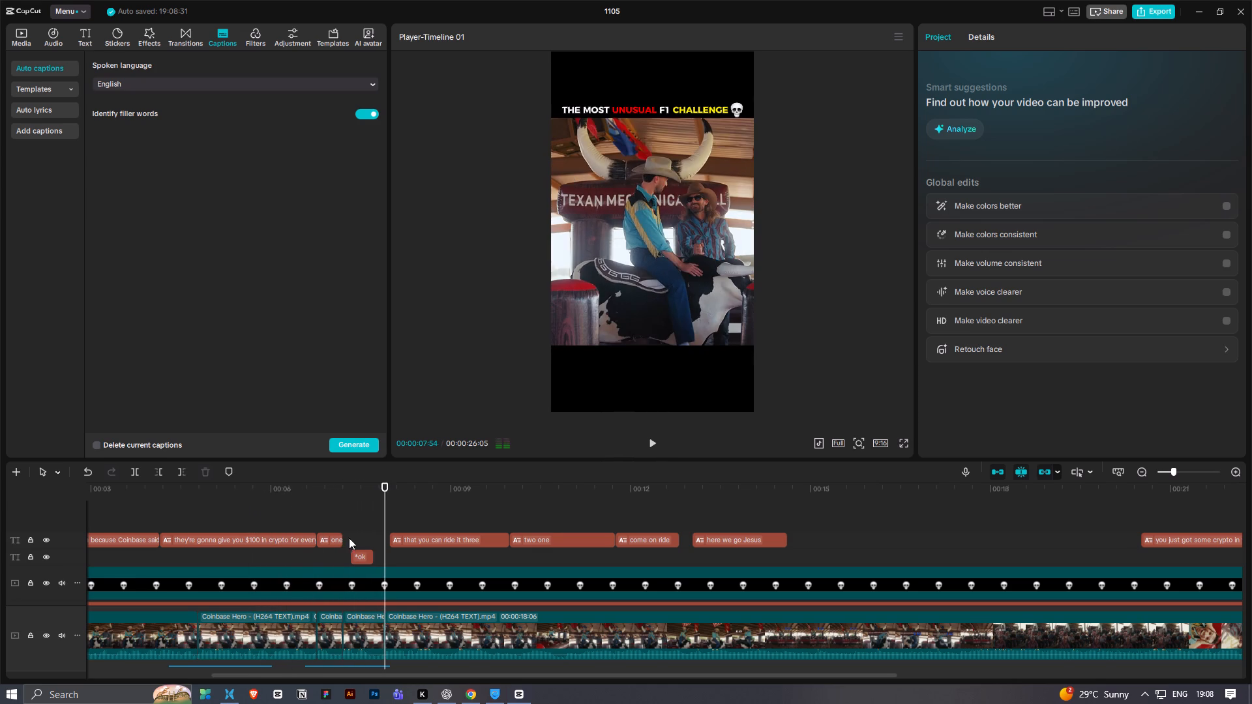
{"action": "left_click", "coordinate": [327, 535], "text": "ctrl"}
{"action": "left_click", "coordinate": [349, 505]}
{"action": "scroll", "coordinate": [351, 523], "scroll_direction": "up", "scroll_amount": 3, "text": "ctrl"}
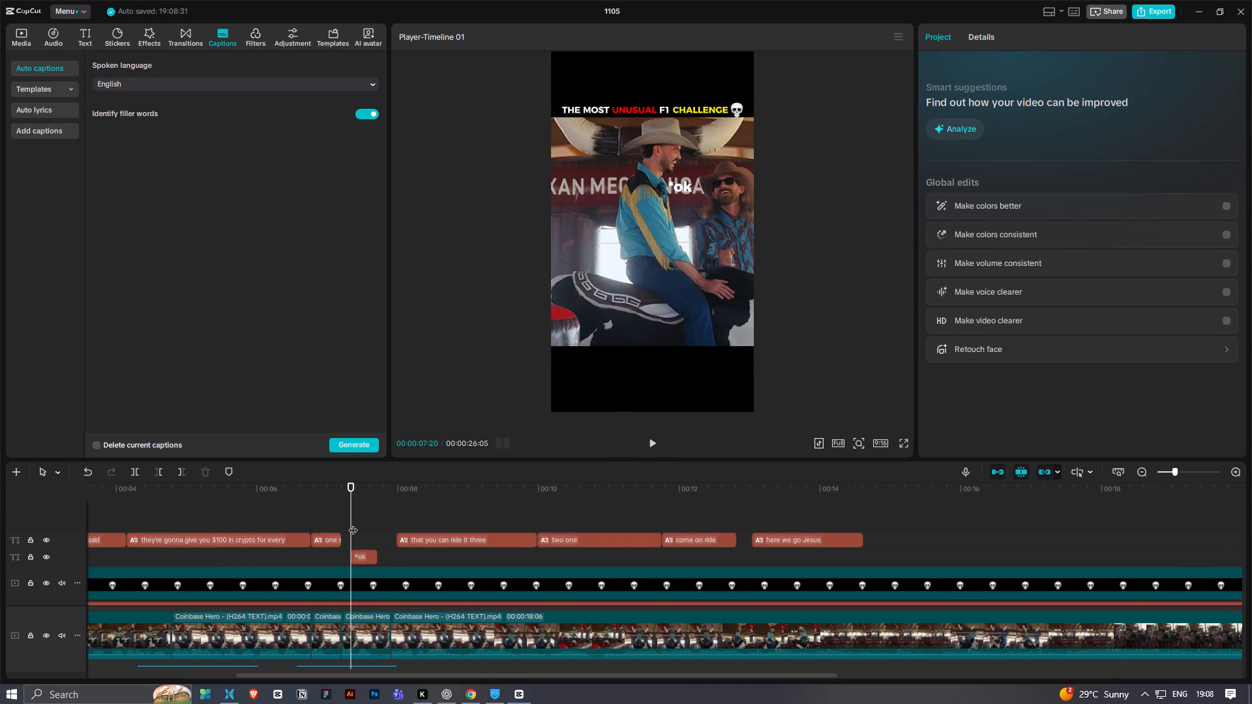
{"action": "key", "text": "space"}
{"action": "key", "text": "space"}
{"action": "left_click", "coordinate": [314, 484]}
{"action": "key", "text": "space"}
{"action": "key", "text": "space"}
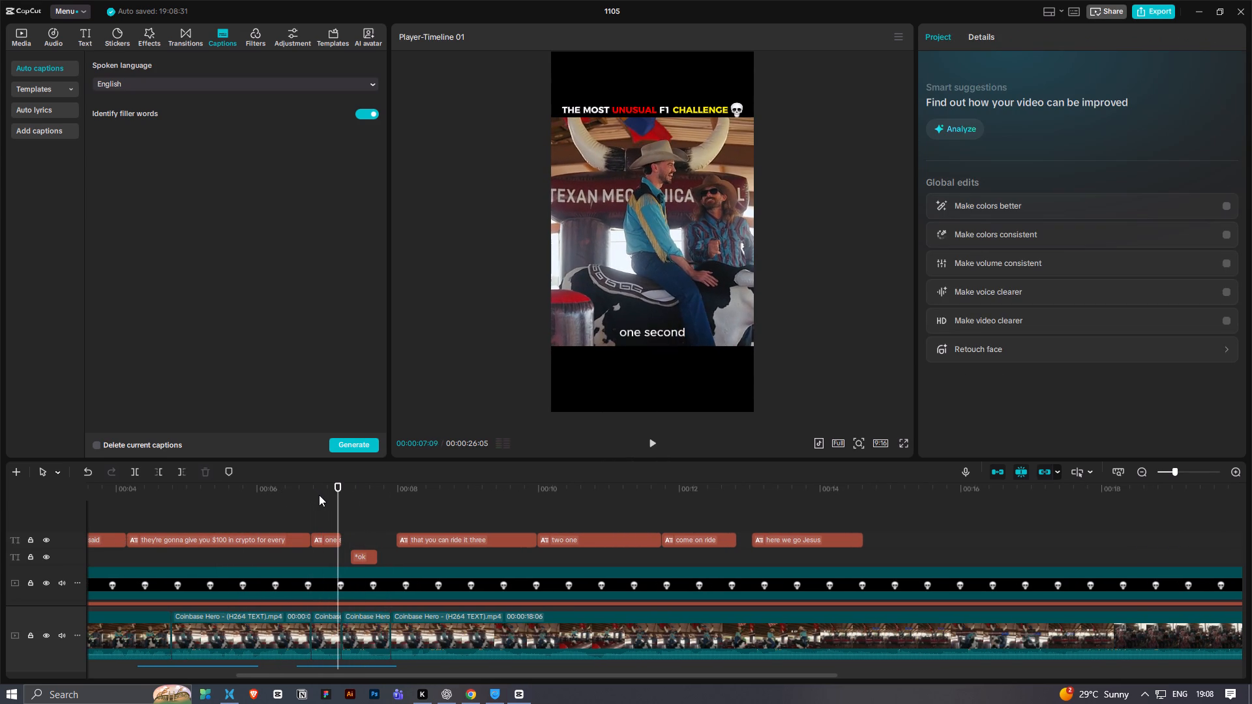
{"action": "key", "text": "space"}
{"action": "key", "text": "space"}
{"action": "key", "text": "space"}
{"action": "key", "text": "space"}
Extend the end of the "one second" caption to about 7.6 seconds, near the end of the "*ok" text.
{"action": "left_click", "coordinate": [332, 534]}
{"action": "left_click_drag", "start_coordinate": [337, 535], "coordinate": [365, 538]}
{"action": "key", "text": "ctrl+z"}
{"action": "left_click_drag", "start_coordinate": [342, 535], "coordinate": [348, 535]}
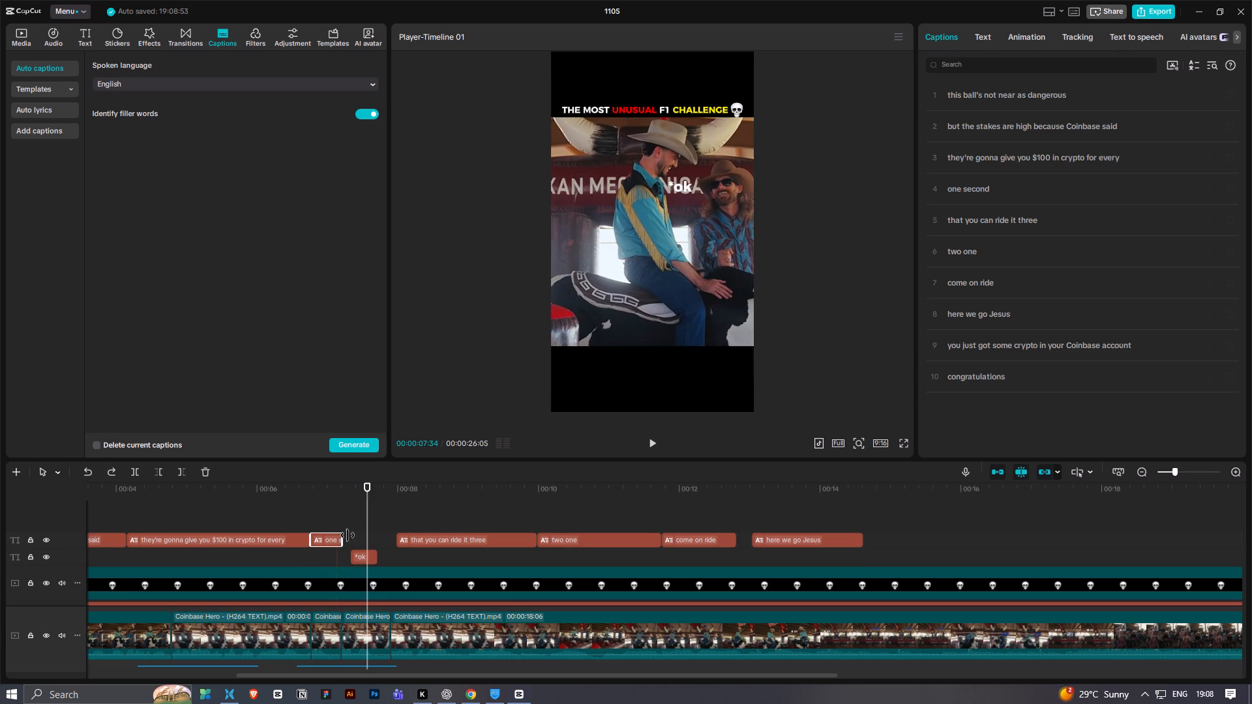
{"action": "left_click_drag", "start_coordinate": [348, 535], "coordinate": [371, 535]}
Play from the "one second" caption through the bull ride to check the timing and wording of the captions.
{"action": "left_click", "coordinate": [336, 516]}
{"action": "key", "text": "space"}
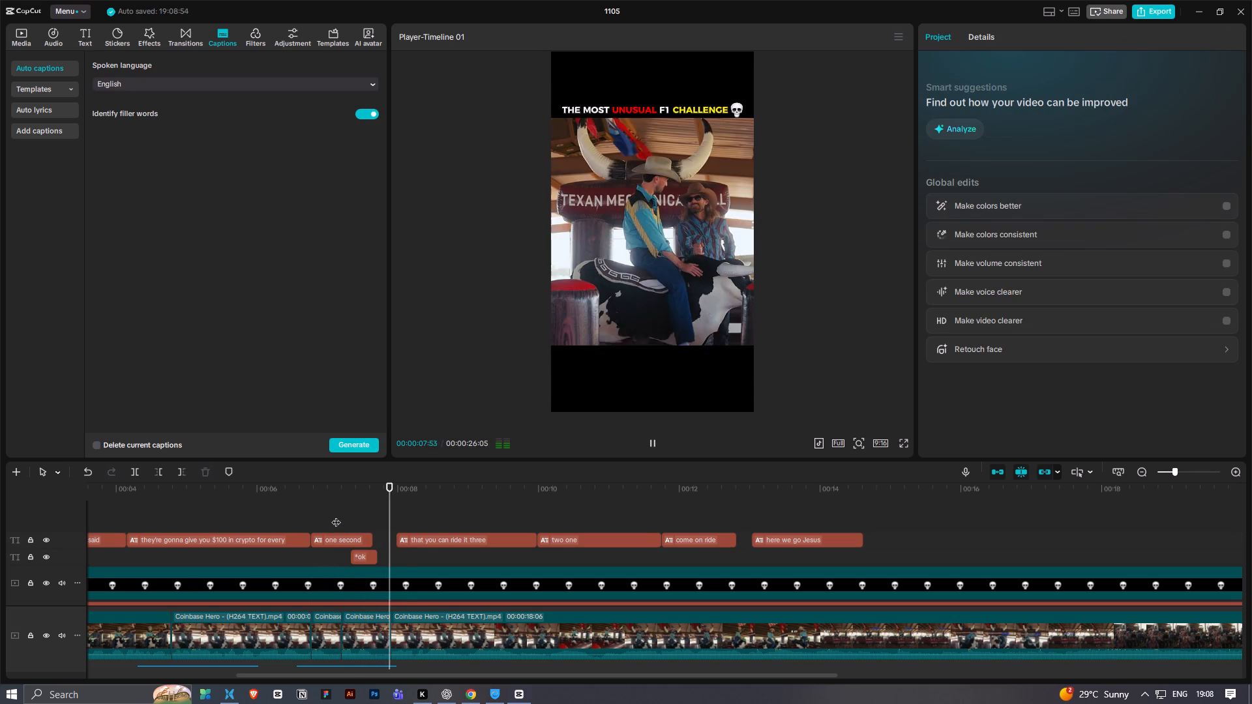
{"action": "key", "text": "space"}
{"action": "key", "text": "space"}
{"action": "scroll", "coordinate": [341, 531], "scroll_direction": "down", "scroll_amount": 7, "text": "ctrl"}
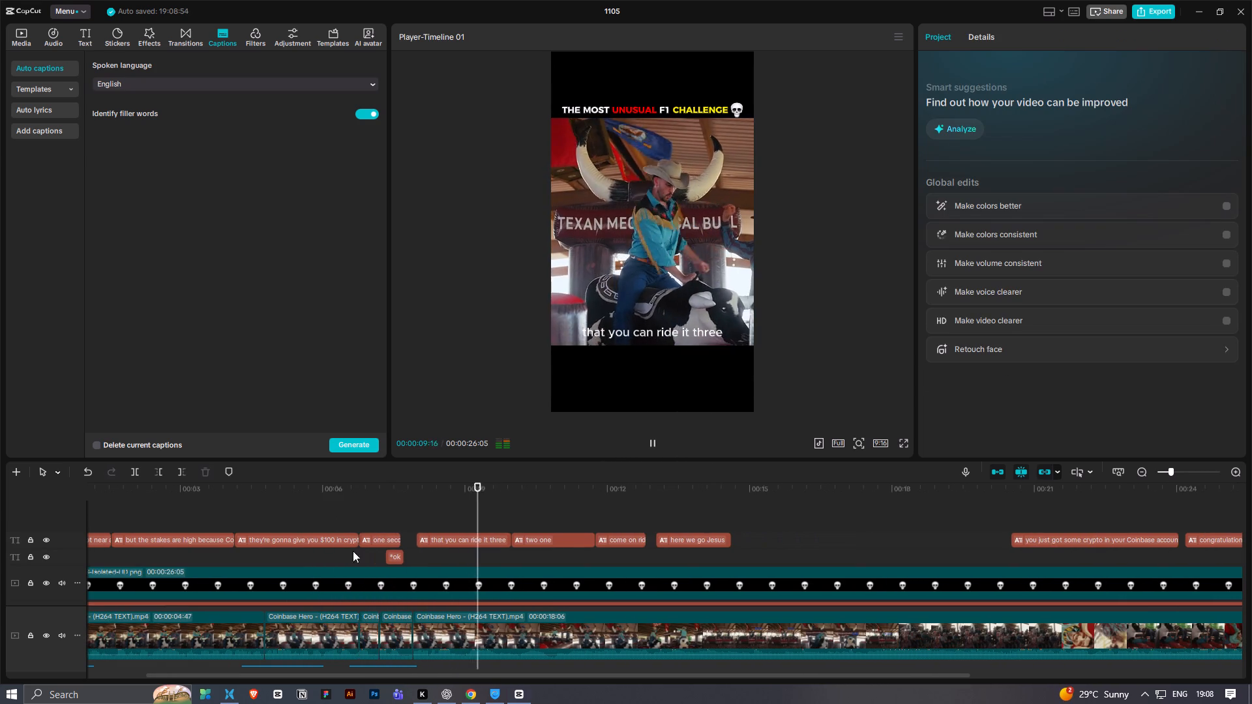
{"action": "key", "text": "ctrl+space"}
{"action": "left_click", "coordinate": [398, 496]}
{"action": "key", "text": "space"}
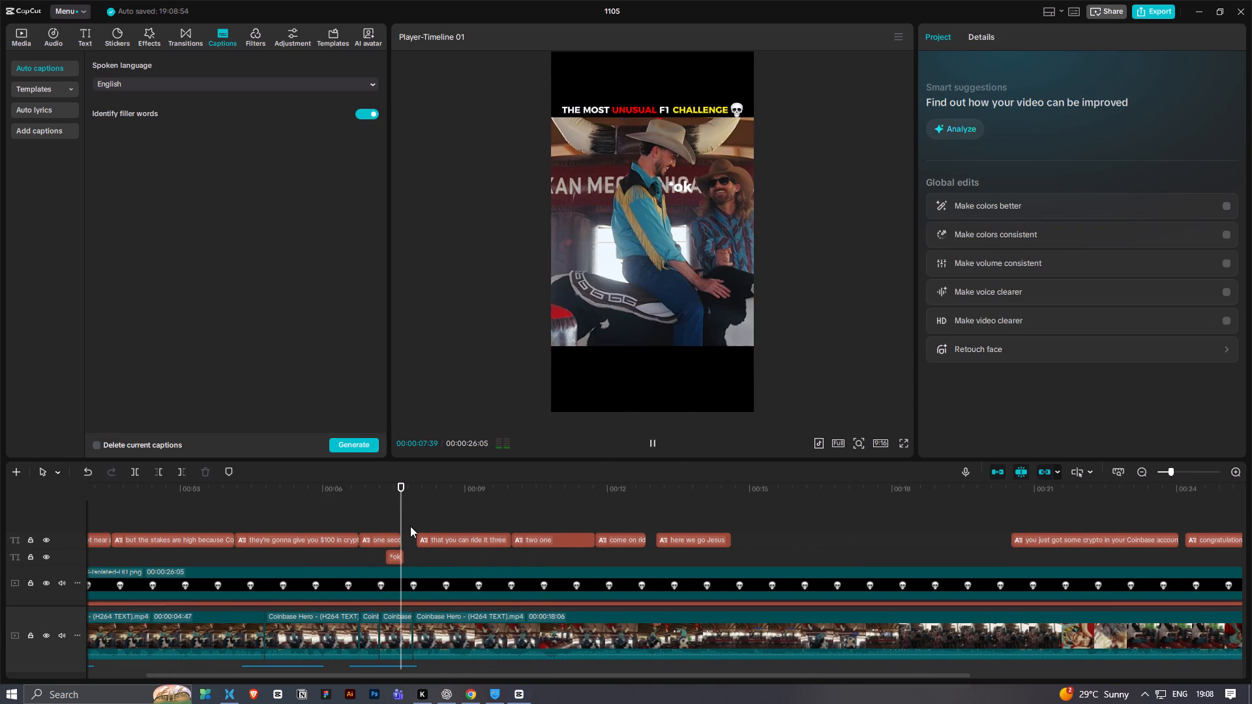
{"action": "key", "text": "space"}
{"action": "key", "text": "space"}
{"action": "scroll", "coordinate": [405, 539], "scroll_direction": "up", "scroll_amount": 3, "text": "ctrl"}
{"action": "key", "text": "space"}
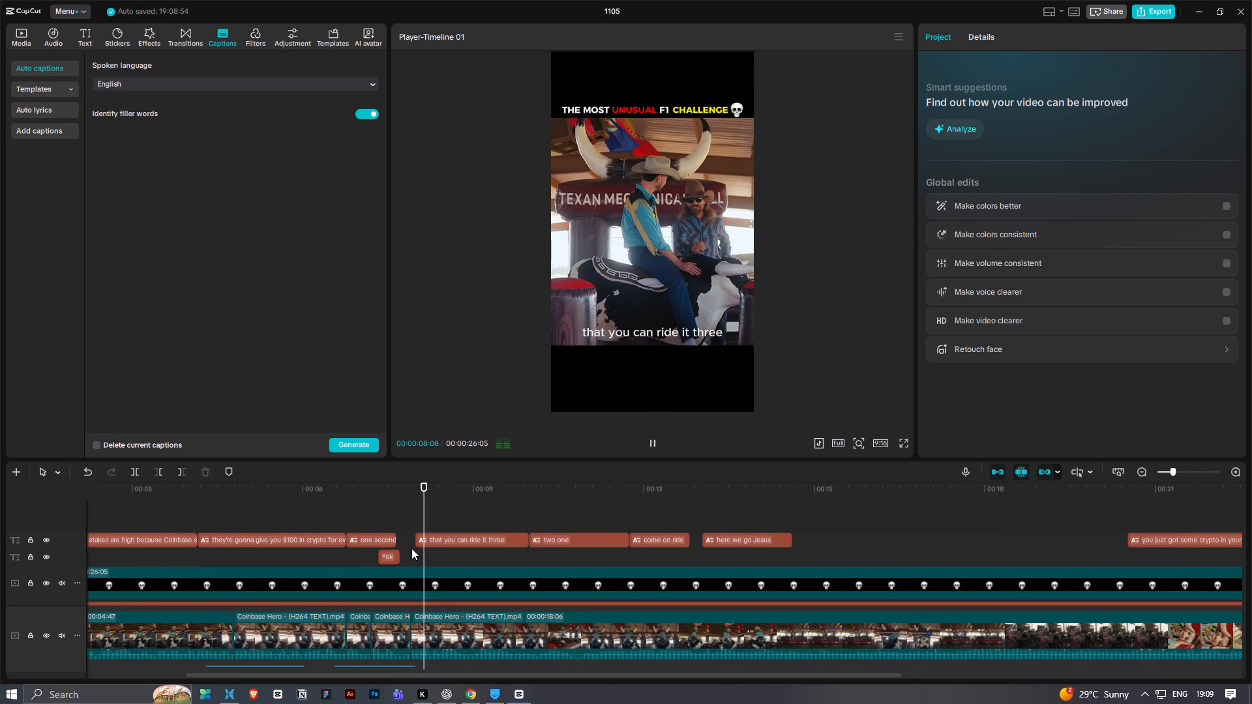
{"action": "key", "text": "space"}
{"action": "left_click", "coordinate": [379, 496]}
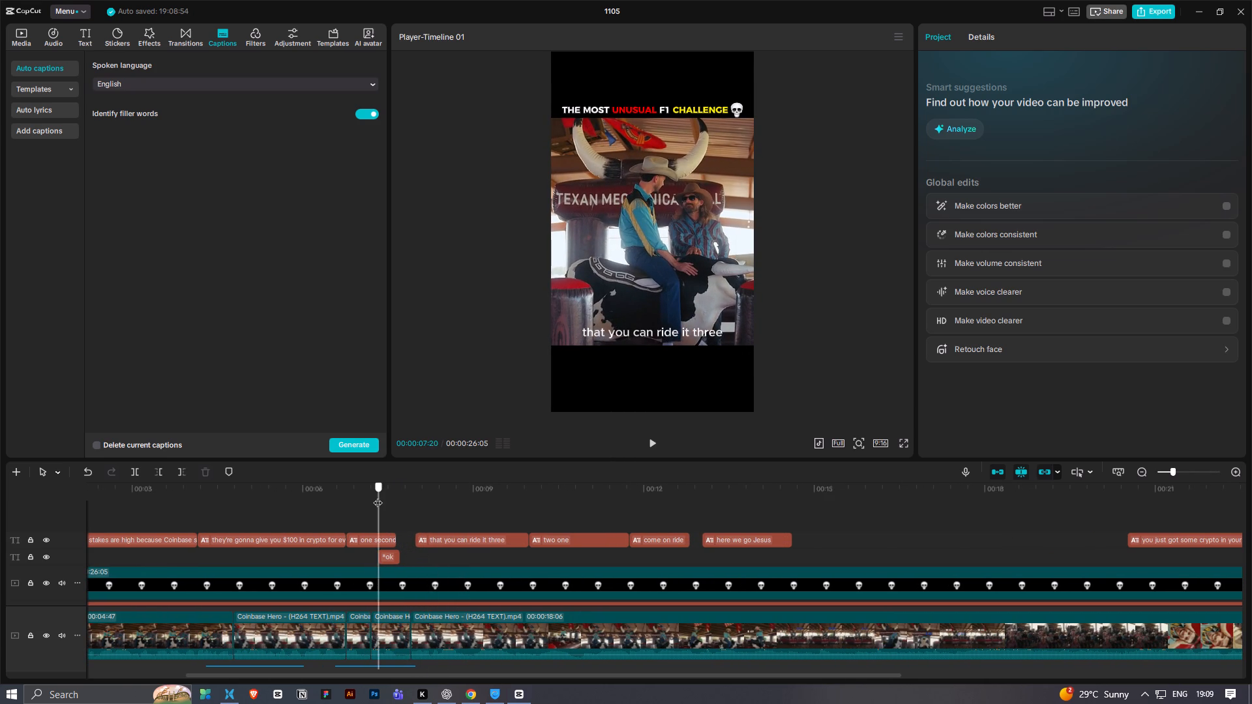
{"action": "key", "text": "space"}
{"action": "key", "text": "space"}
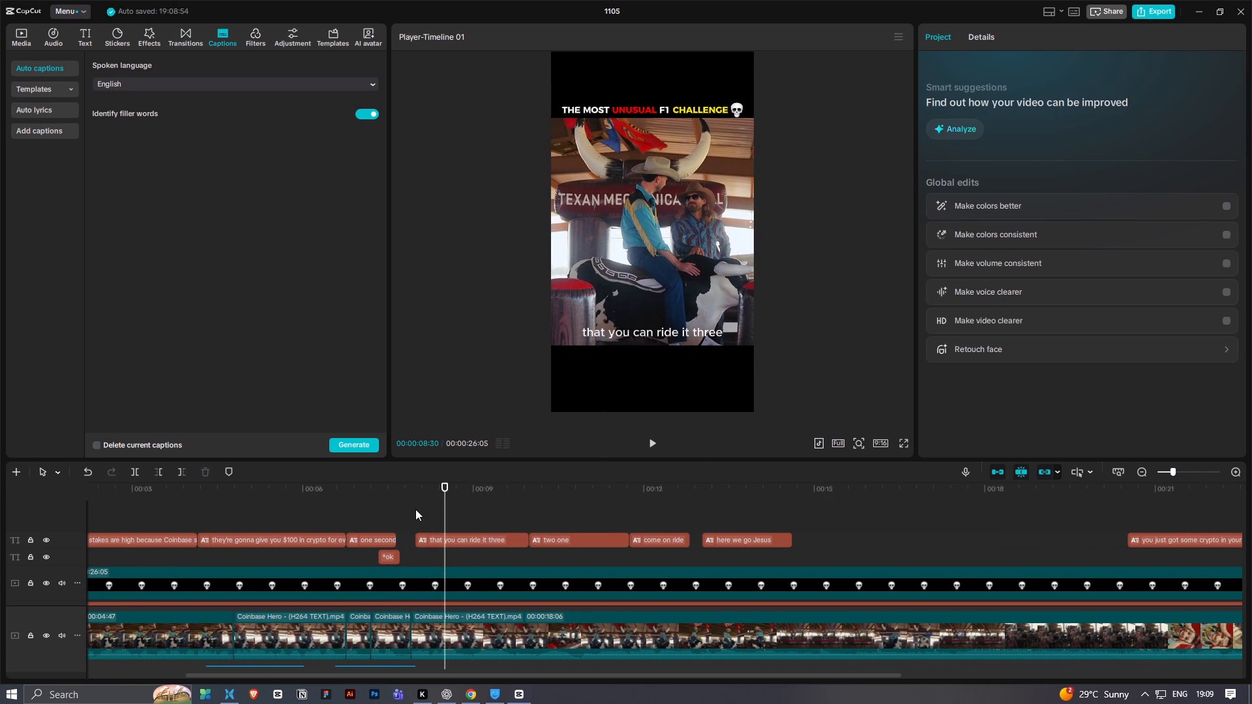
{"action": "key", "text": "space"}
{"action": "key", "text": "space"}
{"action": "key", "text": "space"}
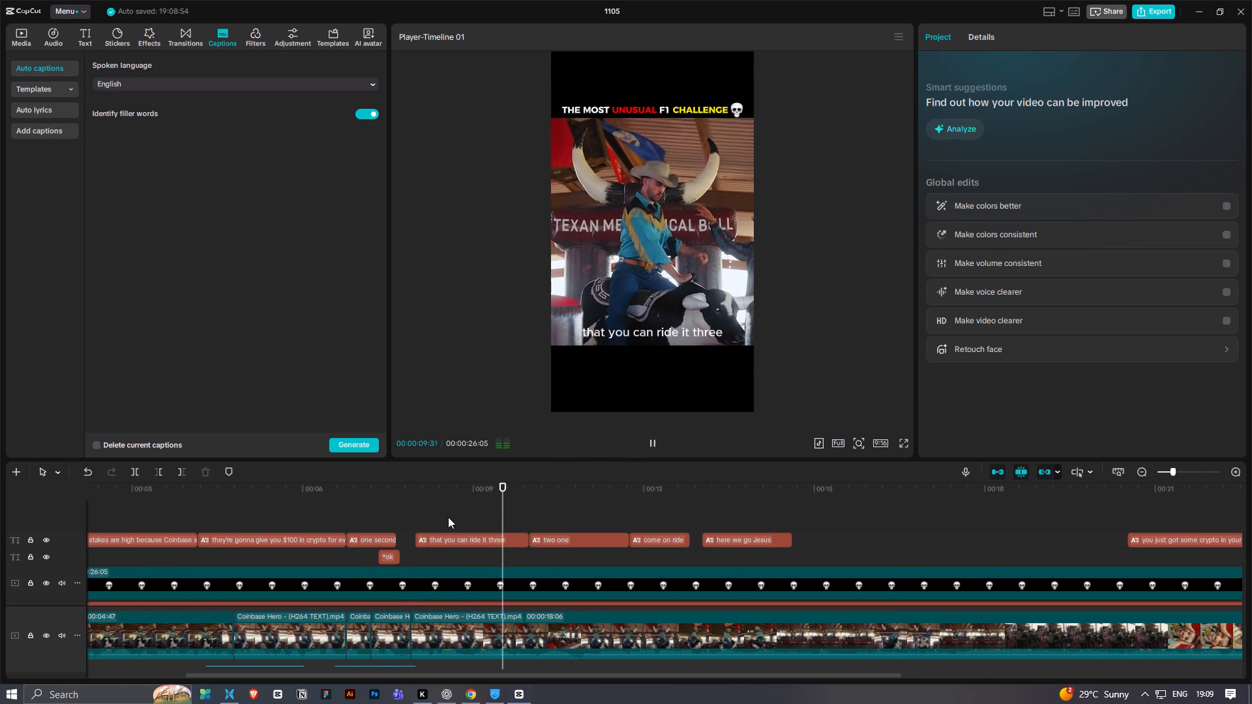
{"action": "scroll", "coordinate": [449, 523], "scroll_direction": "down", "scroll_amount": 16, "text": "ctrl"}
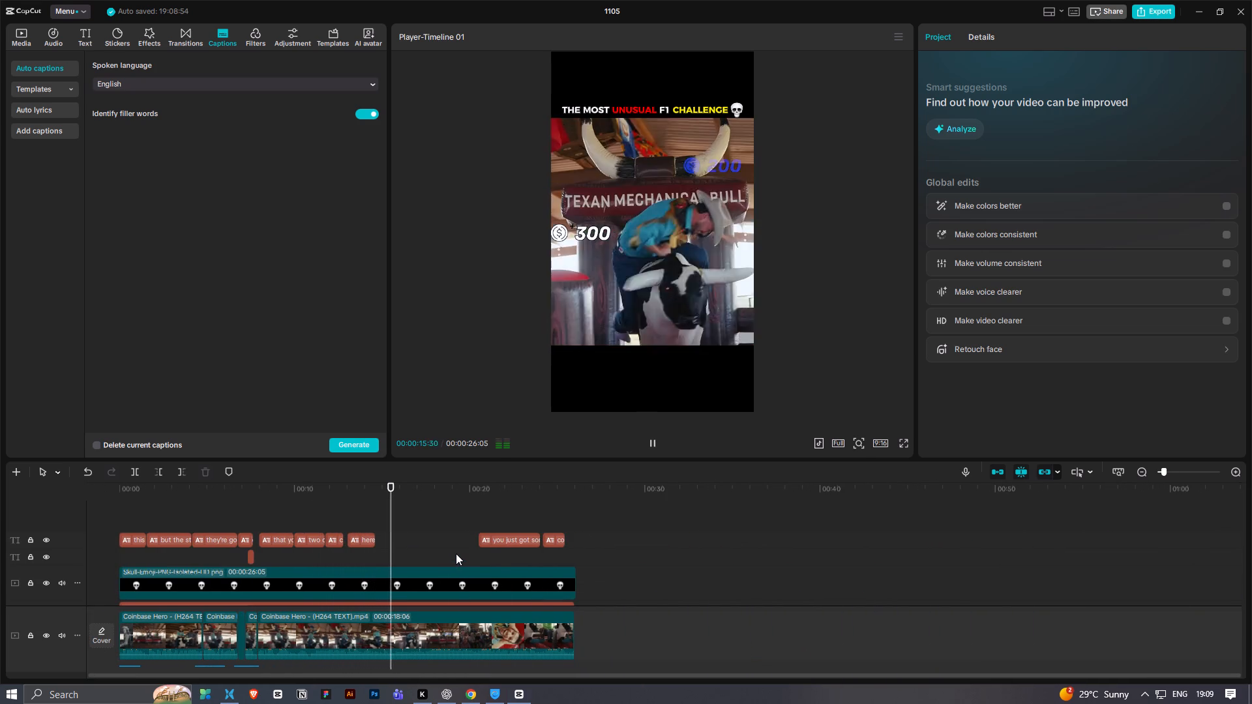
{"action": "scroll", "coordinate": [456, 553], "scroll_direction": "down", "scroll_amount": 3, "text": "ctrl"}
{"action": "key", "text": "space"}
Apply the white "QUICK" text template with the black glow to all ten captions on the timeline.
{"action": "left_click_drag", "start_coordinate": [122, 514], "coordinate": [391, 536]}
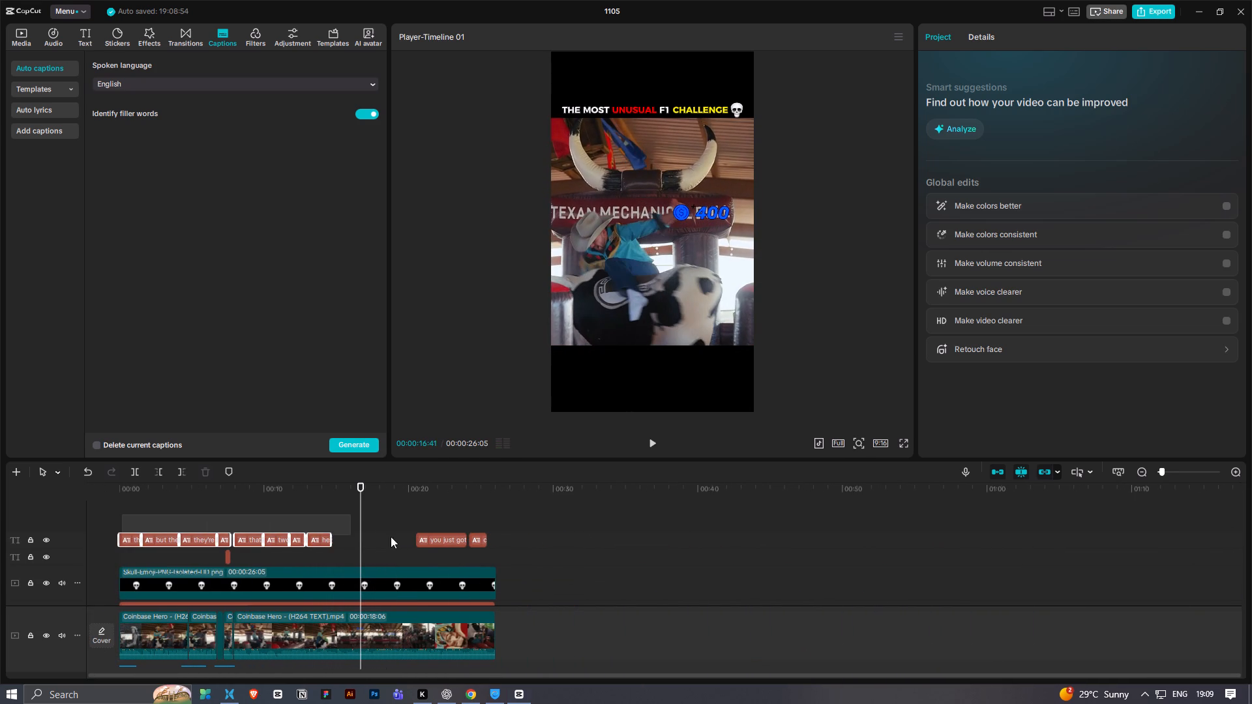
{"action": "left_click_drag", "start_coordinate": [391, 536], "coordinate": [491, 544]}
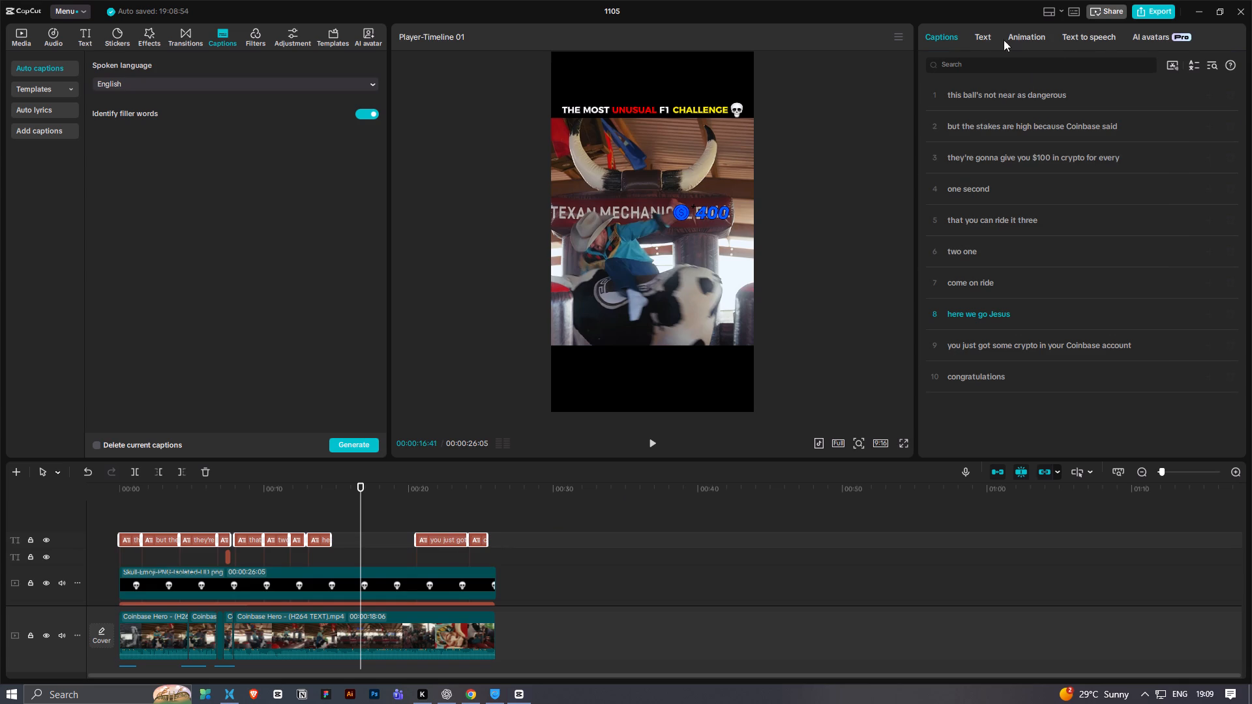
{"action": "left_click", "coordinate": [966, 33]}
{"action": "left_click", "coordinate": [977, 35]}
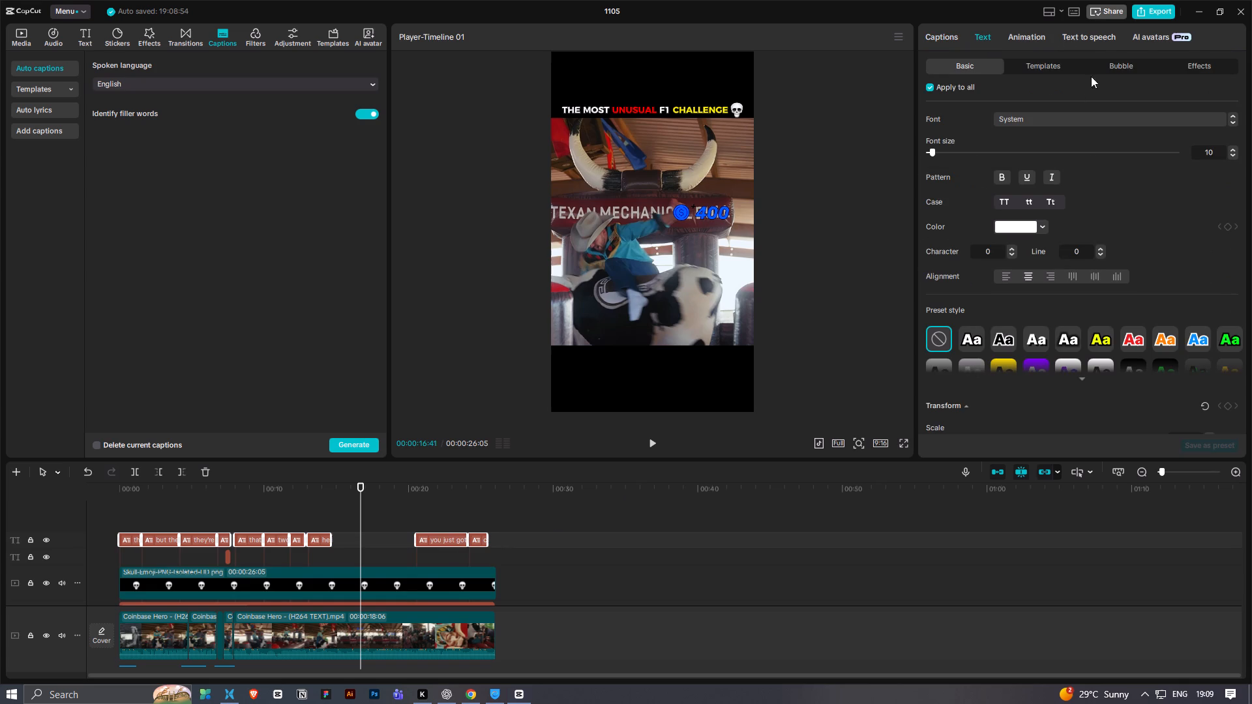
{"action": "left_click", "coordinate": [1075, 65]}
{"action": "scroll", "coordinate": [1095, 171], "scroll_direction": "down", "scroll_amount": 2}
{"action": "scroll", "coordinate": [1032, 269], "scroll_direction": "down", "scroll_amount": 1}
{"action": "scroll", "coordinate": [1054, 276], "scroll_direction": "up", "scroll_amount": 6}
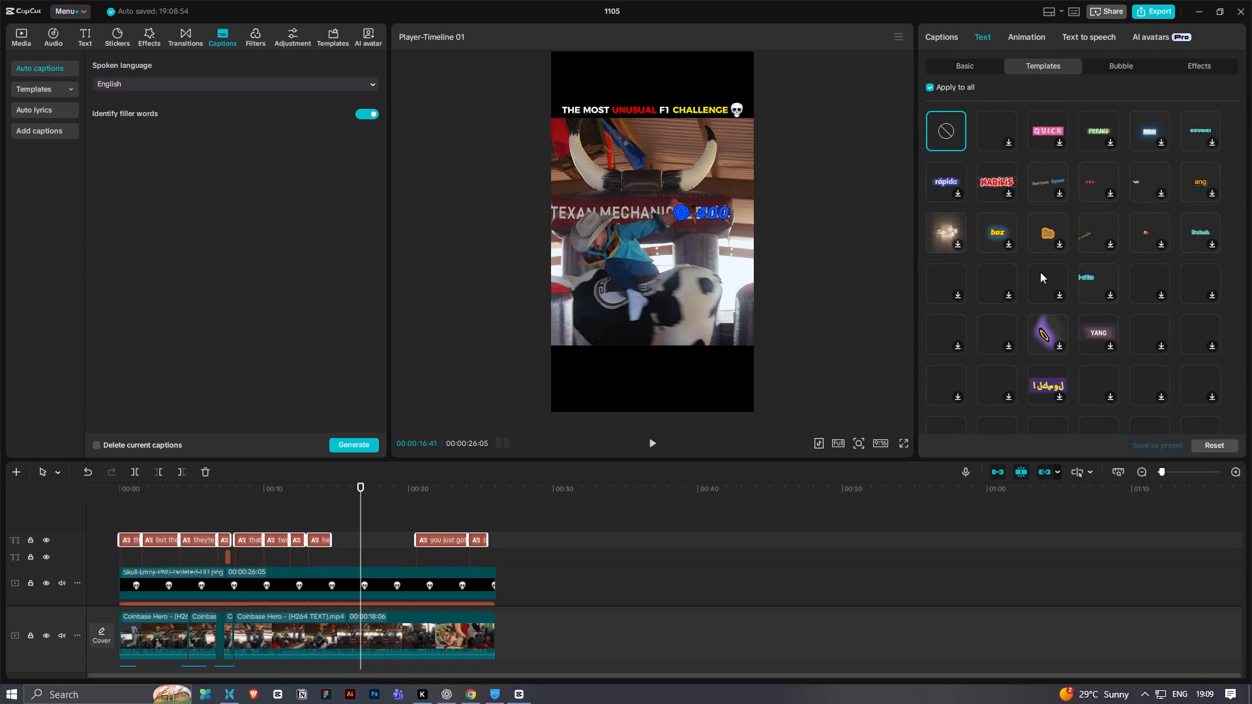
{"action": "scroll", "coordinate": [1180, 269], "scroll_direction": "down", "scroll_amount": 2}
{"action": "scroll", "coordinate": [1124, 312], "scroll_direction": "down", "scroll_amount": 3}
{"action": "scroll", "coordinate": [1070, 311], "scroll_direction": "down", "scroll_amount": 2}
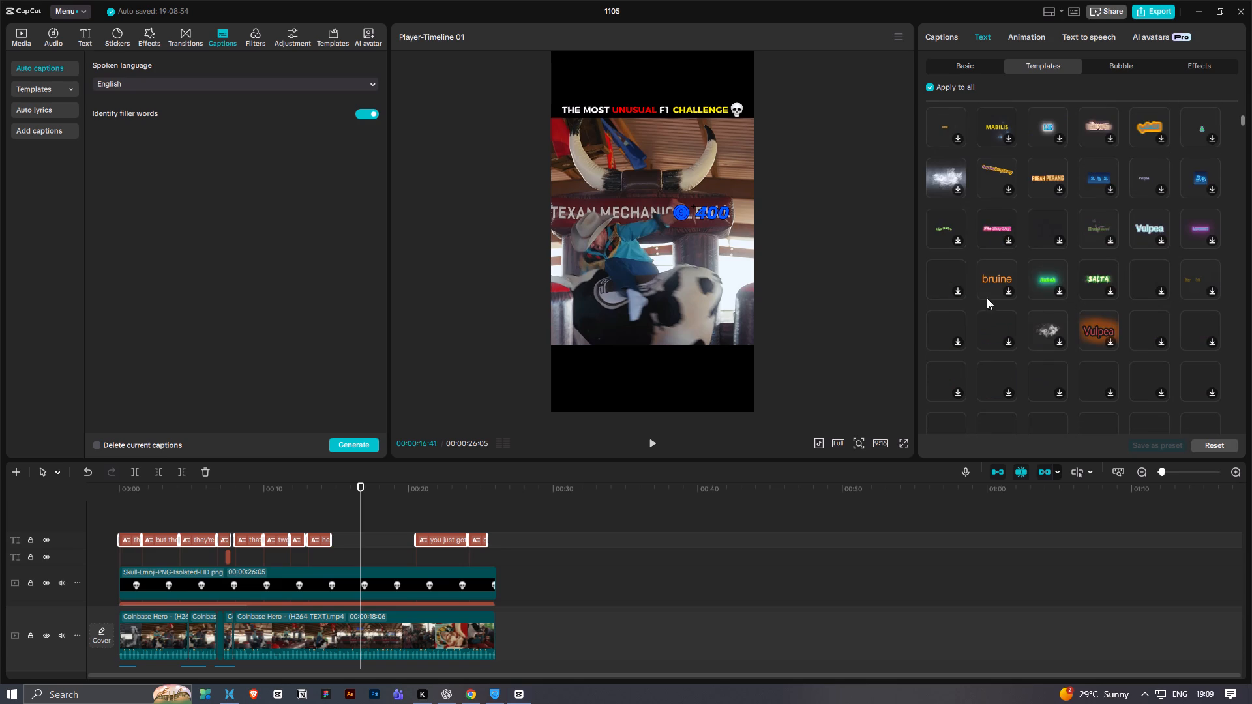
{"action": "scroll", "coordinate": [1018, 278], "scroll_direction": "down", "scroll_amount": 2}
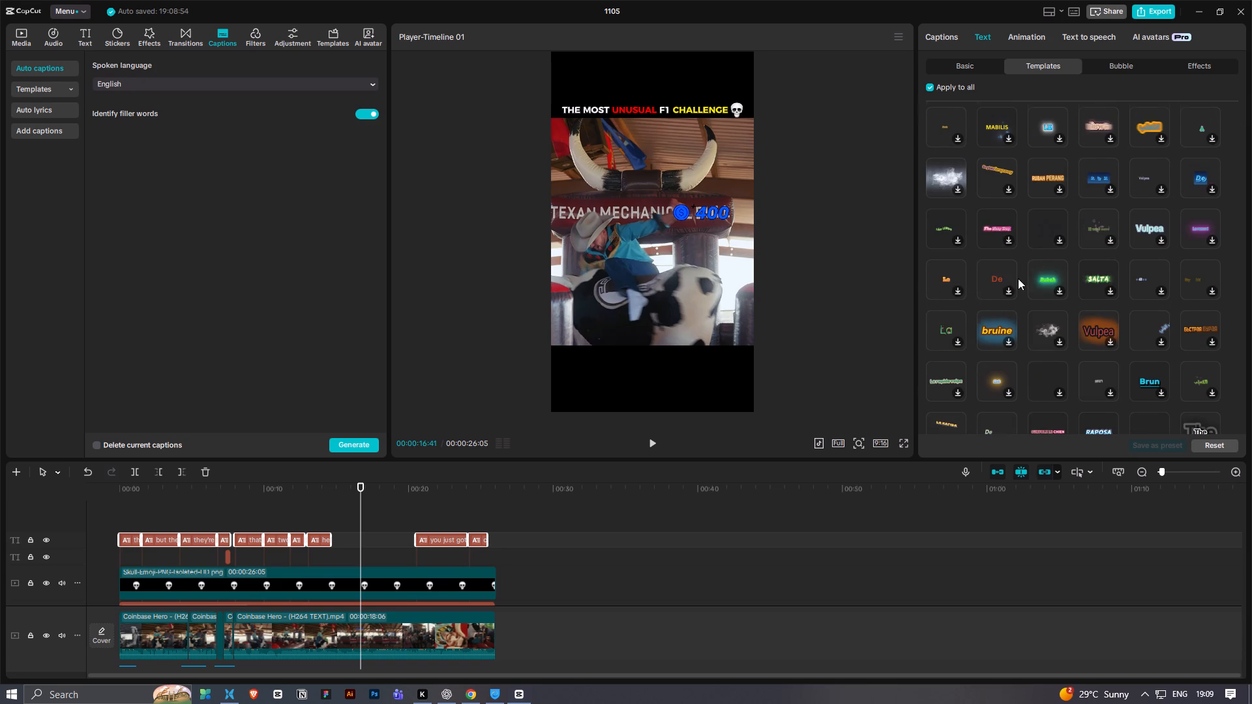
{"action": "scroll", "coordinate": [1019, 276], "scroll_direction": "down", "scroll_amount": 3}
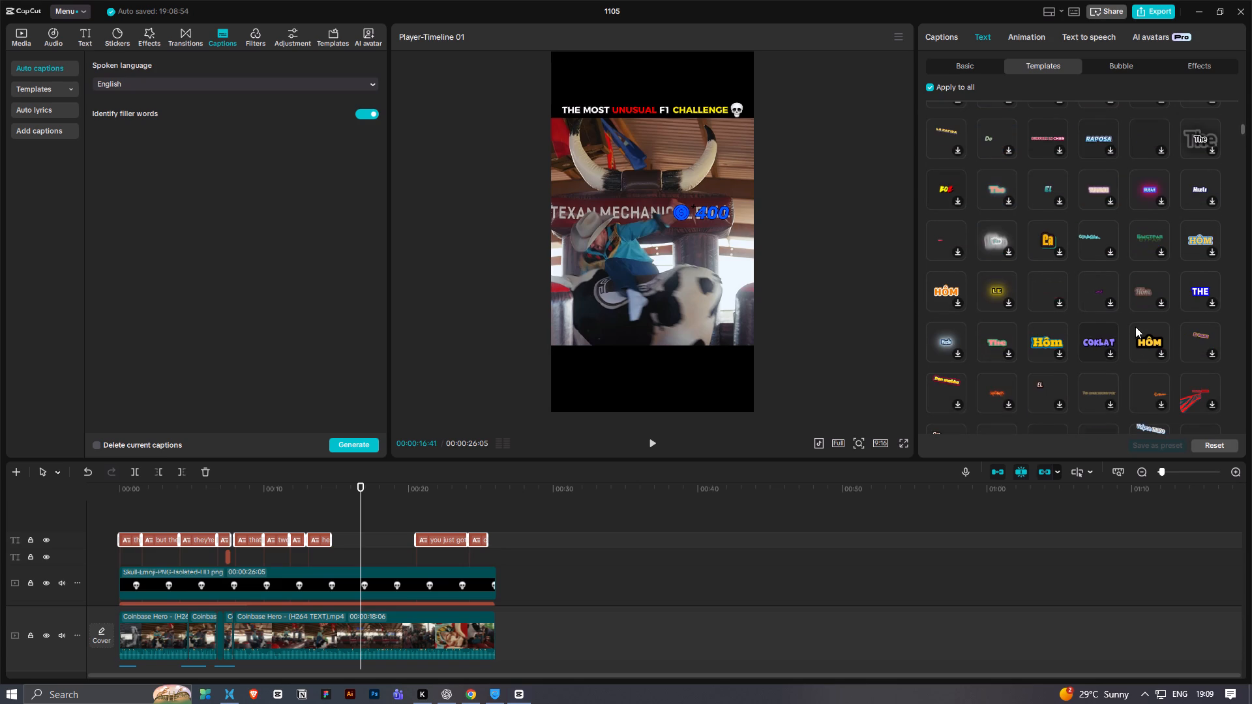
{"action": "scroll", "coordinate": [1142, 346], "scroll_direction": "down", "scroll_amount": 5}
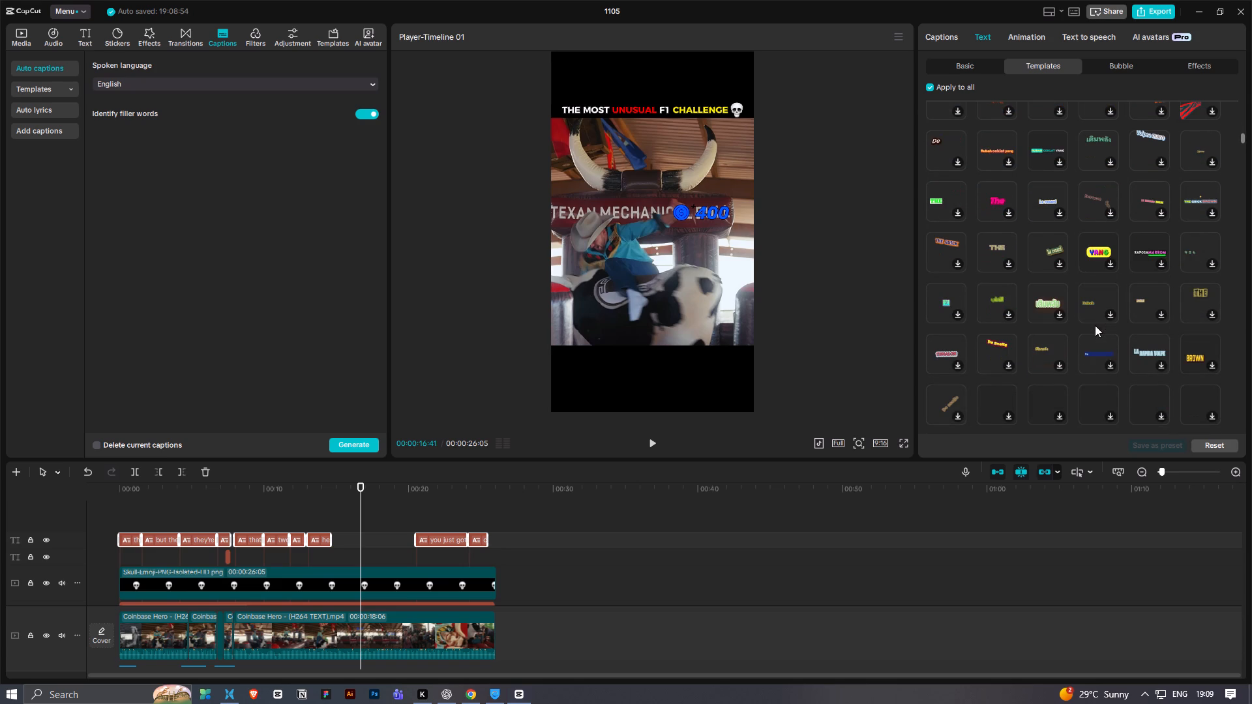
{"action": "scroll", "coordinate": [1207, 342], "scroll_direction": "down", "scroll_amount": 1}
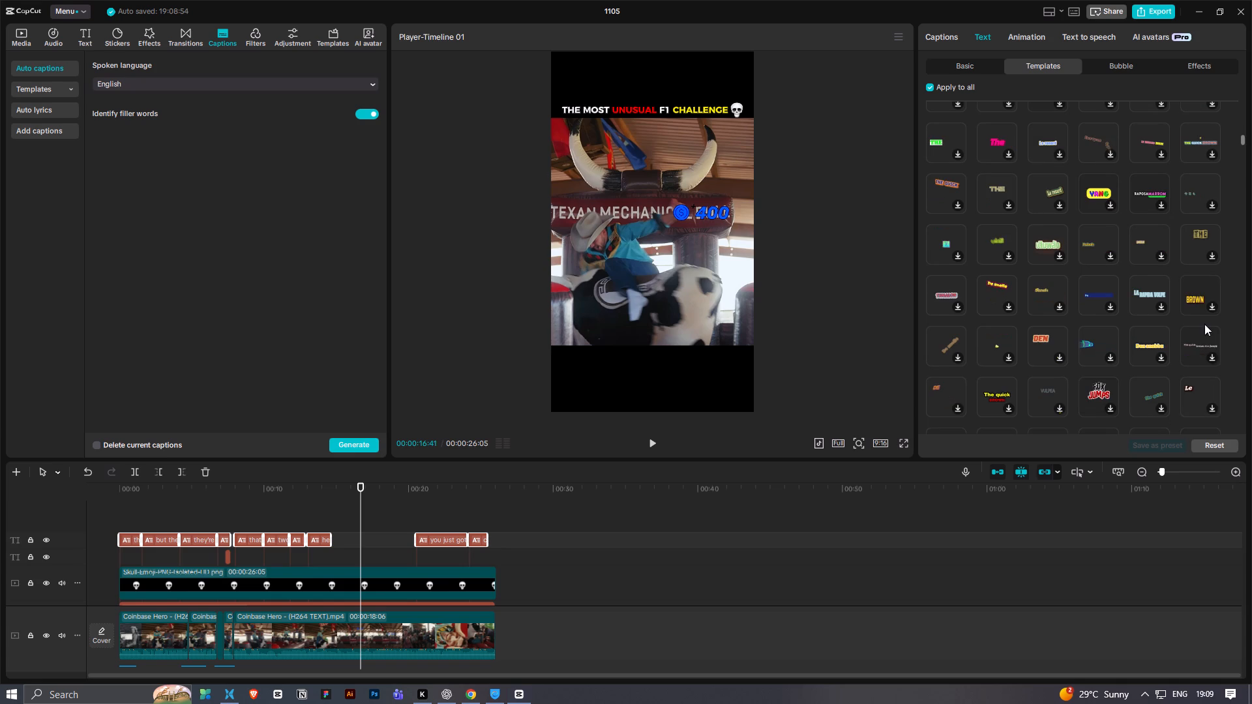
{"action": "scroll", "coordinate": [1100, 323], "scroll_direction": "down", "scroll_amount": 1}
{"action": "scroll", "coordinate": [1030, 324], "scroll_direction": "down", "scroll_amount": 1}
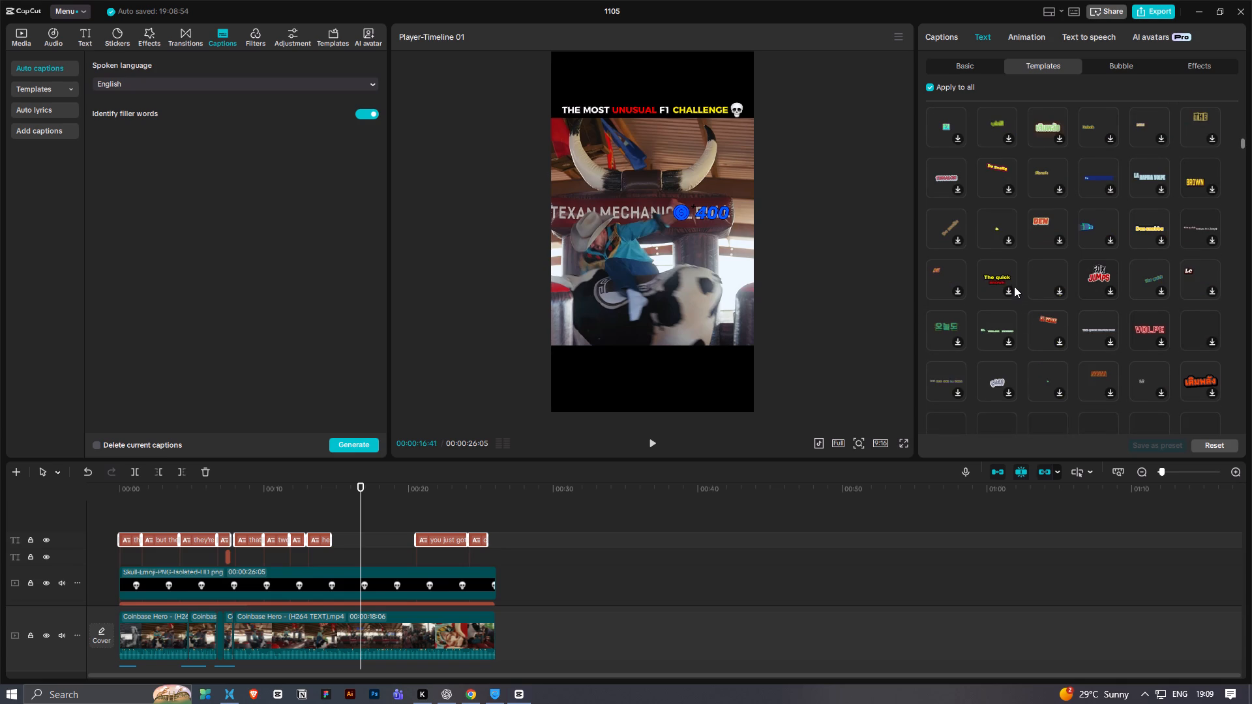
{"action": "scroll", "coordinate": [1009, 286], "scroll_direction": "down", "scroll_amount": 3}
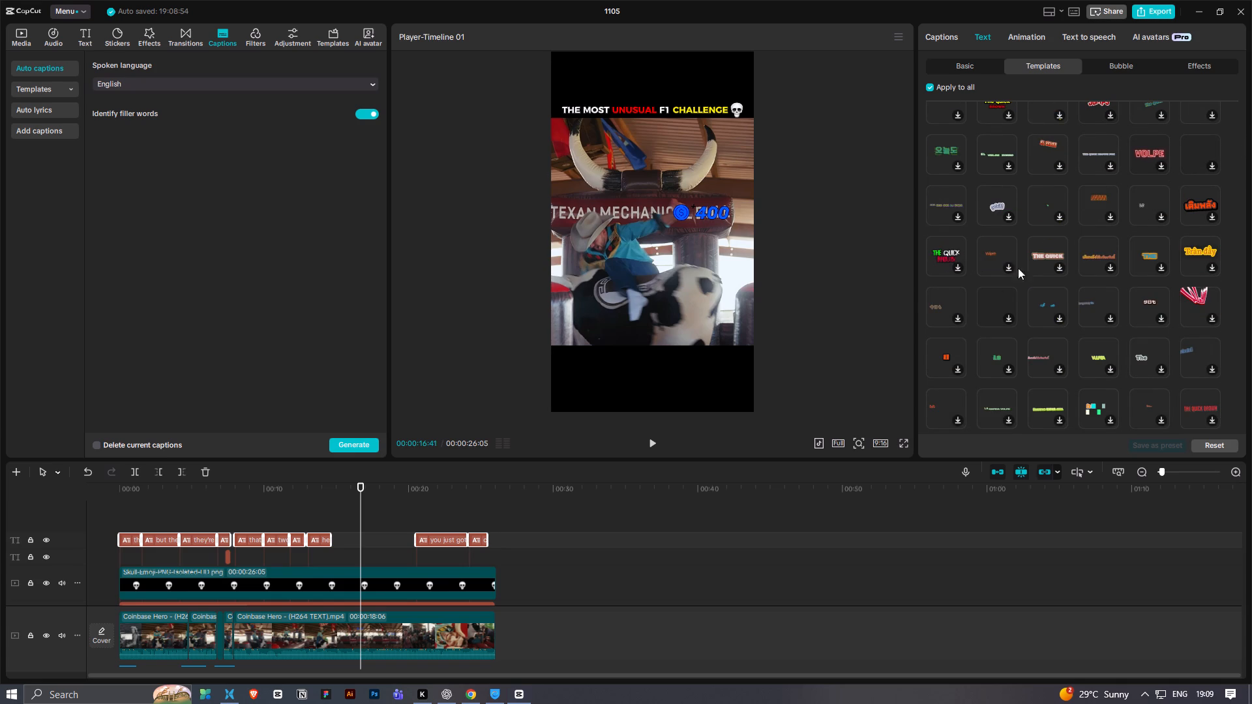
{"action": "scroll", "coordinate": [1125, 290], "scroll_direction": "down", "scroll_amount": 3}
{"action": "scroll", "coordinate": [1026, 314], "scroll_direction": "up", "scroll_amount": 6}
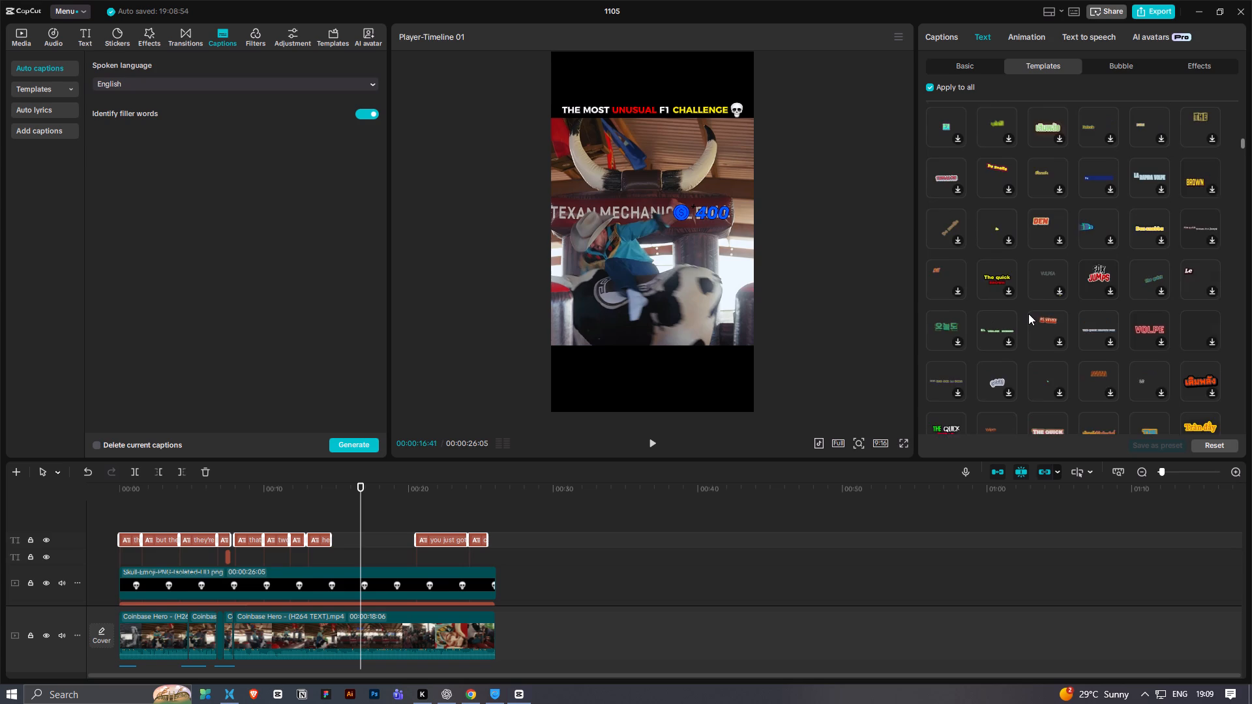
{"action": "scroll", "coordinate": [1028, 314], "scroll_direction": "up", "scroll_amount": 15}
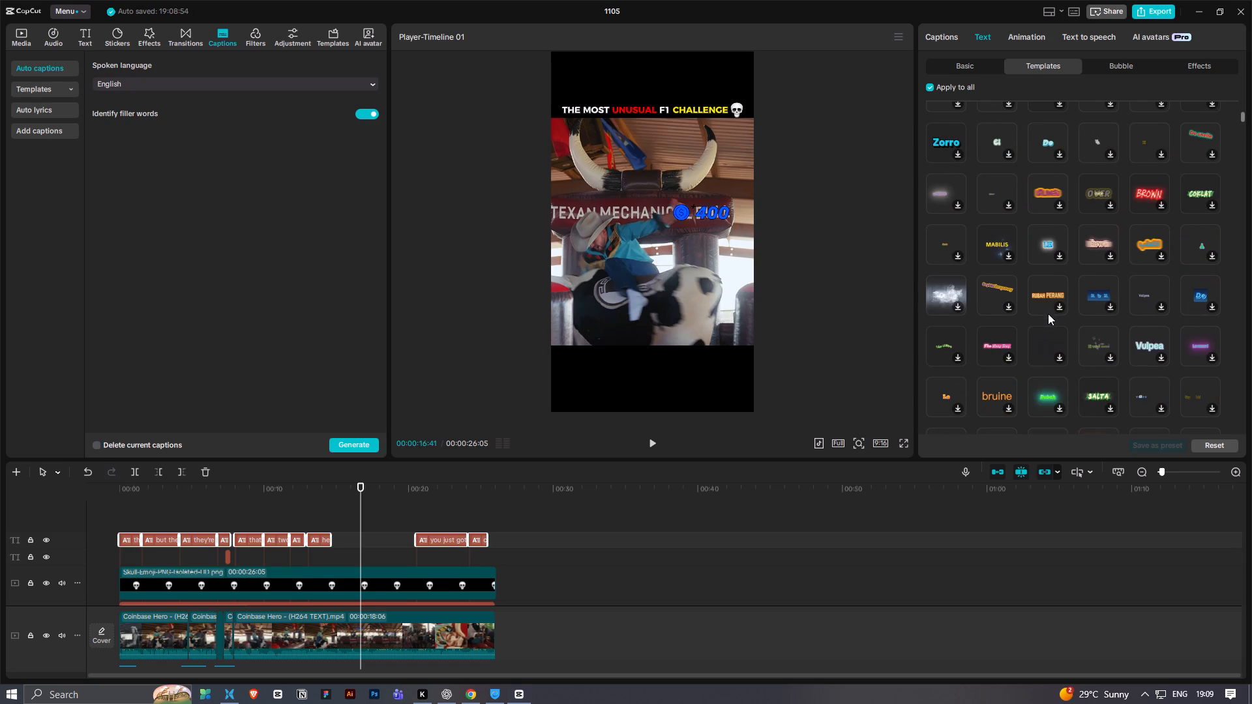
{"action": "scroll", "coordinate": [1022, 264], "scroll_direction": "up", "scroll_amount": 2}
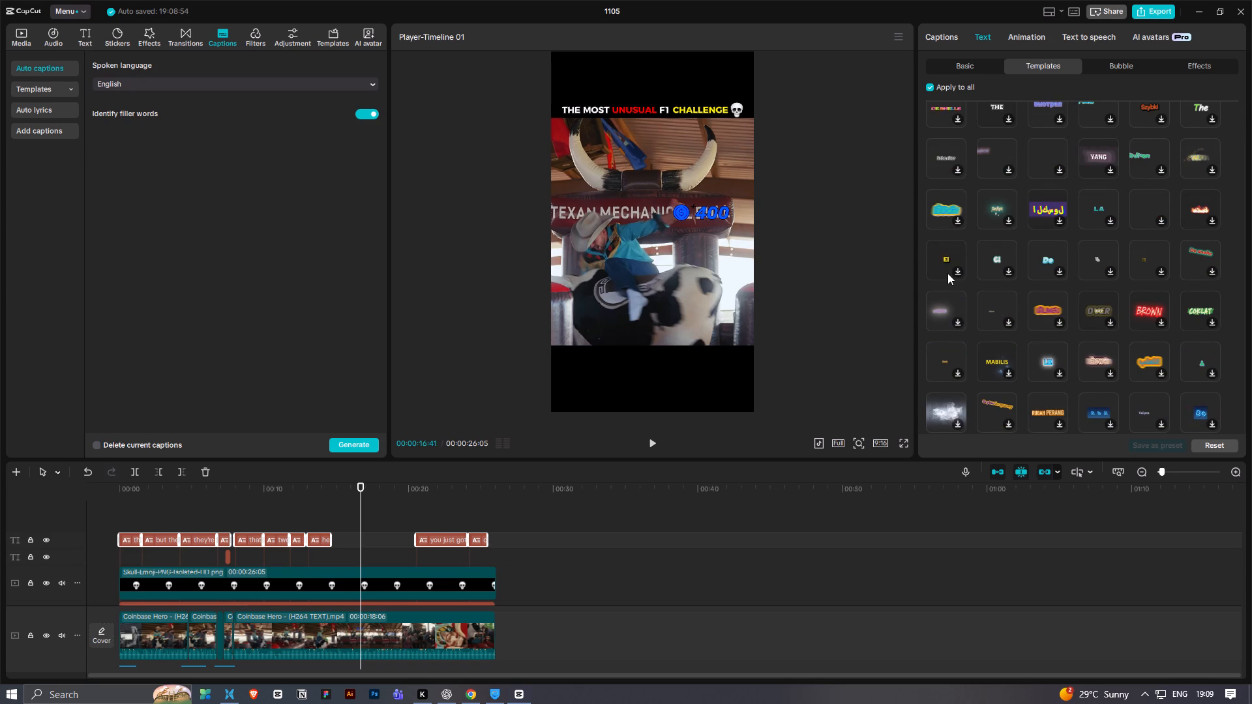
{"action": "scroll", "coordinate": [1066, 287], "scroll_direction": "up", "scroll_amount": 3}
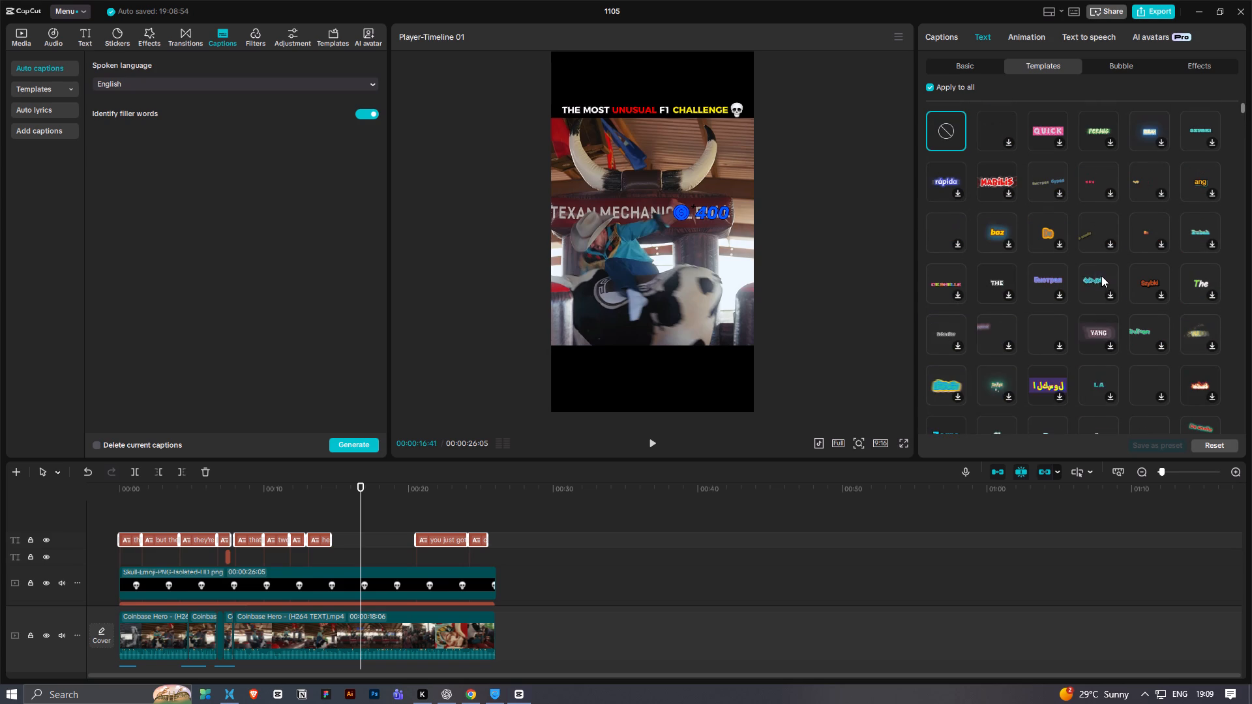
{"action": "scroll", "coordinate": [1101, 277], "scroll_direction": "up", "scroll_amount": 2}
{"action": "scroll", "coordinate": [1096, 306], "scroll_direction": "down", "scroll_amount": 1}
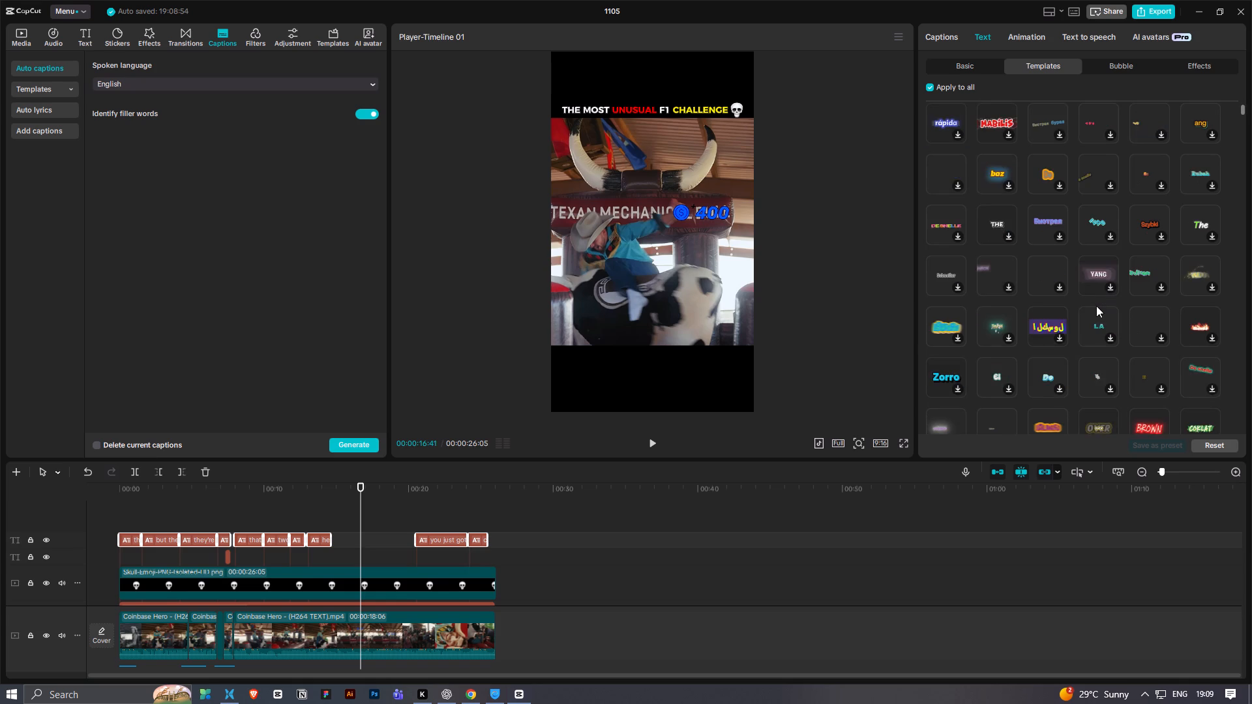
{"action": "scroll", "coordinate": [1096, 306], "scroll_direction": "down", "scroll_amount": 4}
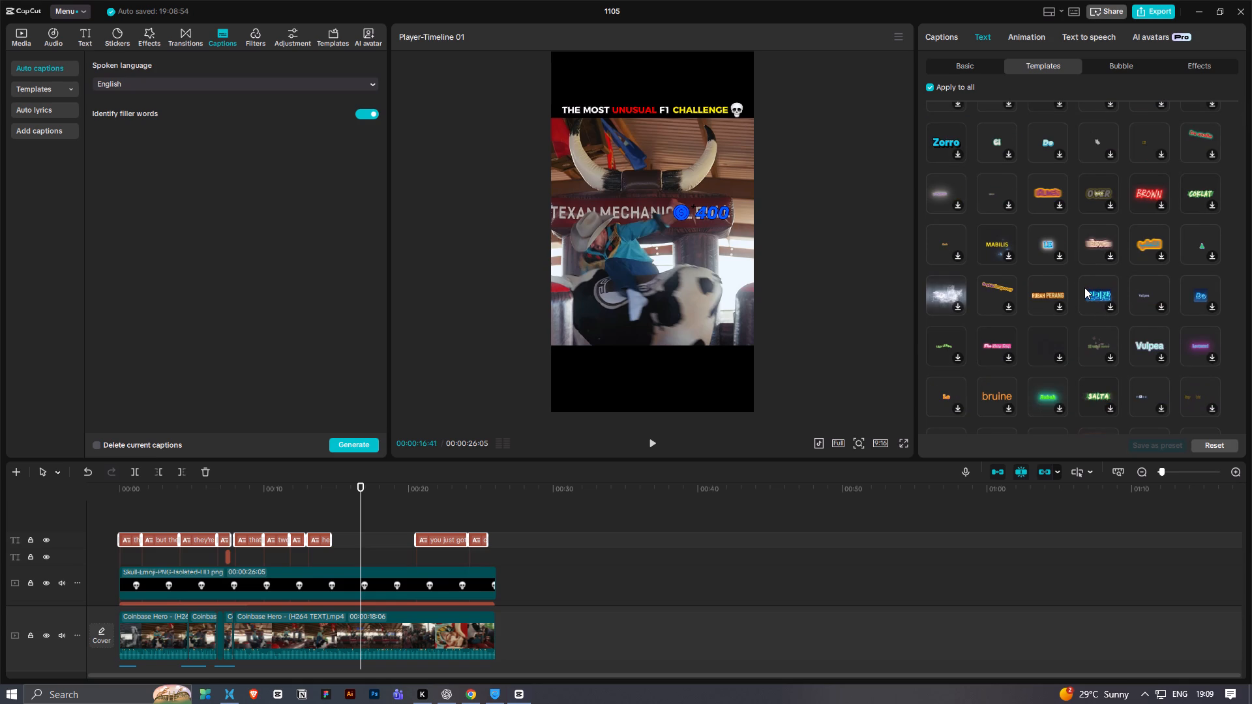
{"action": "scroll", "coordinate": [1084, 287], "scroll_direction": "down", "scroll_amount": 3}
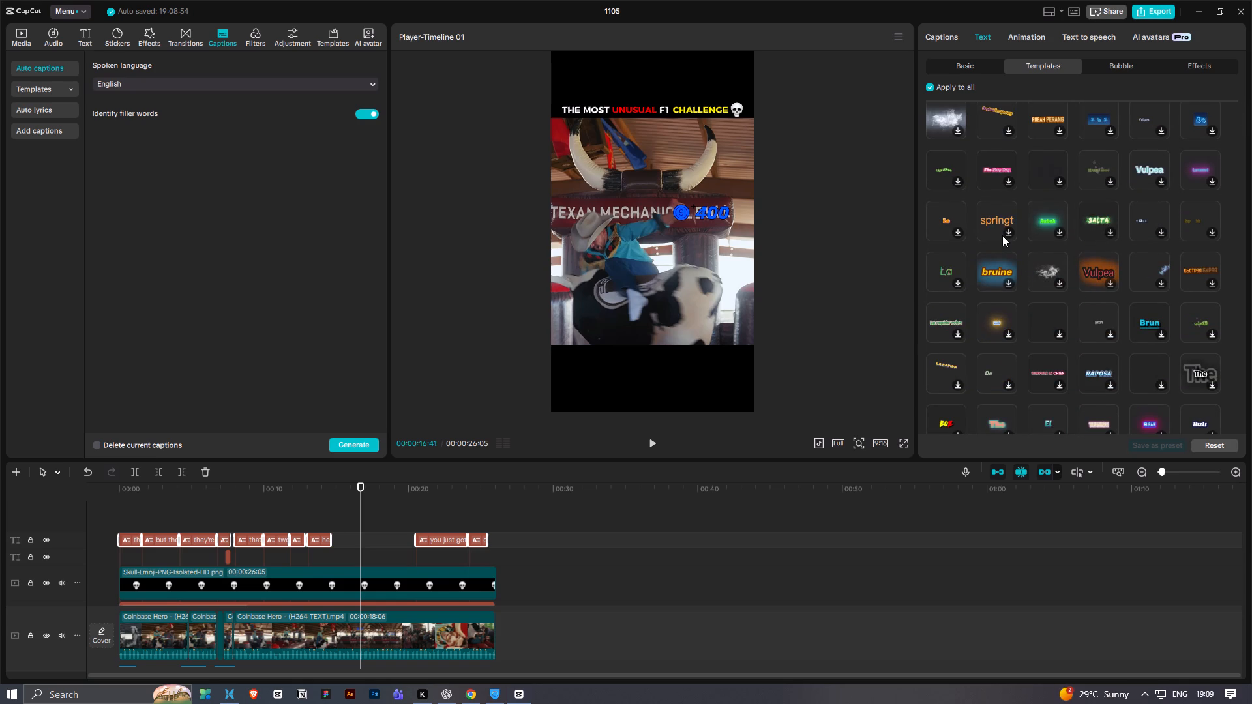
{"action": "scroll", "coordinate": [1053, 308], "scroll_direction": "down", "scroll_amount": 2}
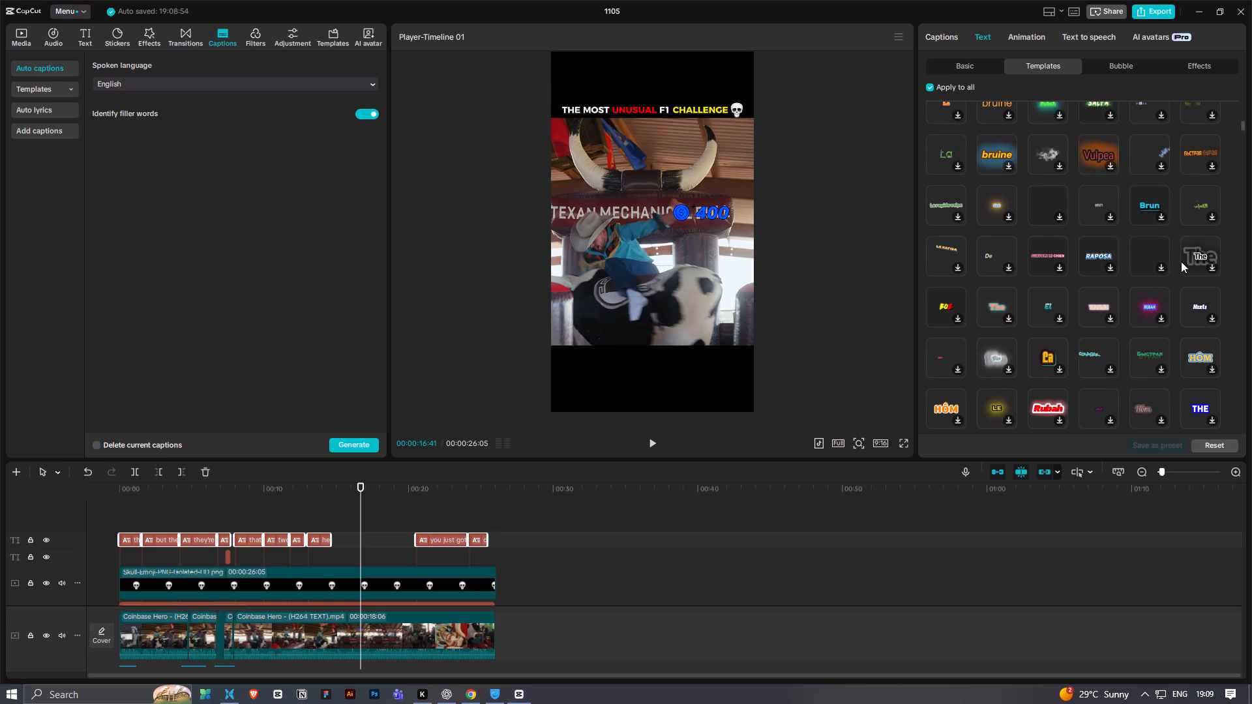
{"action": "scroll", "coordinate": [1047, 311], "scroll_direction": "down", "scroll_amount": 2}
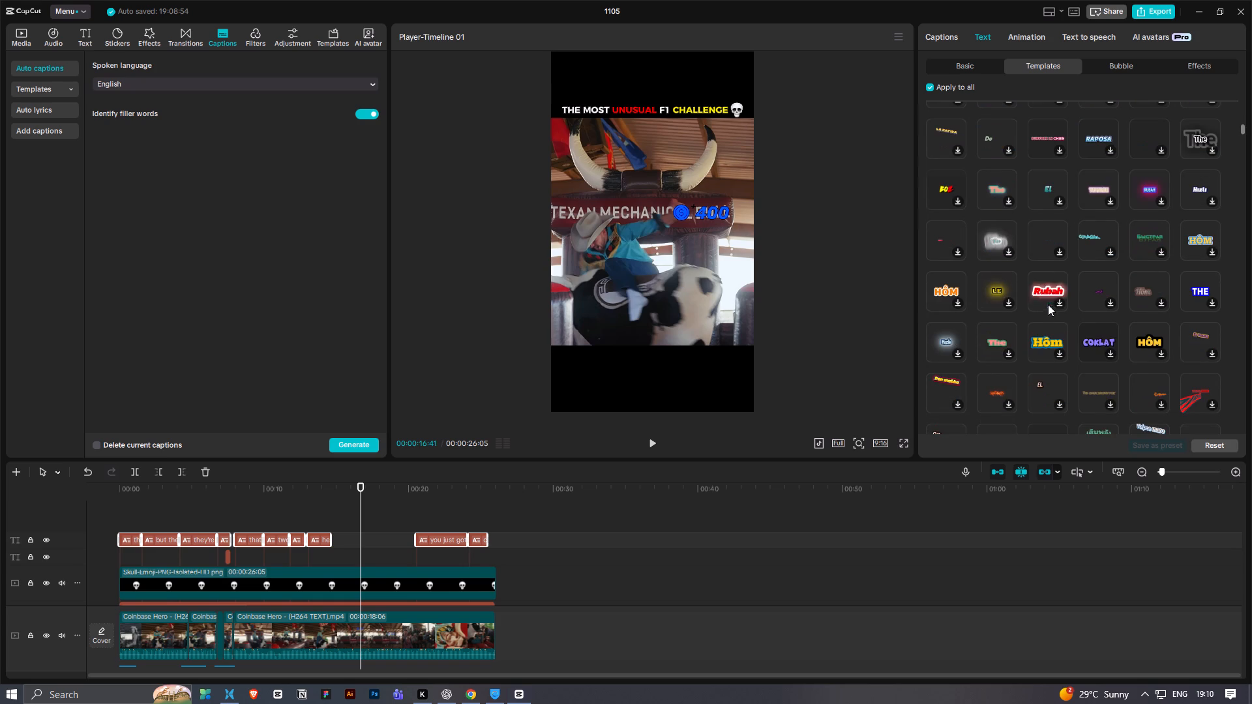
{"action": "scroll", "coordinate": [1058, 345], "scroll_direction": "down", "scroll_amount": 1}
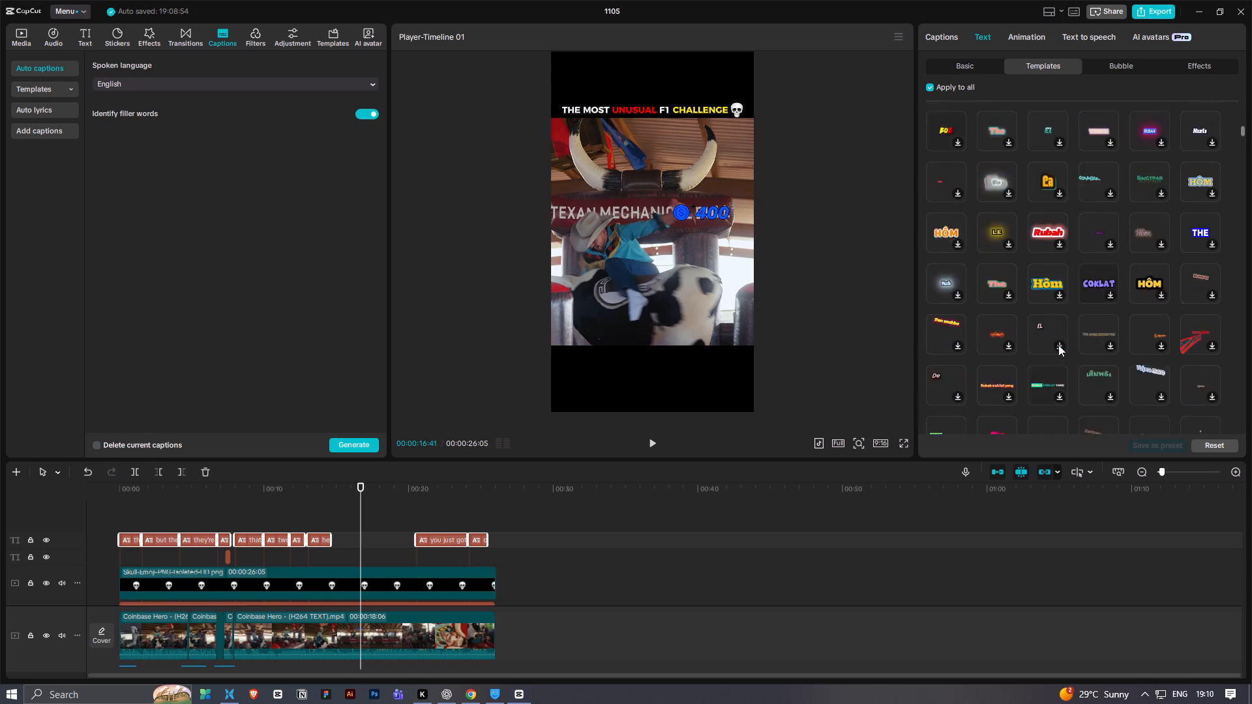
{"action": "scroll", "coordinate": [1058, 345], "scroll_direction": "down", "scroll_amount": 2}
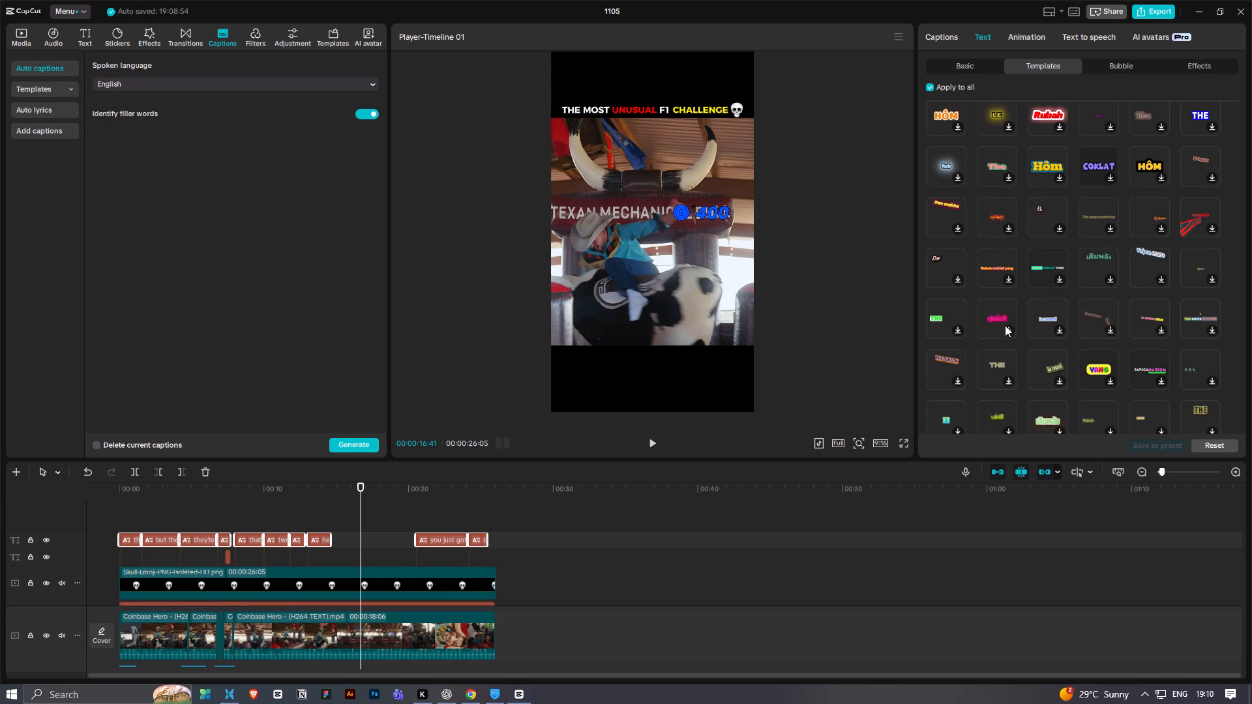
{"action": "scroll", "coordinate": [1066, 329], "scroll_direction": "down", "scroll_amount": 4}
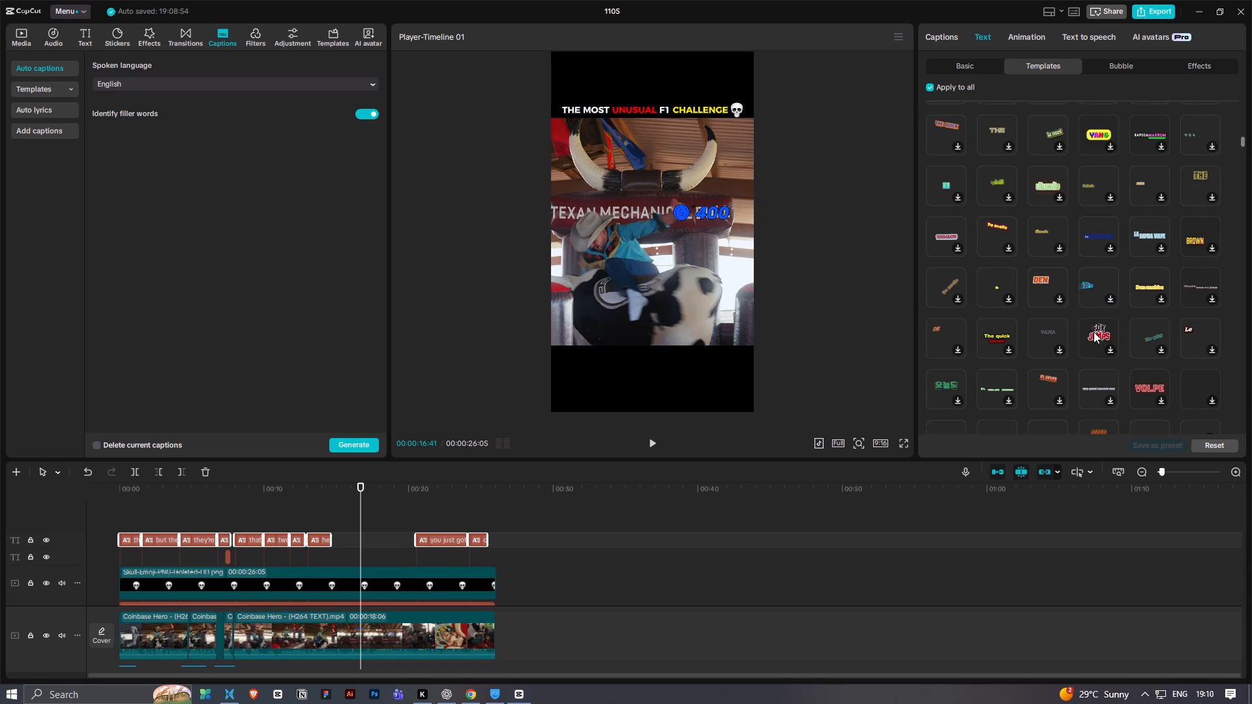
{"action": "scroll", "coordinate": [1107, 302], "scroll_direction": "down", "scroll_amount": 2}
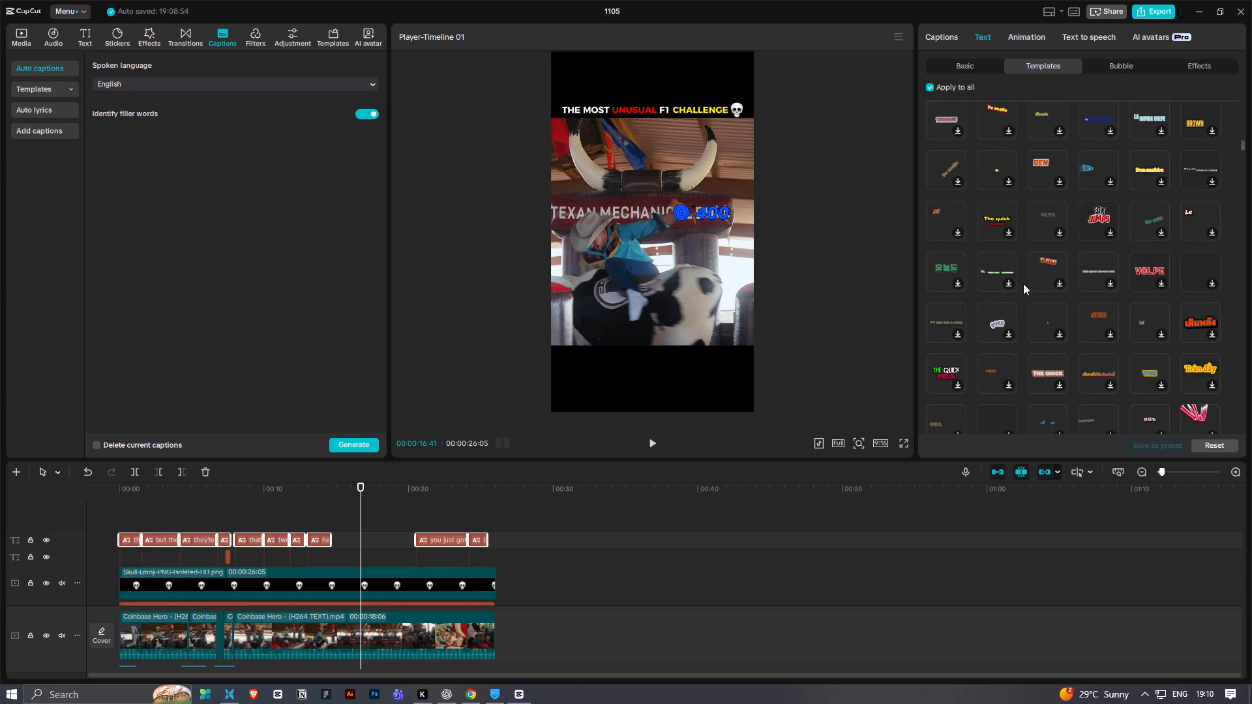
{"action": "scroll", "coordinate": [1071, 303], "scroll_direction": "down", "scroll_amount": 5}
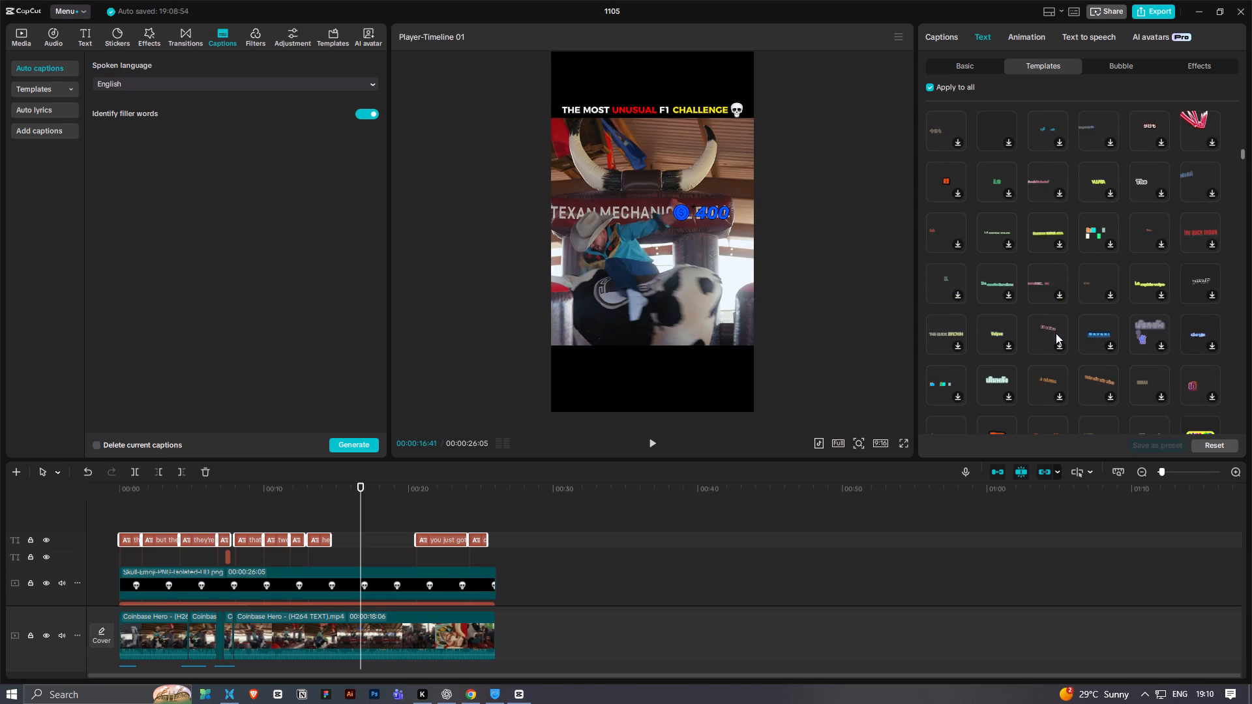
{"action": "scroll", "coordinate": [1056, 333], "scroll_direction": "down", "scroll_amount": 2}
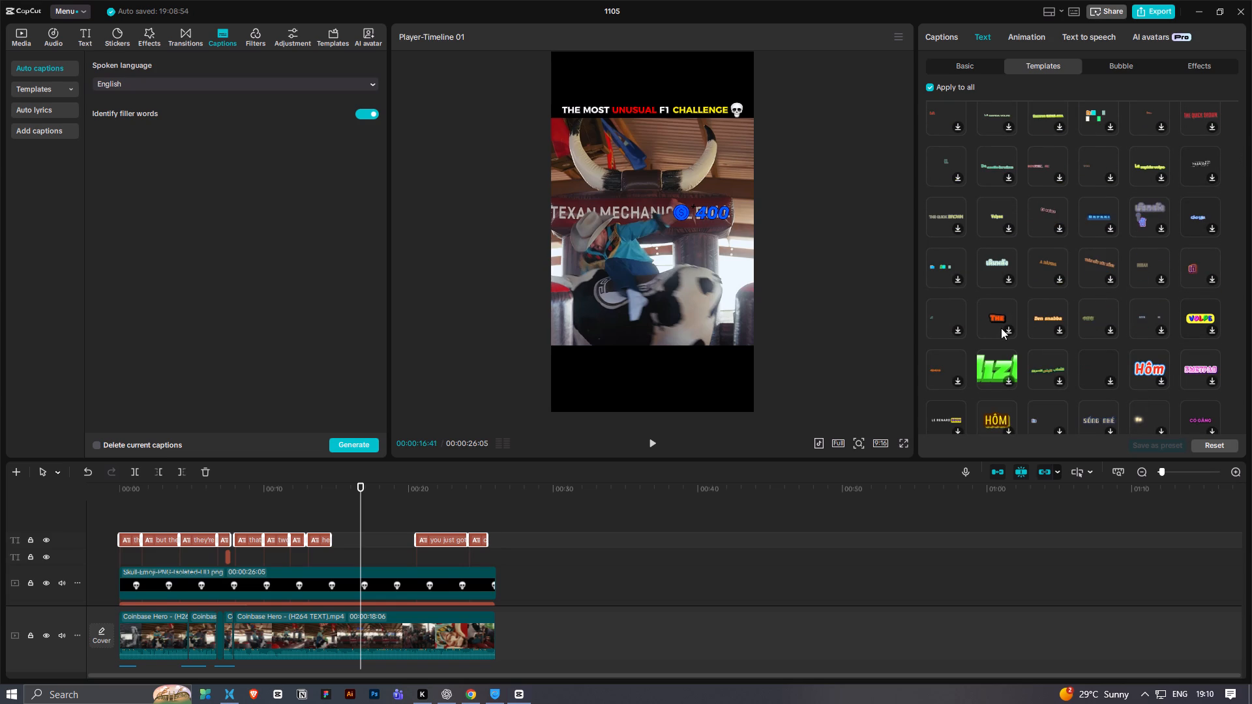
{"action": "scroll", "coordinate": [1001, 328], "scroll_direction": "down", "scroll_amount": 1}
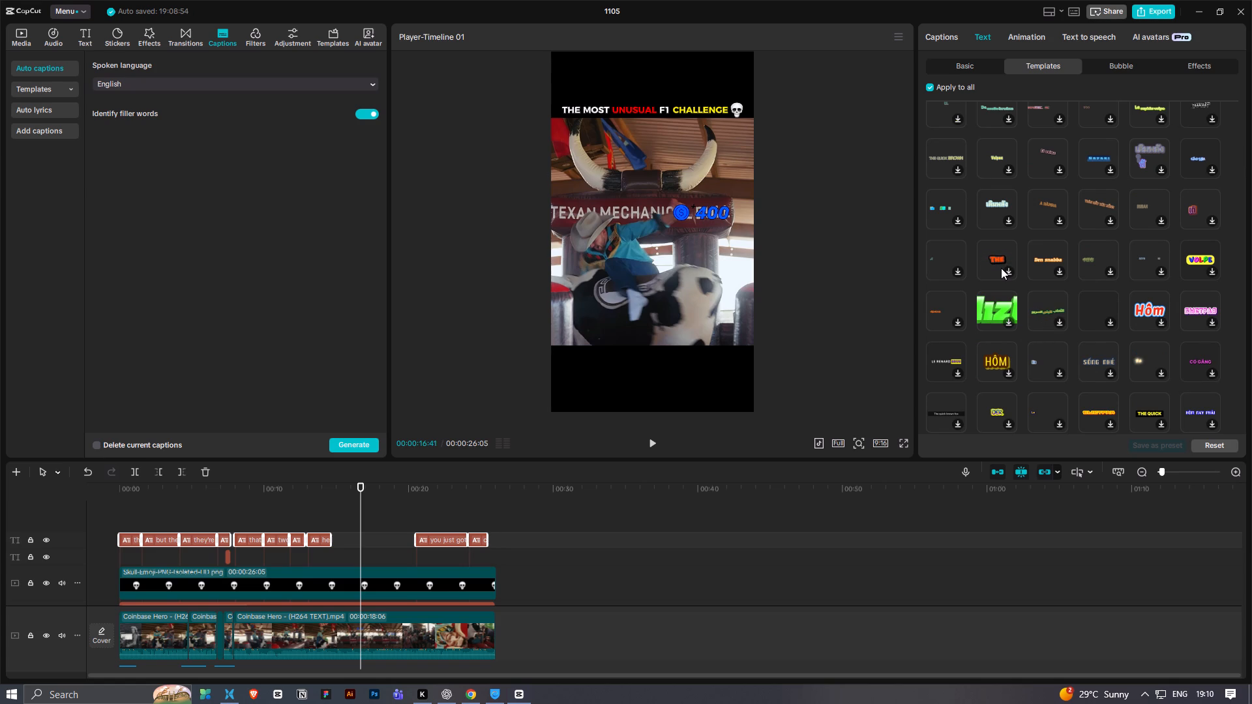
{"action": "scroll", "coordinate": [1000, 268], "scroll_direction": "down", "scroll_amount": 2}
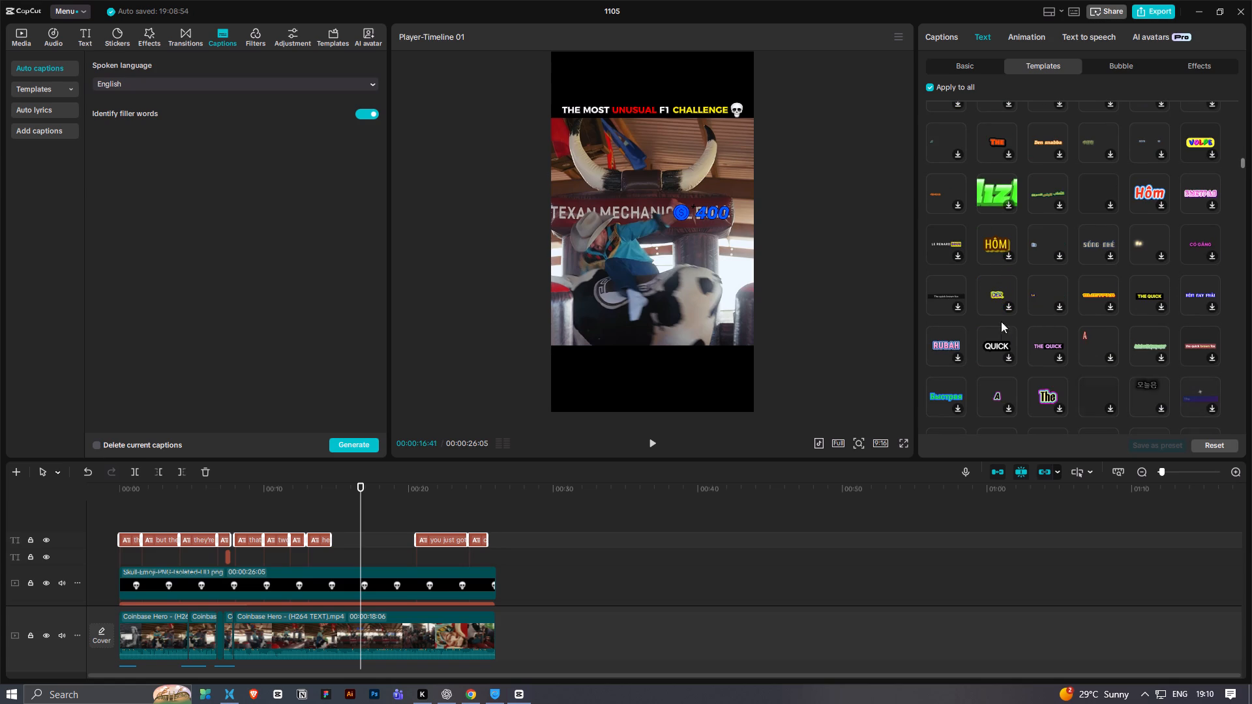
{"action": "left_click", "coordinate": [1001, 353]}
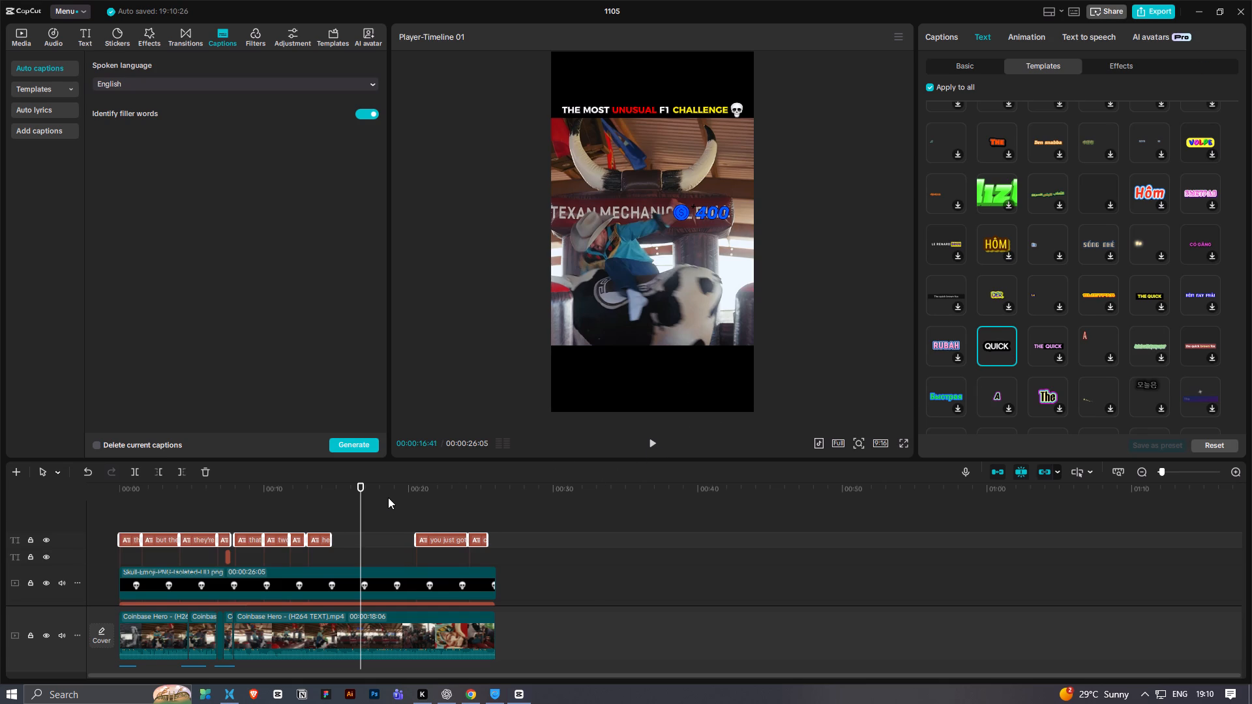
Play the captions from about 10.5 to 11.5 seconds to check how the applied template looks.
{"action": "left_click_drag", "start_coordinate": [307, 482], "coordinate": [273, 487]}
{"action": "key", "text": "space"}
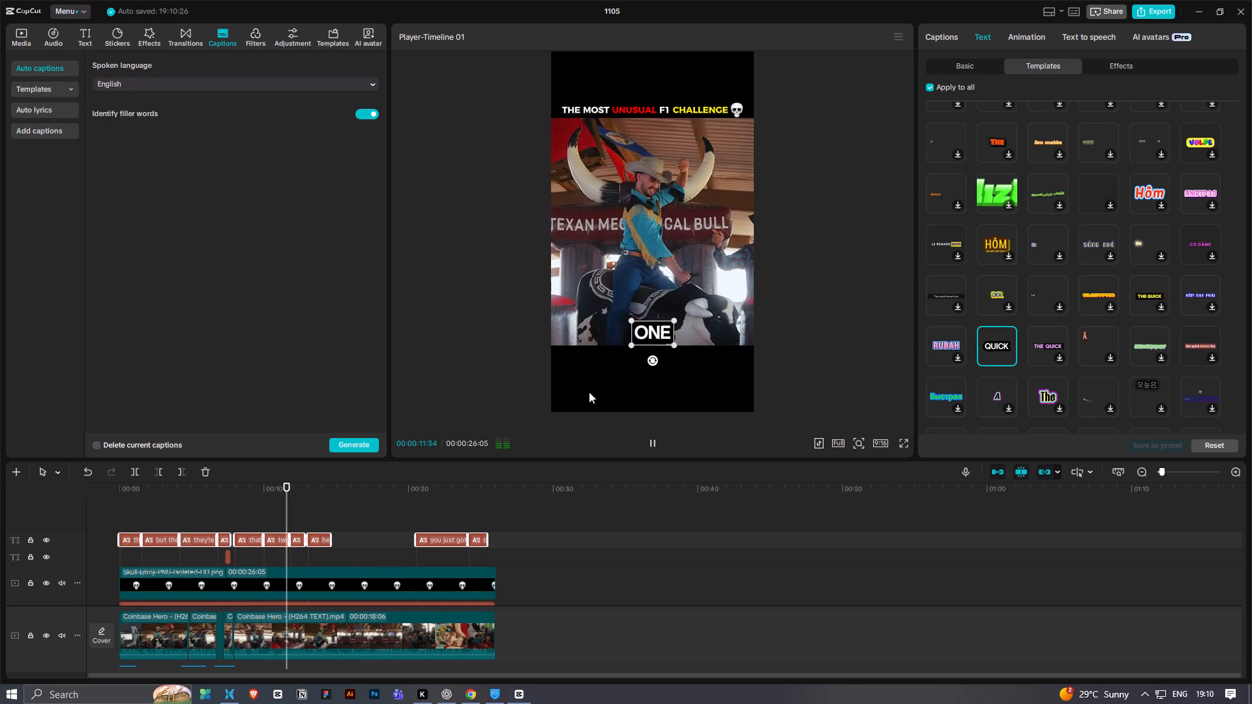
{"action": "key", "text": "space"}
Change the font of all ten selected captions to Montserrat.
{"action": "left_click", "coordinate": [946, 41]}
{"action": "left_click", "coordinate": [991, 40]}
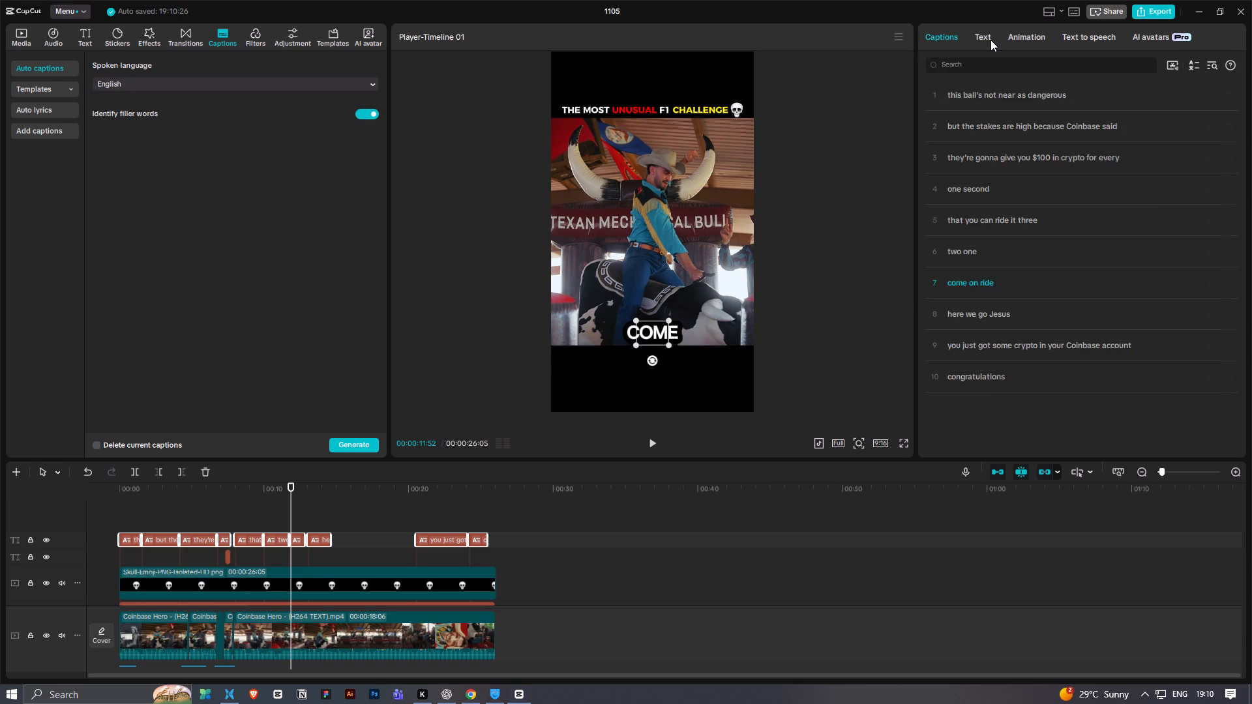
{"action": "left_click", "coordinate": [1013, 59]}
{"action": "scroll", "coordinate": [1024, 212], "scroll_direction": "up", "scroll_amount": 2}
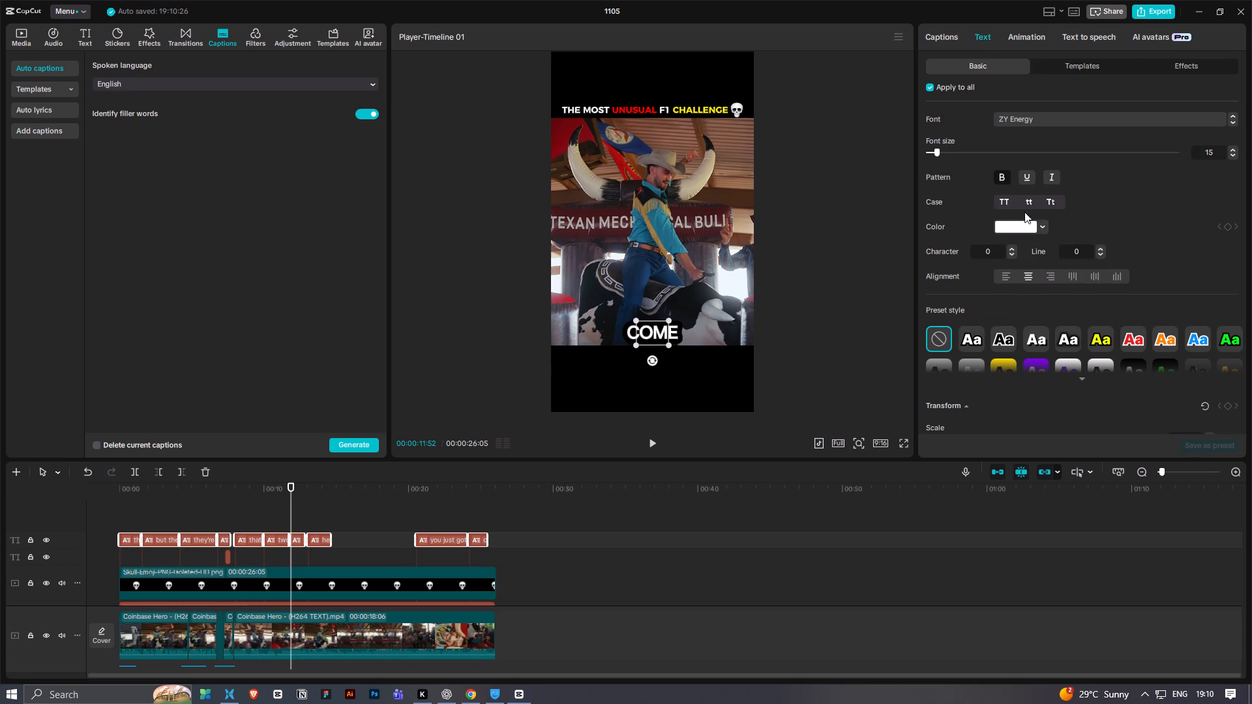
{"action": "left_click", "coordinate": [1075, 118]}
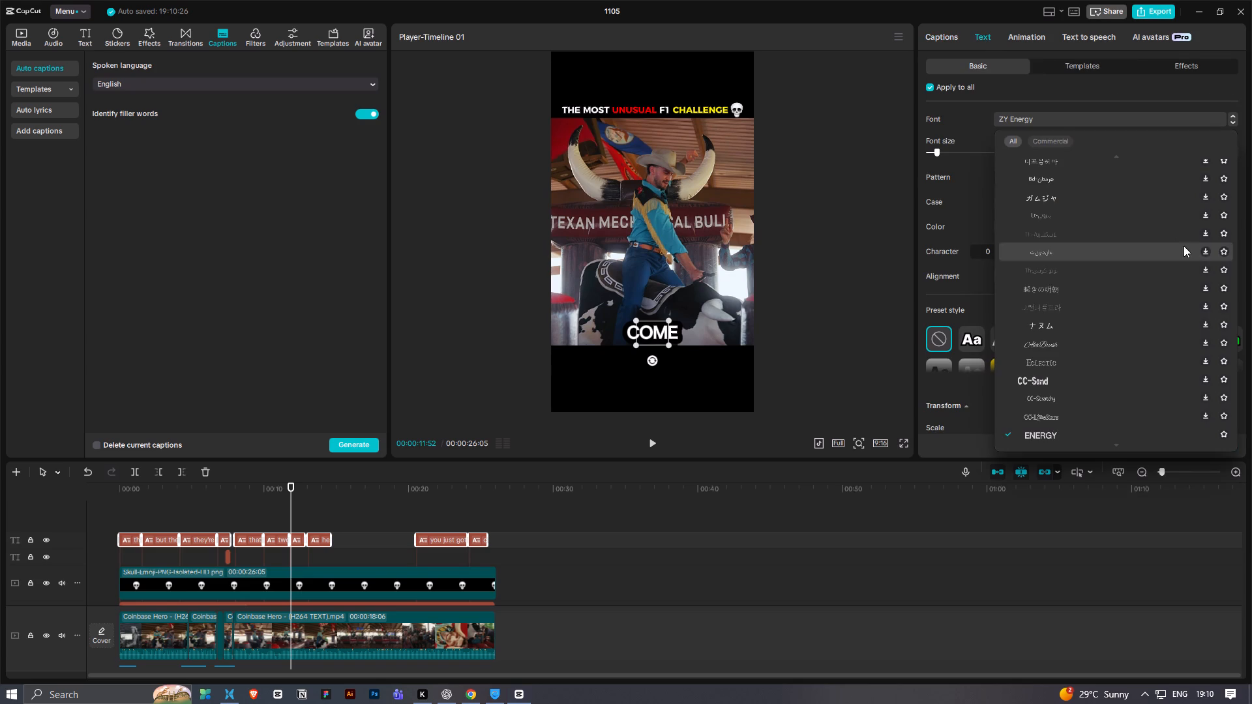
{"action": "left_click_drag", "start_coordinate": [1233, 418], "coordinate": [1237, 427]}
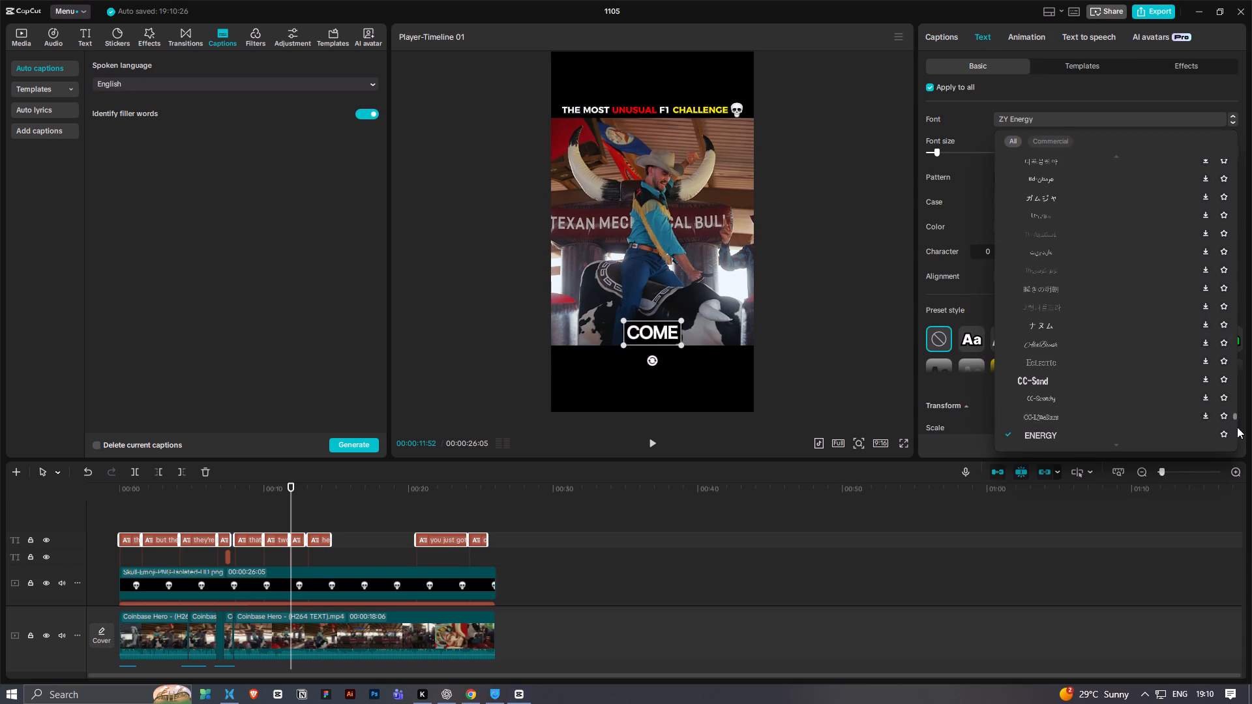
{"action": "left_click_drag", "start_coordinate": [1237, 427], "coordinate": [1234, 242]}
{"action": "scroll", "coordinate": [1109, 323], "scroll_direction": "down", "scroll_amount": 9}
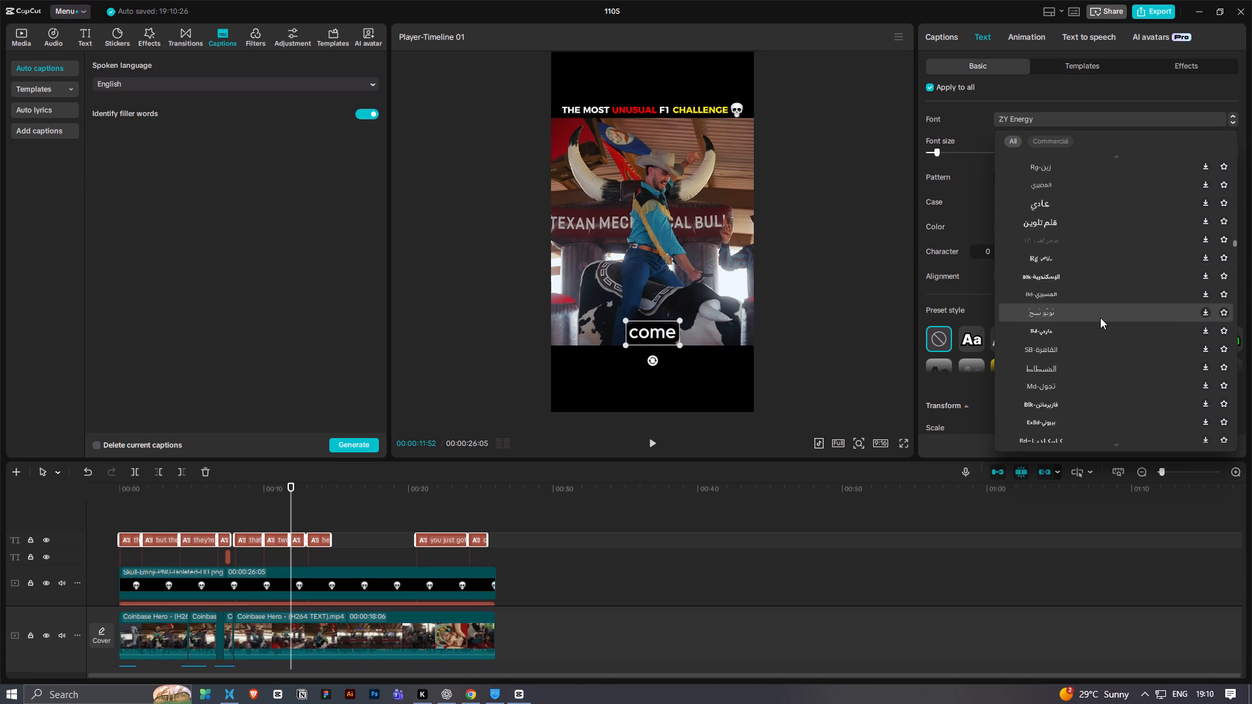
{"action": "scroll", "coordinate": [1099, 316], "scroll_direction": "down", "scroll_amount": 5}
{"action": "scroll", "coordinate": [1099, 316], "scroll_direction": "up", "scroll_amount": 11}
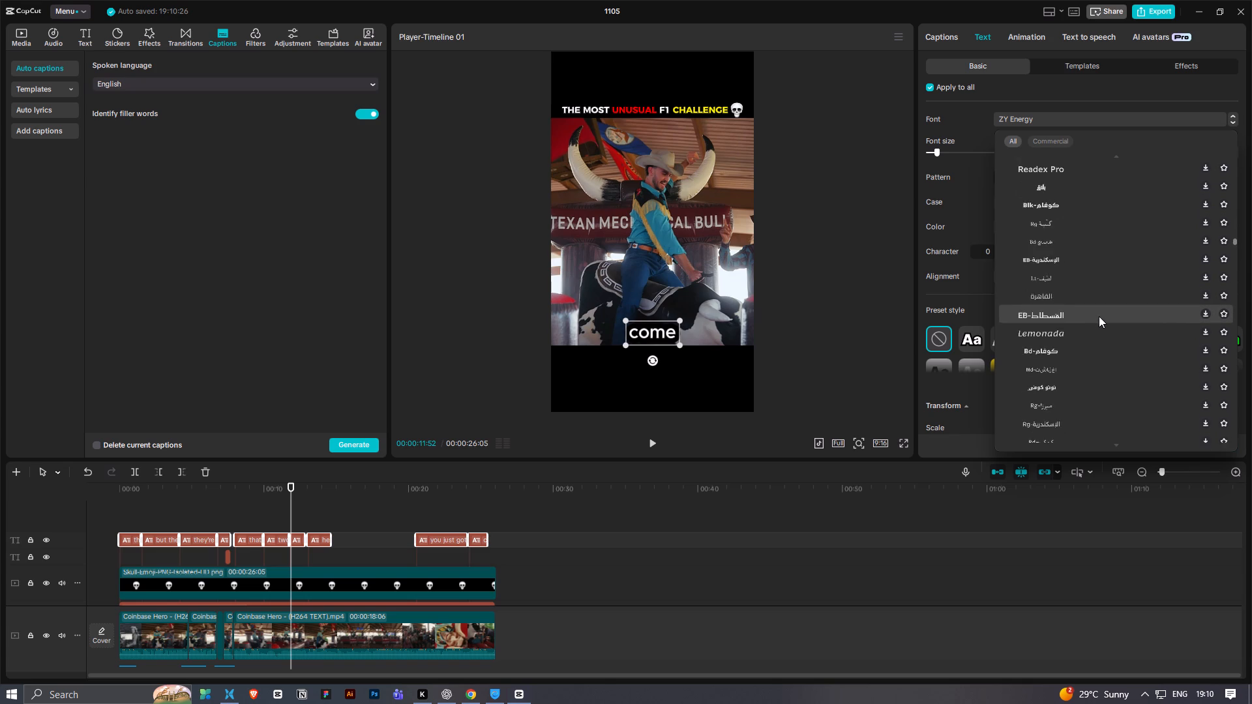
{"action": "scroll", "coordinate": [1099, 316], "scroll_direction": "up", "scroll_amount": 11}
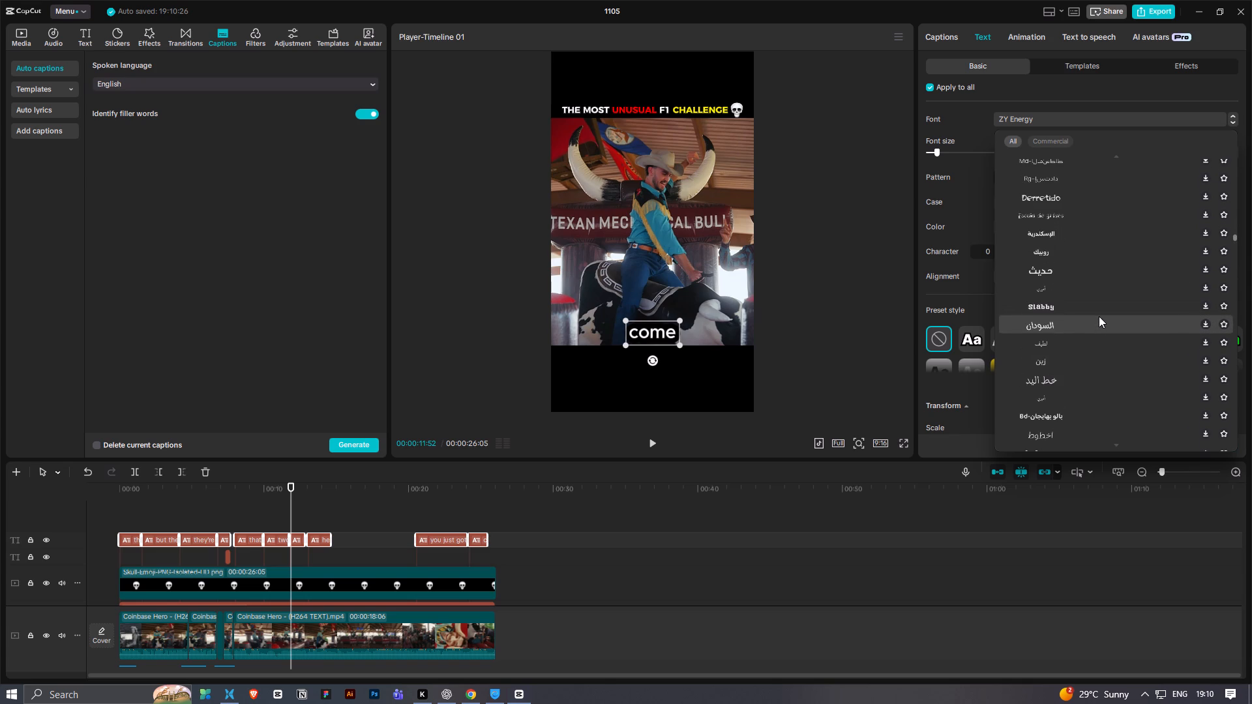
{"action": "scroll", "coordinate": [1099, 316], "scroll_direction": "up", "scroll_amount": 4}
{"action": "scroll", "coordinate": [1099, 316], "scroll_direction": "down", "scroll_amount": 11}
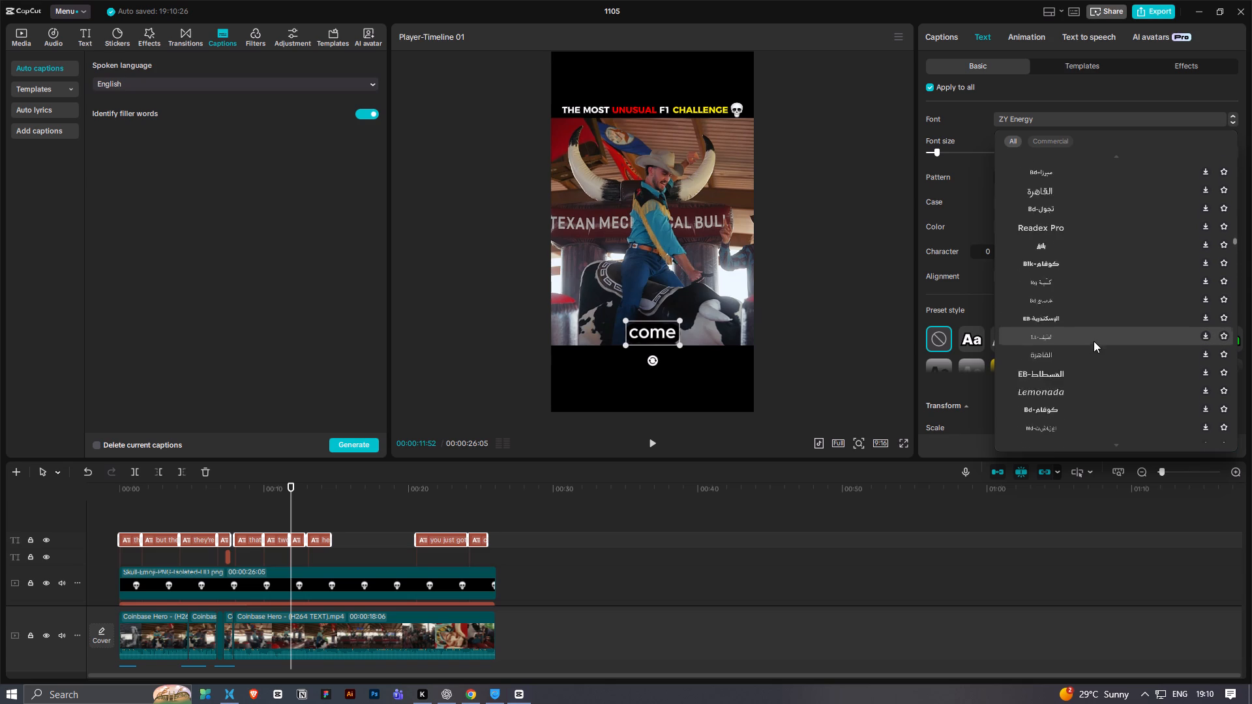
{"action": "scroll", "coordinate": [1094, 341], "scroll_direction": "down", "scroll_amount": 18}
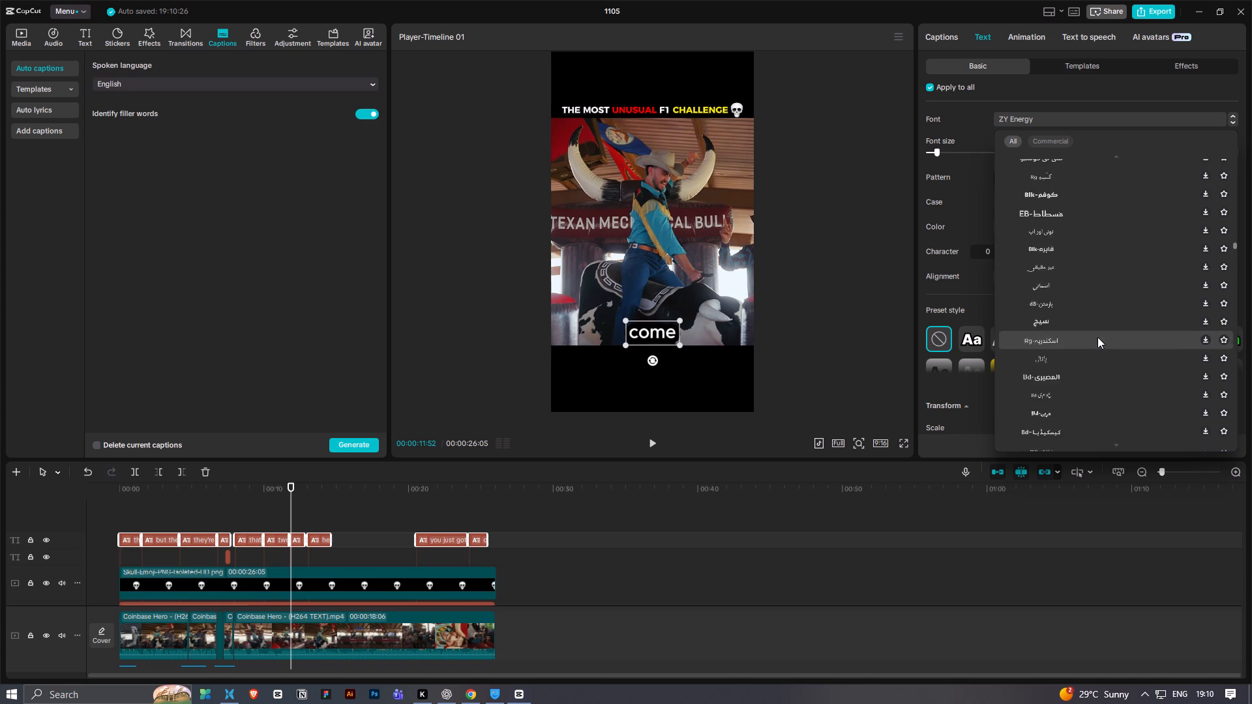
{"action": "scroll", "coordinate": [1097, 337], "scroll_direction": "down", "scroll_amount": 10}
{"action": "scroll", "coordinate": [1097, 334], "scroll_direction": "up", "scroll_amount": 3}
{"action": "scroll", "coordinate": [1097, 334], "scroll_direction": "down", "scroll_amount": 8}
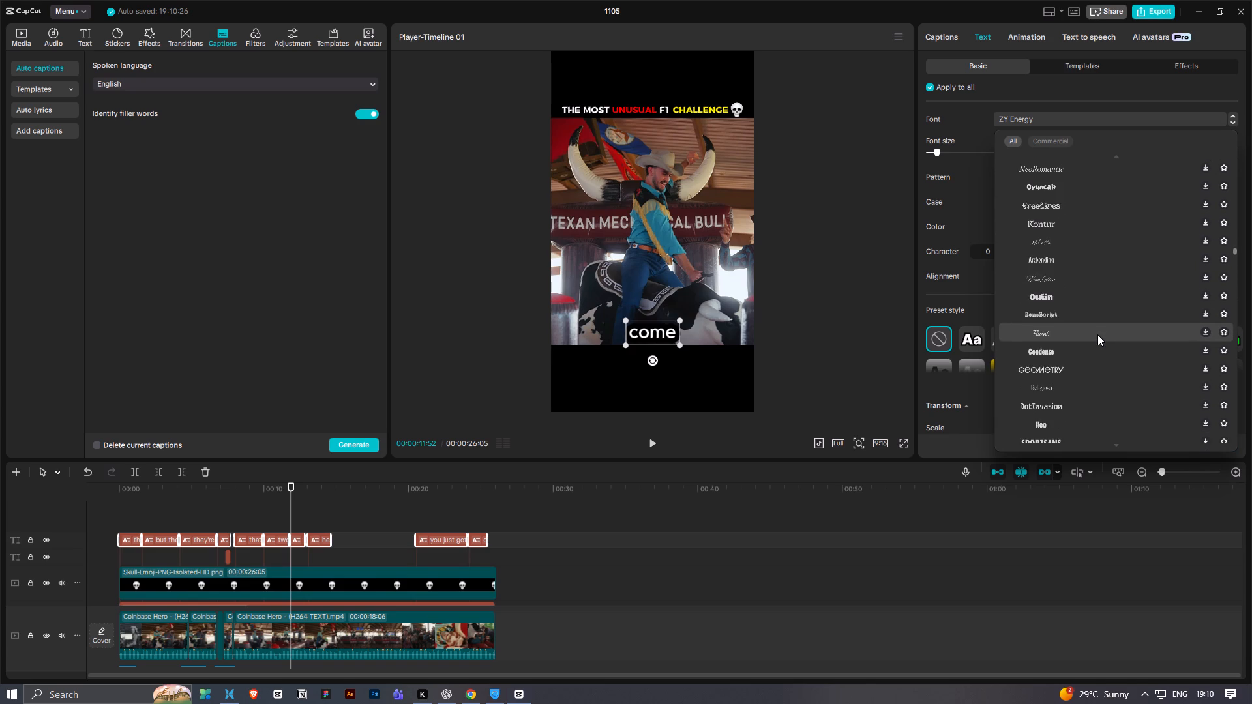
{"action": "scroll", "coordinate": [1097, 334], "scroll_direction": "down", "scroll_amount": 6}
{"action": "scroll", "coordinate": [1097, 334], "scroll_direction": "up", "scroll_amount": 1}
{"action": "scroll", "coordinate": [1097, 334], "scroll_direction": "down", "scroll_amount": 2}
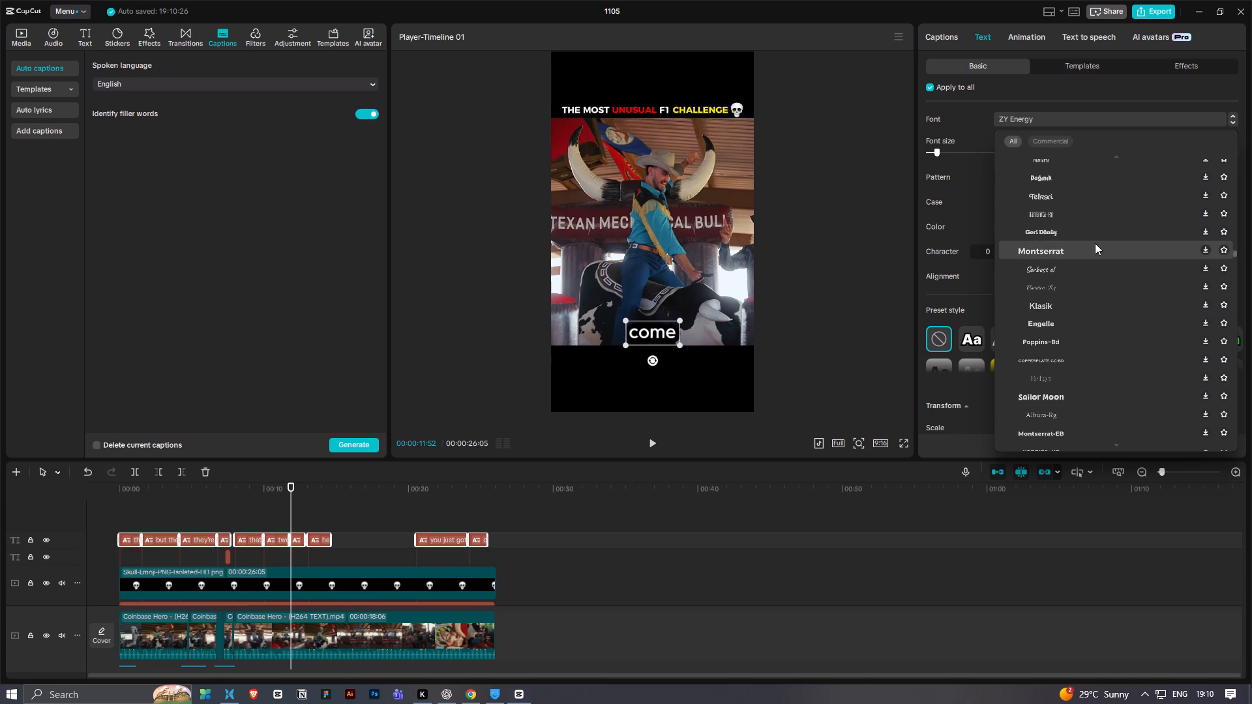
{"action": "left_click", "coordinate": [1094, 251]}
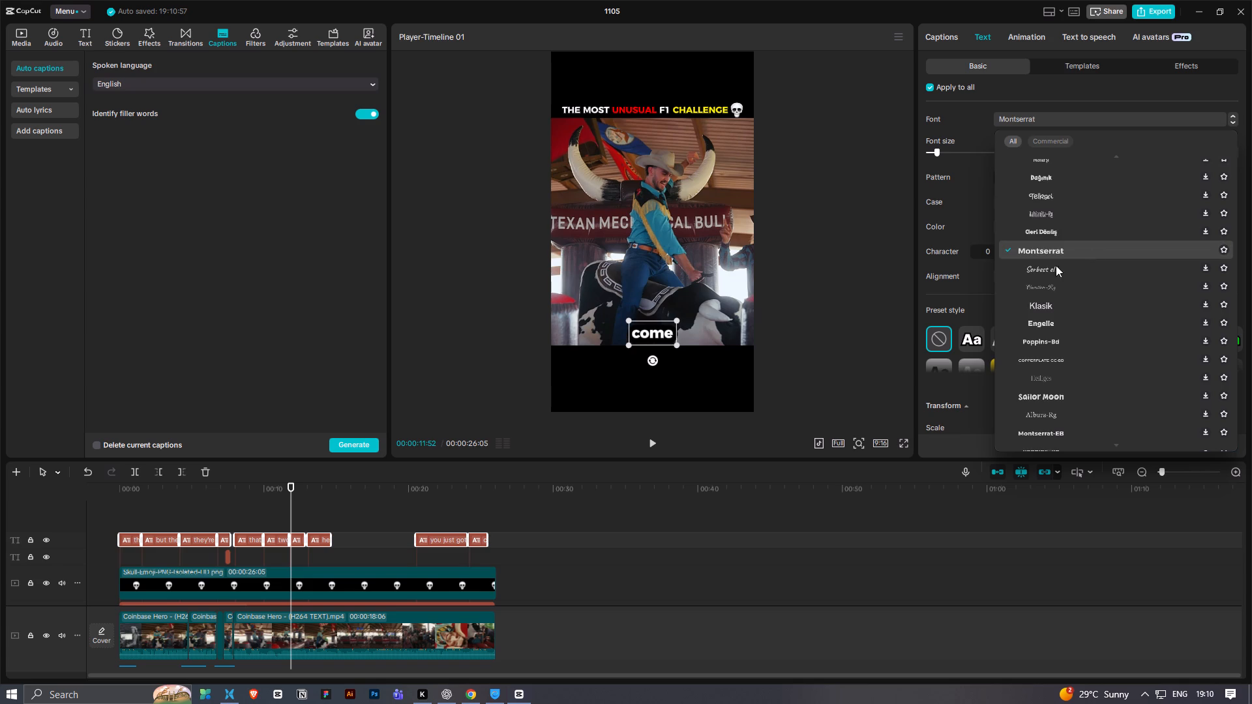
{"action": "left_click", "coordinate": [1004, 92]}
Apply the white preset style with a black outline to all selected captions.
{"action": "left_click", "coordinate": [975, 338]}
{"action": "scroll", "coordinate": [975, 338], "scroll_direction": "down", "scroll_amount": 6}
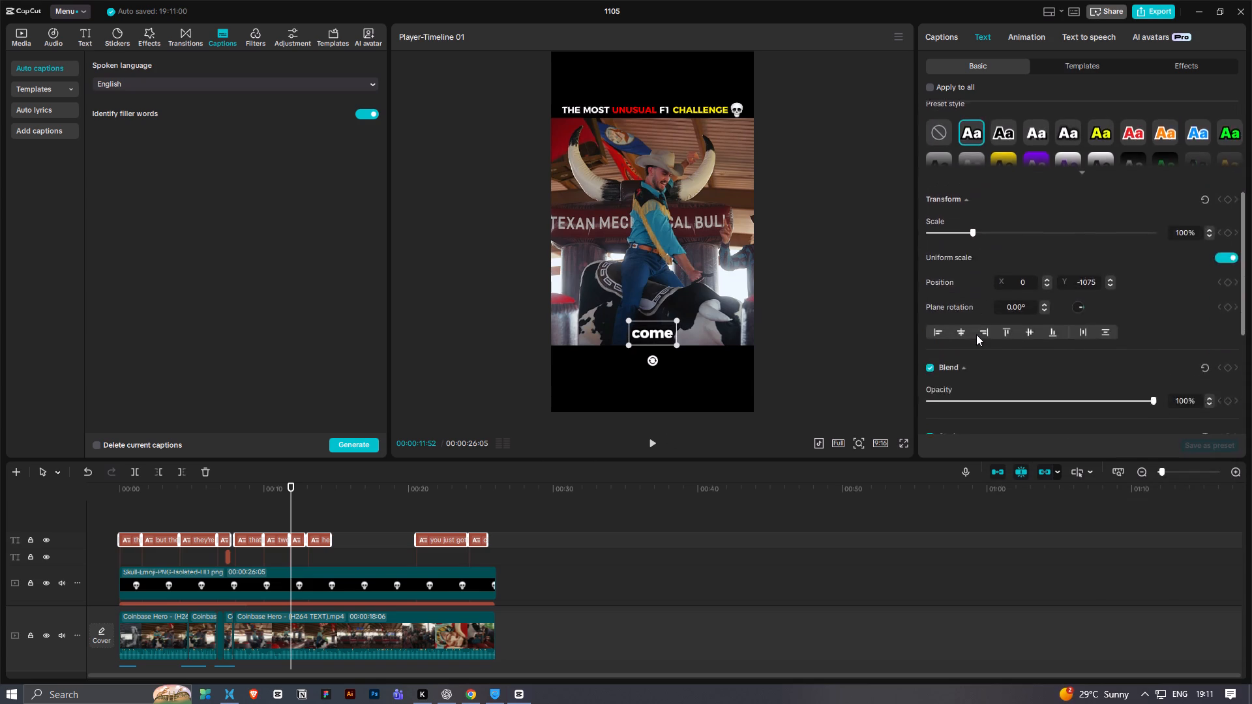
{"action": "scroll", "coordinate": [976, 334], "scroll_direction": "down", "scroll_amount": 14}
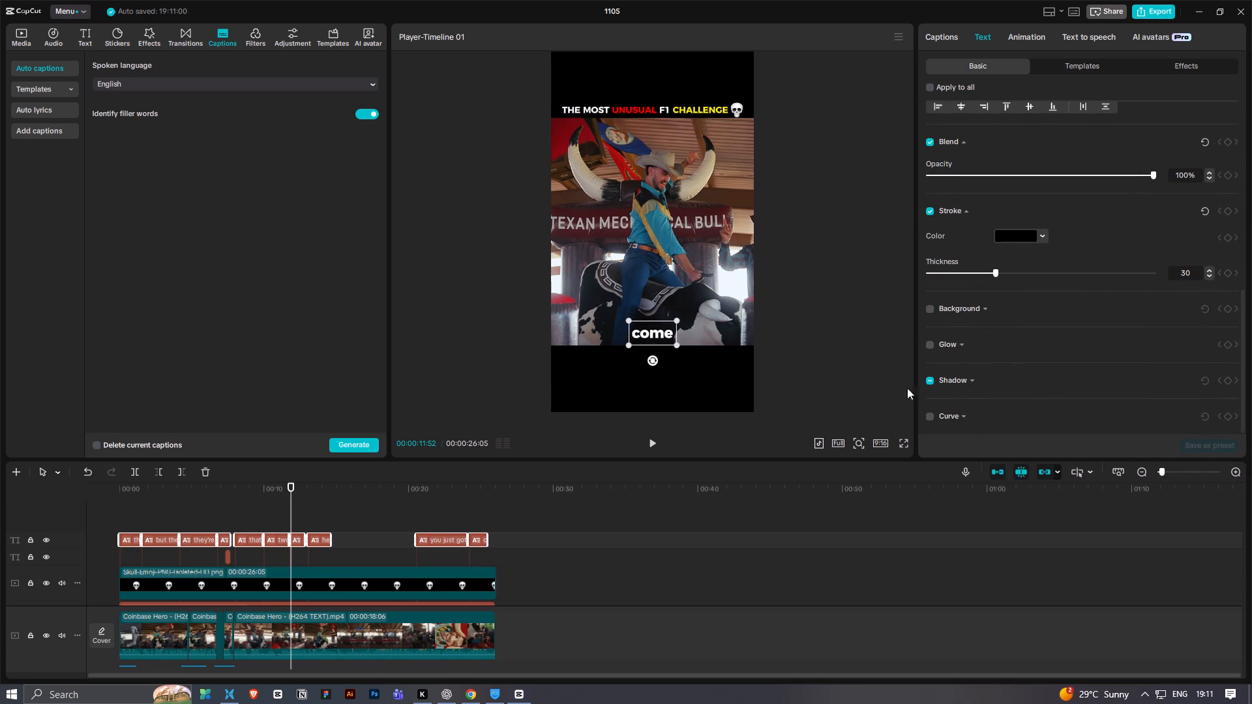
{"action": "left_click", "coordinate": [396, 508]}
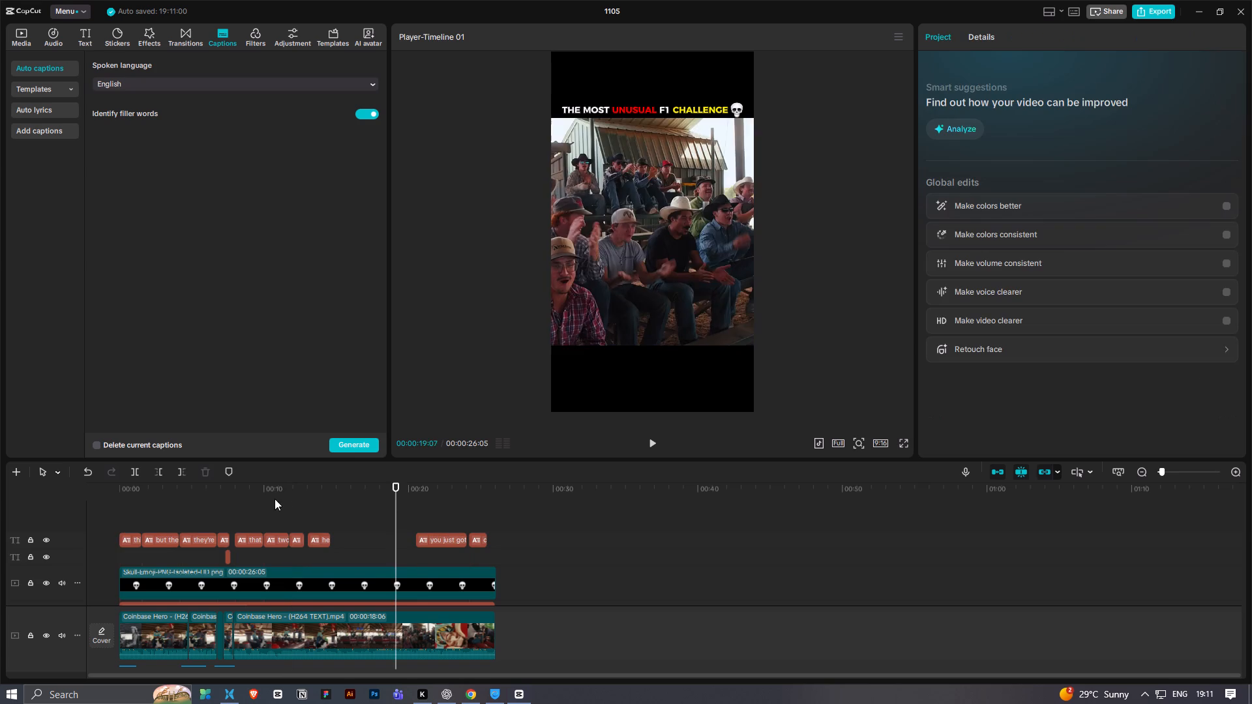
Play the opening captions from the start of the timeline to check the new font and outline.
{"action": "left_click_drag", "start_coordinate": [268, 497], "coordinate": [44, 501]}
{"action": "key", "text": "space"}
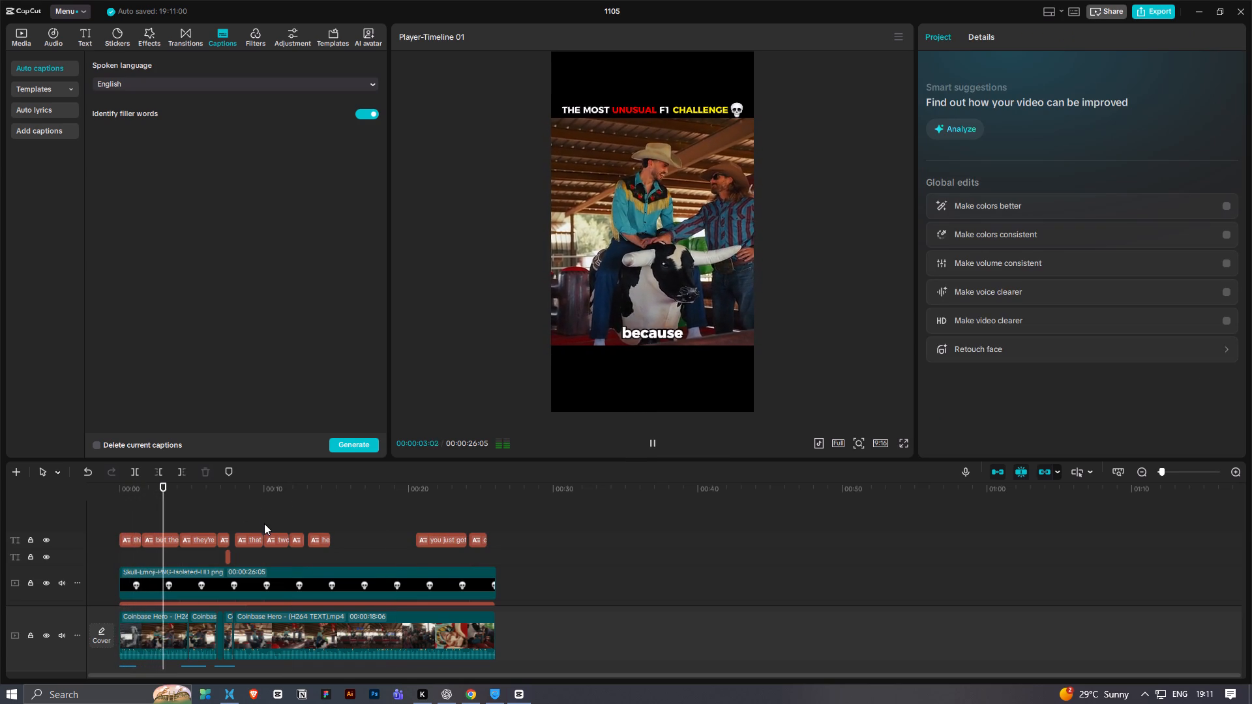
{"action": "key", "text": "space"}
{"action": "scroll", "coordinate": [233, 553], "scroll_direction": "up", "scroll_amount": 5, "text": "ctrl"}
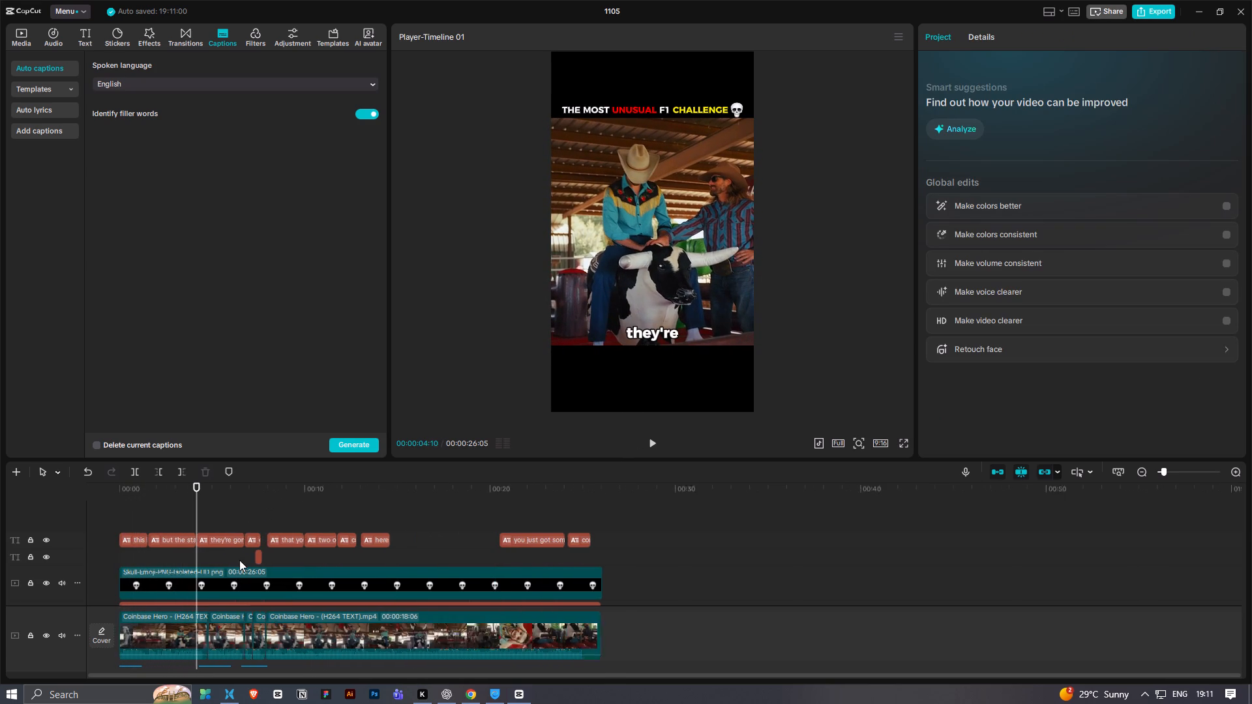
{"action": "left_click", "coordinate": [225, 540]}
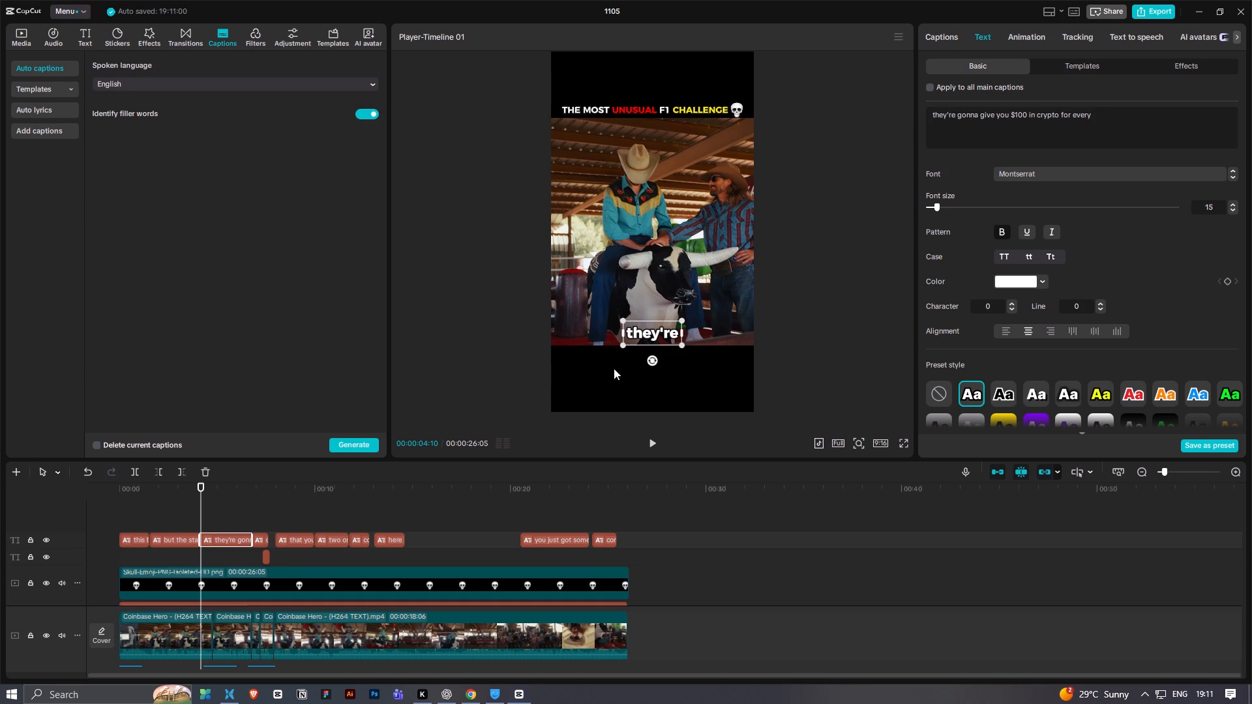
{"action": "left_click_drag", "start_coordinate": [174, 487], "coordinate": [95, 505]}
{"action": "key", "text": "space"}
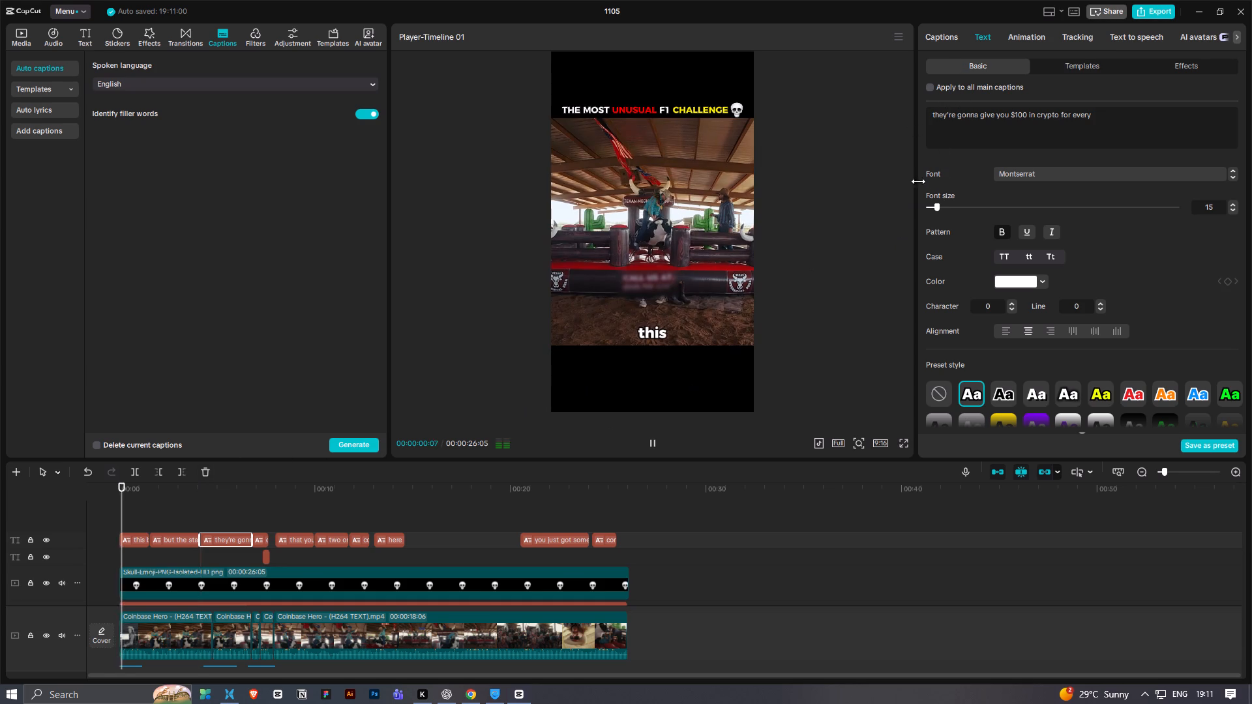
{"action": "key", "text": "space"}
Colour the word "dangerous" in the first caption red (FF0000).
{"action": "left_click", "coordinate": [131, 543]}
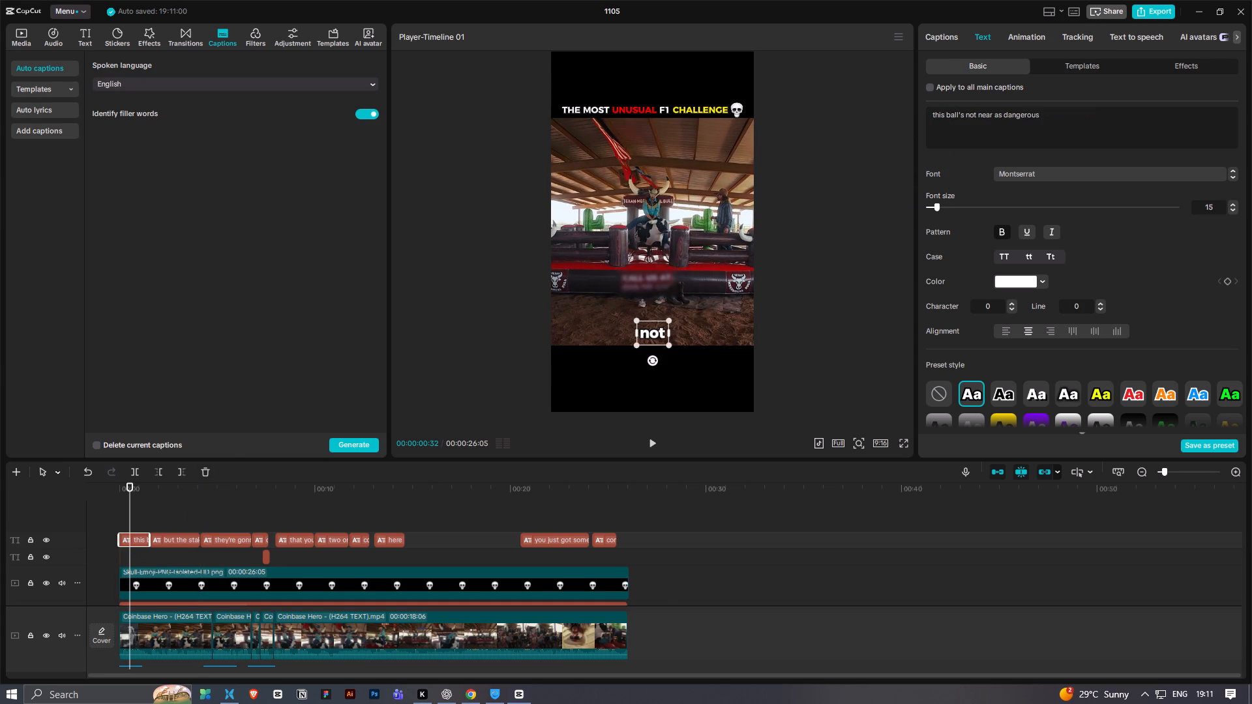
{"action": "left_click_drag", "start_coordinate": [1004, 117], "coordinate": [1066, 113]}
{"action": "left_click", "coordinate": [1026, 273]}
{"action": "left_click", "coordinate": [1026, 282]}
{"action": "left_click_drag", "start_coordinate": [1039, 308], "coordinate": [1203, 290]}
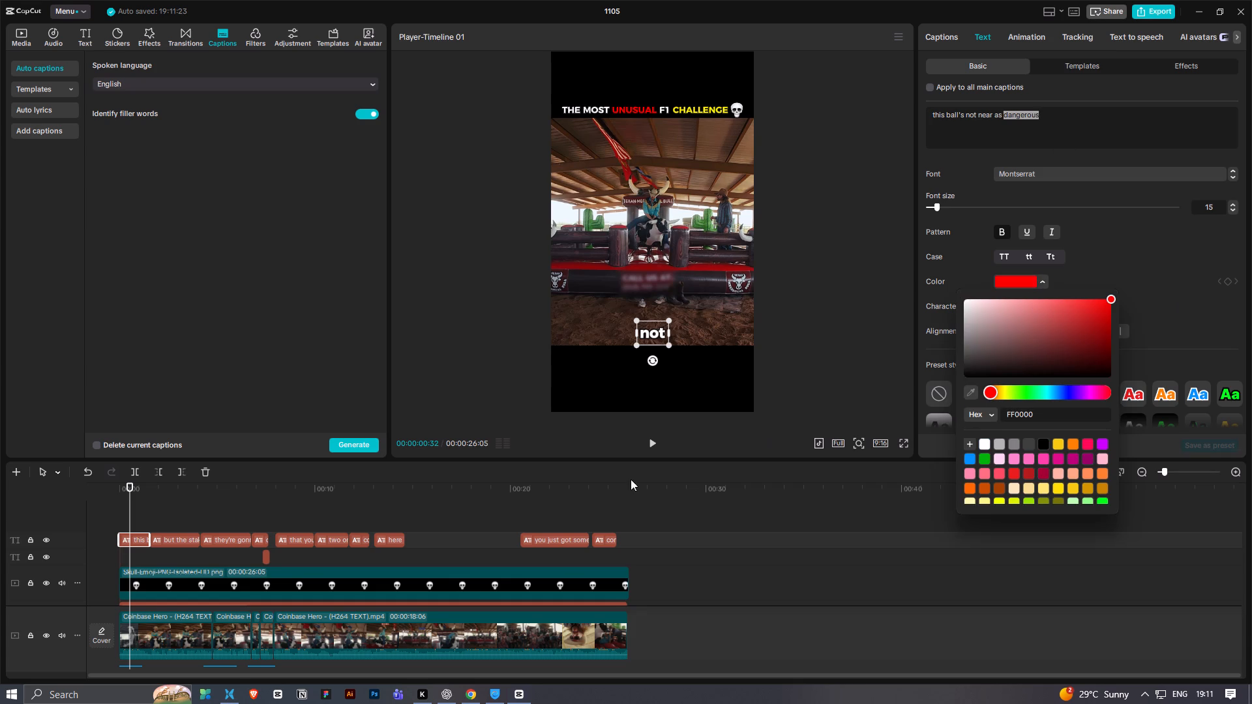
Play from the start of the timeline into the second caption to check the coloured word.
{"action": "left_click", "coordinate": [264, 506]}
{"action": "left_click_drag", "start_coordinate": [153, 501], "coordinate": [127, 508]}
{"action": "left_click_drag", "start_coordinate": [138, 490], "coordinate": [108, 503]}
{"action": "key", "text": "space"}
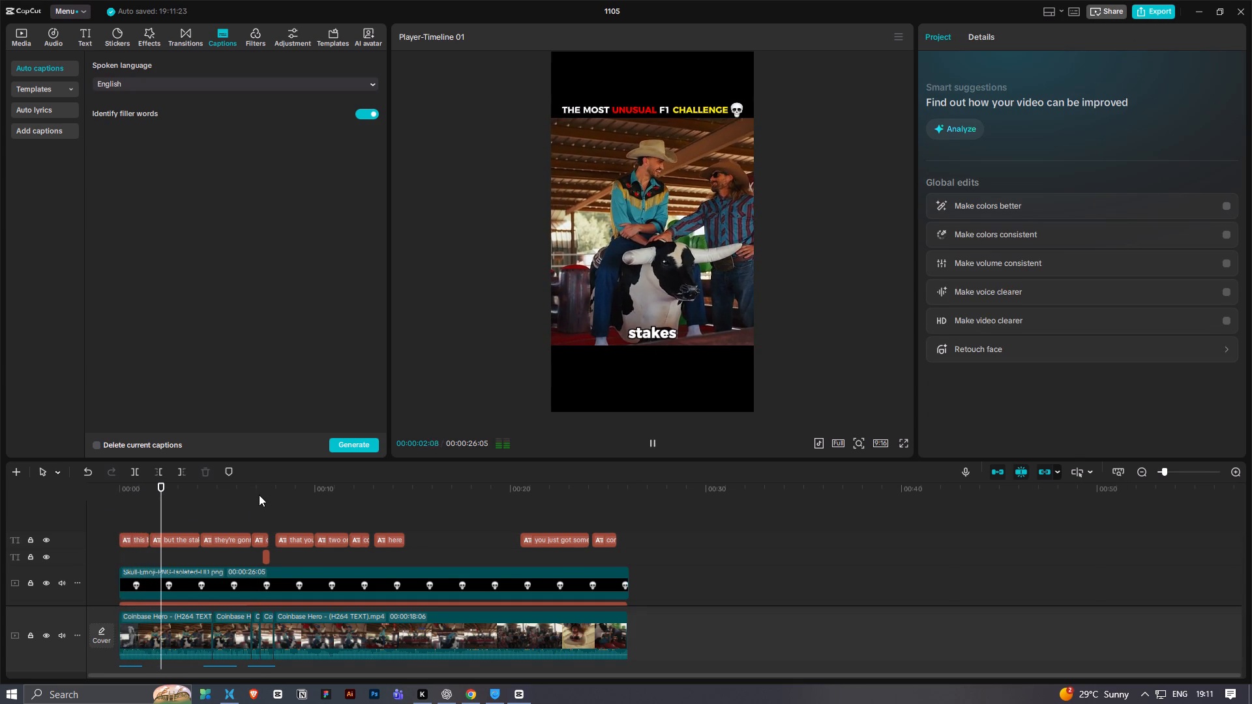
{"action": "key", "text": "space"}
Colour the word "stakes" in the "but the stakes are high because Coinbase said" caption bright green (39FF00).
{"action": "left_click", "coordinate": [188, 540]}
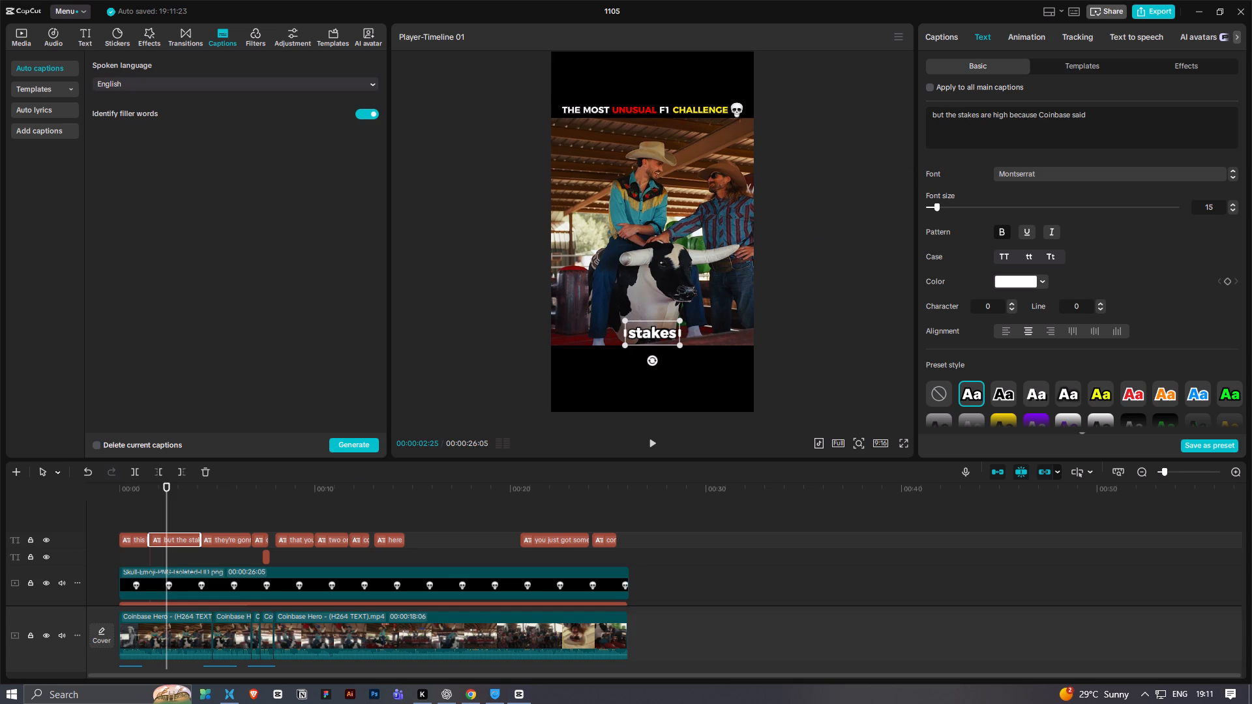
{"action": "left_click_drag", "start_coordinate": [958, 114], "coordinate": [976, 114]}
{"action": "left_click_drag", "start_coordinate": [976, 114], "coordinate": [979, 114]}
{"action": "left_click", "coordinate": [1010, 280]}
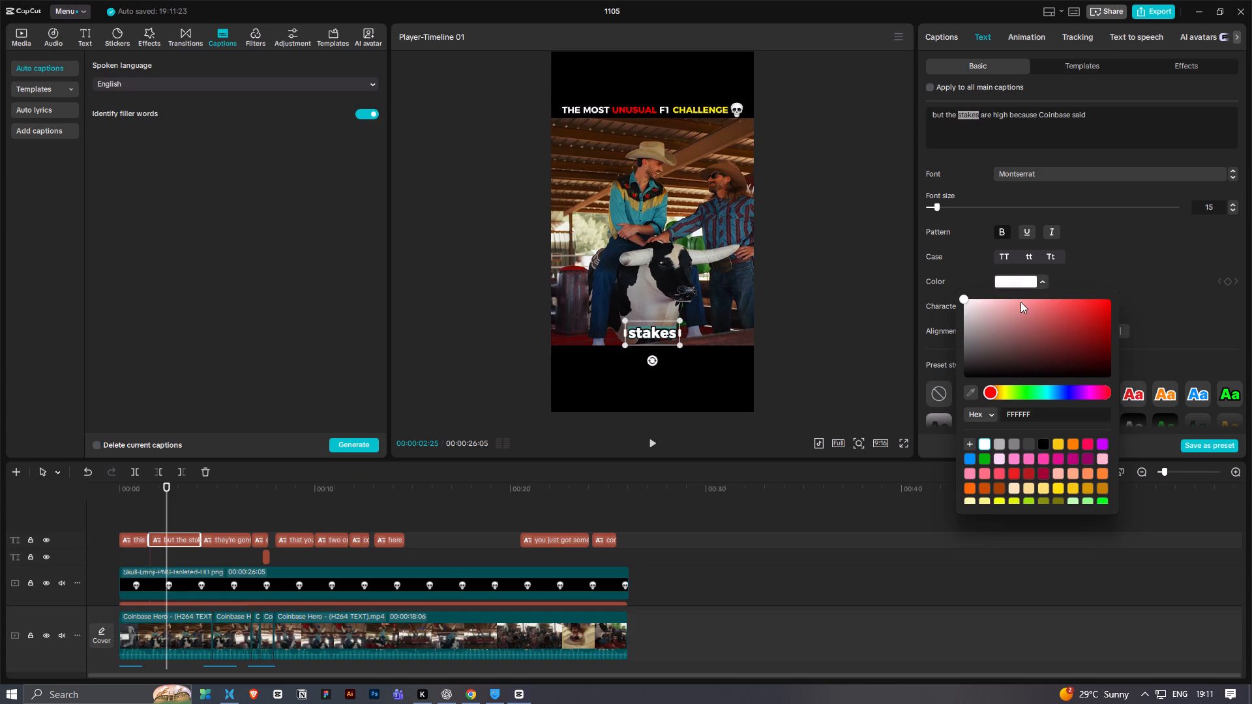
{"action": "left_click", "coordinate": [1022, 393]}
{"action": "left_click_drag", "start_coordinate": [1084, 303], "coordinate": [1165, 267]}
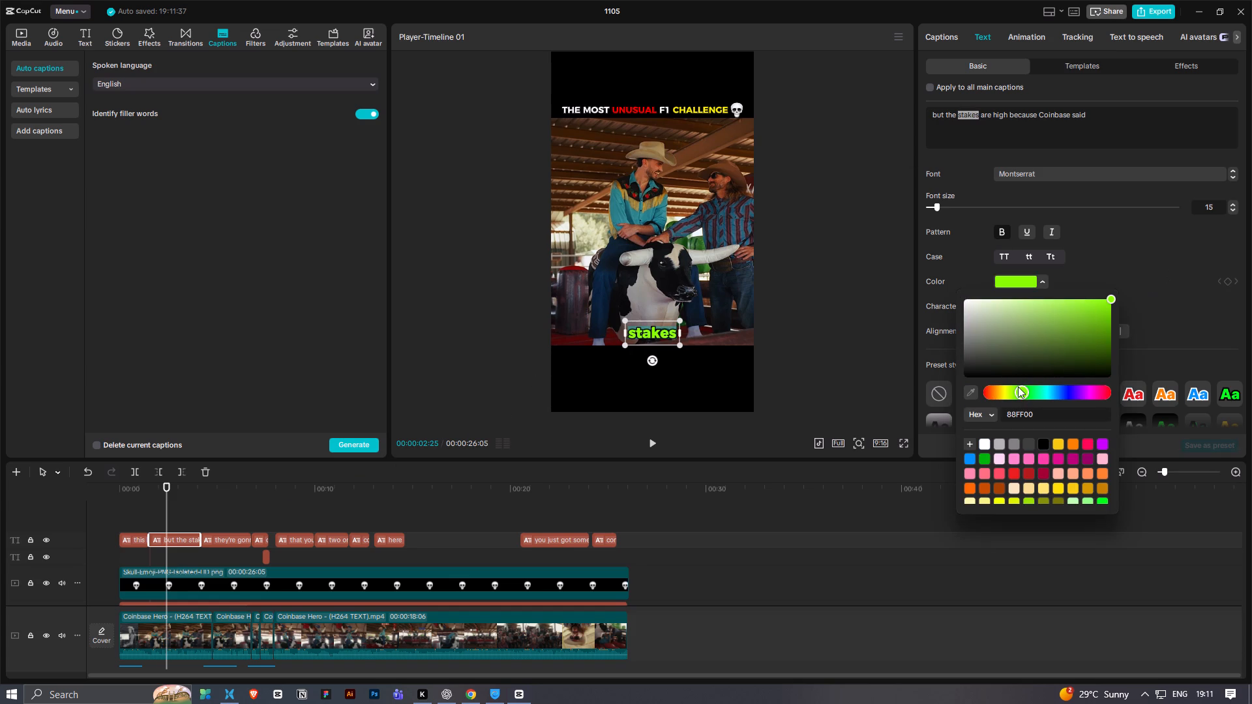
{"action": "left_click_drag", "start_coordinate": [1026, 389], "coordinate": [1028, 396]}
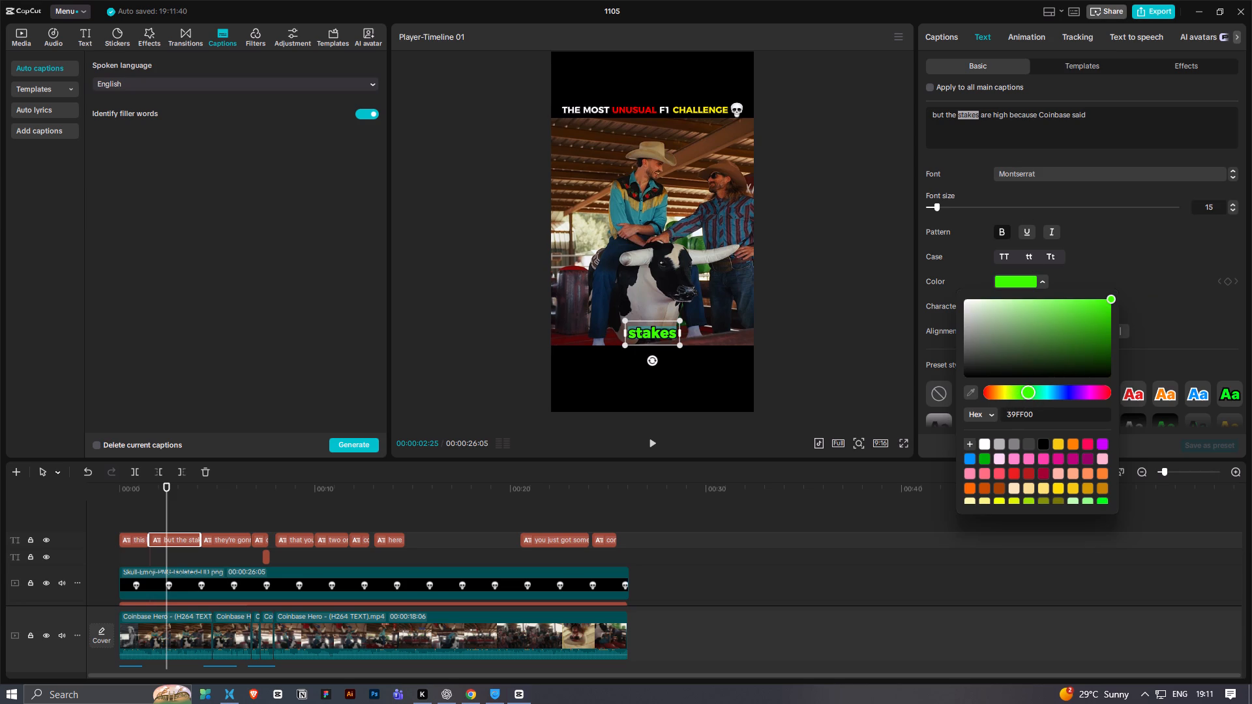
Colour the word "high" in the same caption yellow.
{"action": "left_click_drag", "start_coordinate": [993, 115], "coordinate": [1007, 117]}
{"action": "left_click", "coordinate": [1018, 286]}
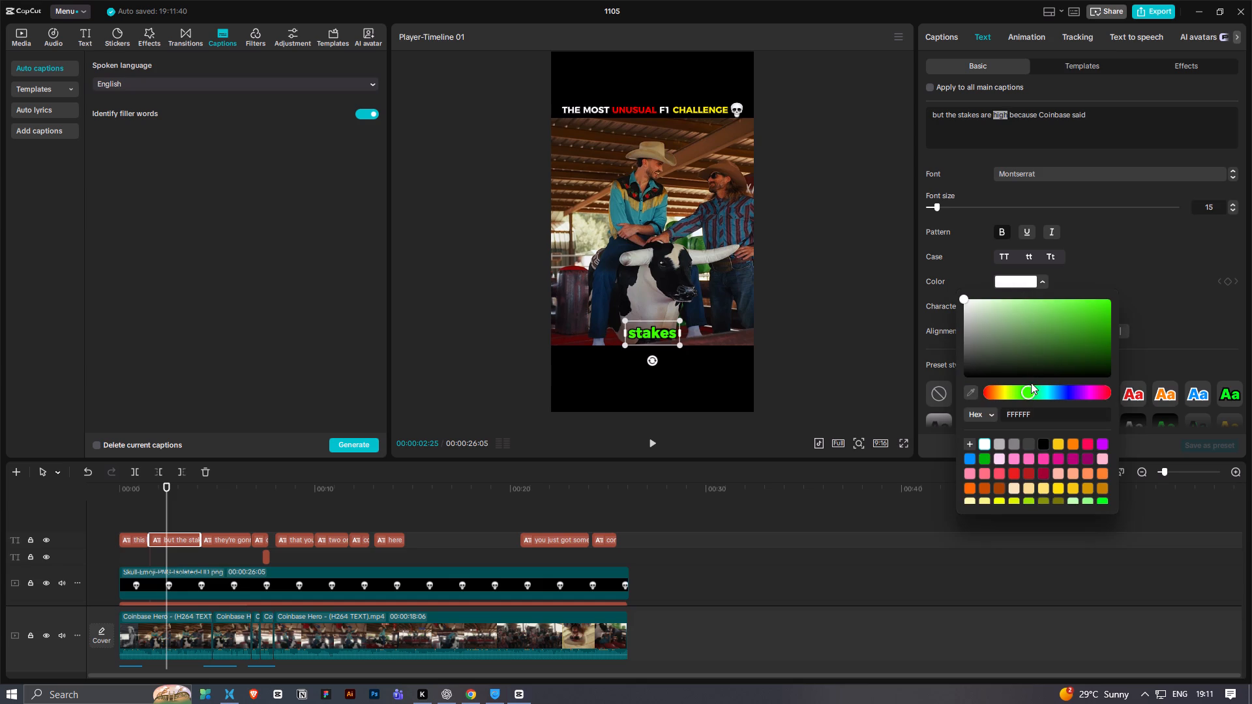
{"action": "left_click_drag", "start_coordinate": [1075, 325], "coordinate": [1148, 276]}
{"action": "left_click_drag", "start_coordinate": [1027, 394], "coordinate": [1018, 407]}
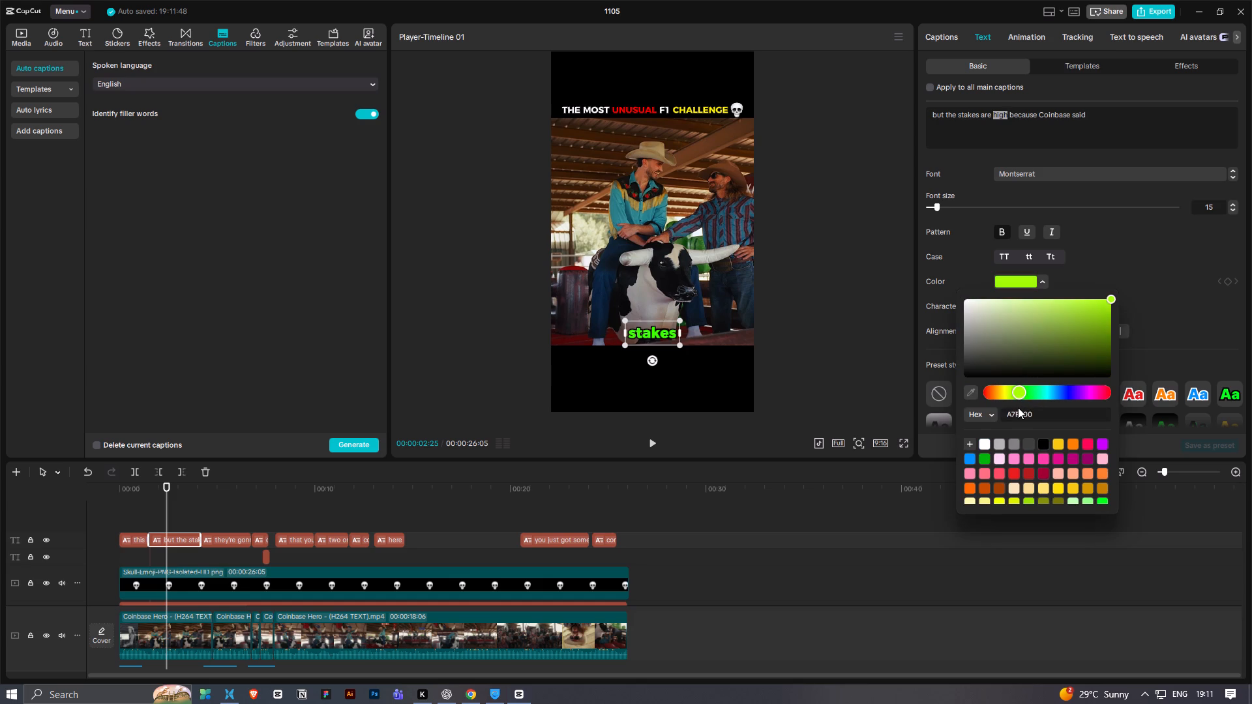
{"action": "left_click_drag", "start_coordinate": [1018, 407], "coordinate": [1007, 411]}
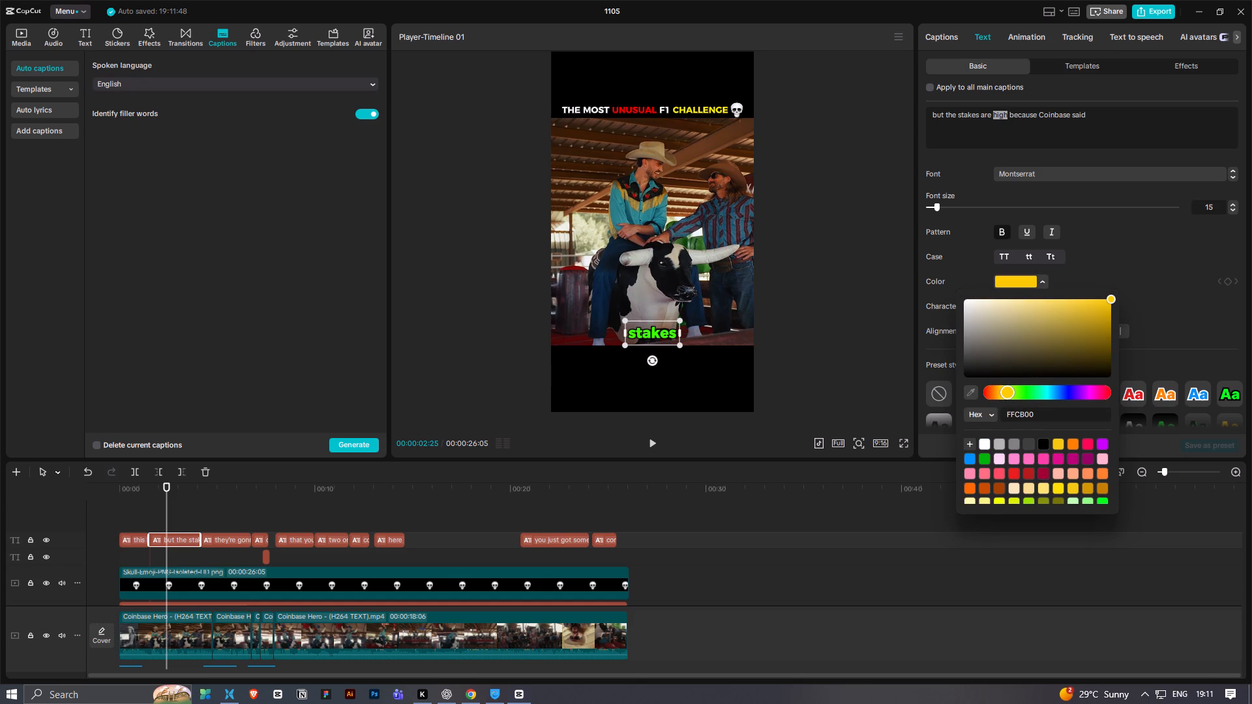
{"action": "left_click_drag", "start_coordinate": [1007, 411], "coordinate": [1014, 411]}
{"action": "left_click", "coordinate": [1005, 130]}
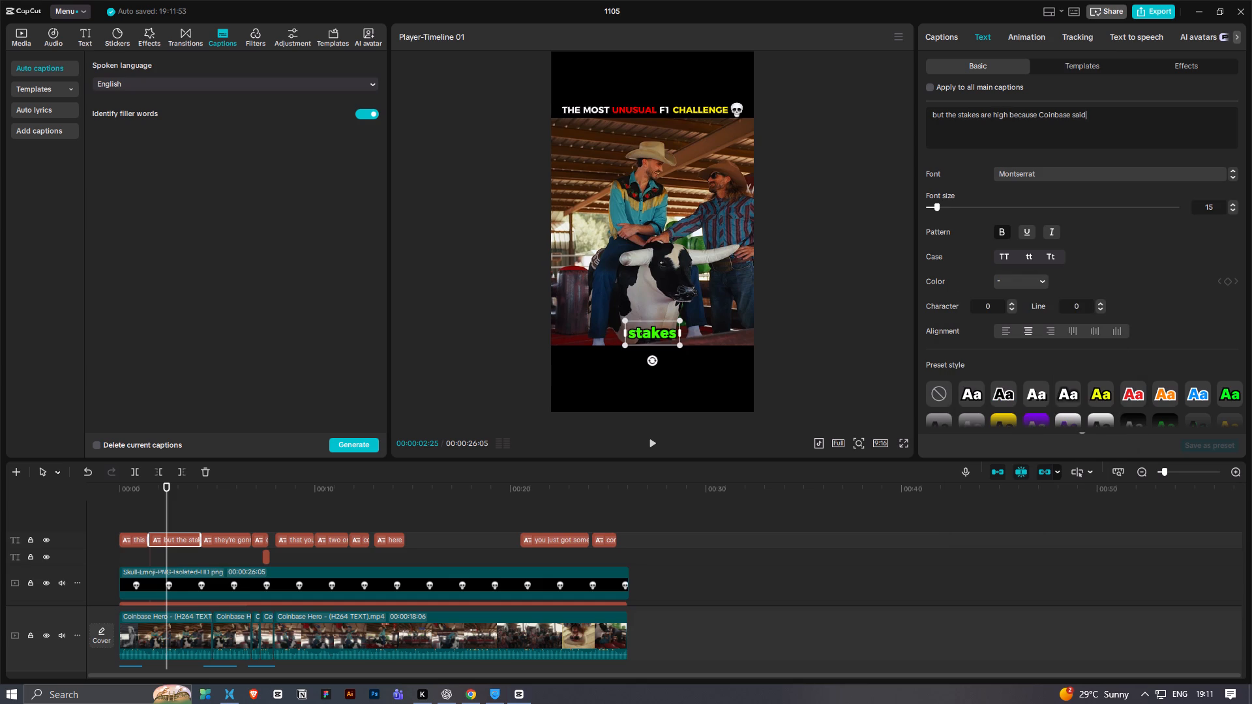
Recolour the word "Coinbase" in the same caption with a fully saturated highlight colour.
{"action": "left_click_drag", "start_coordinate": [1040, 117], "coordinate": [1073, 115]}
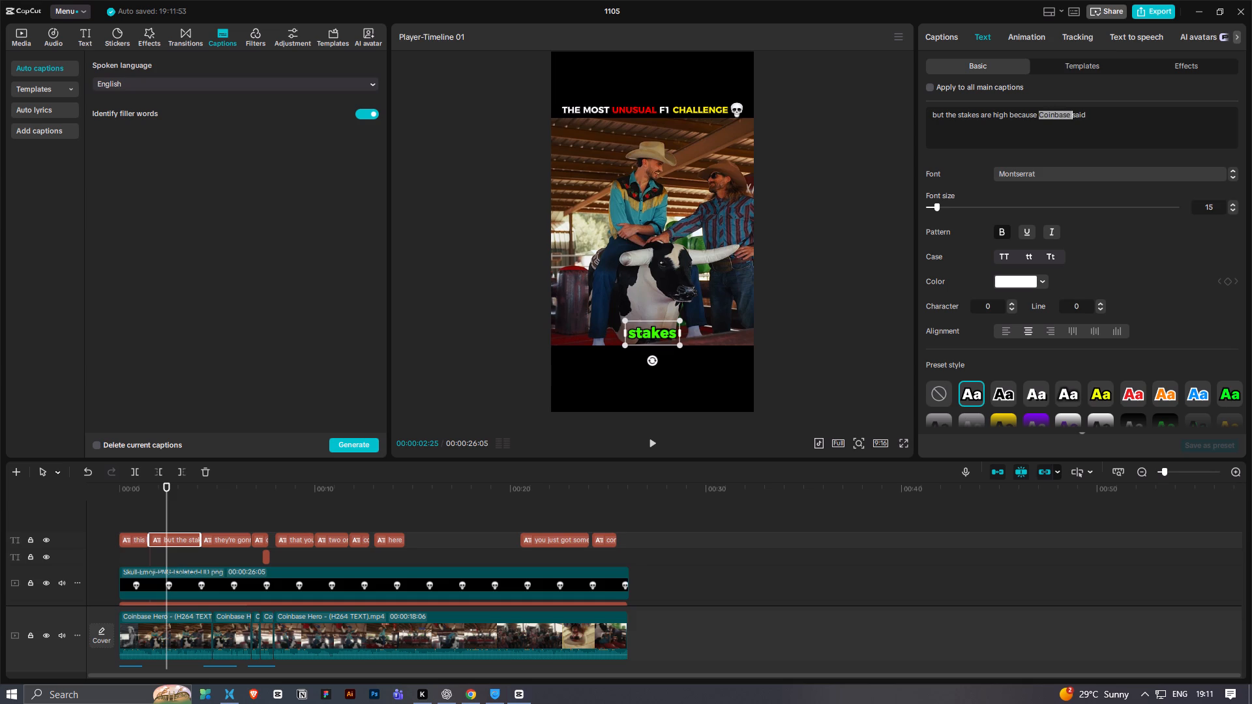
{"action": "left_click_drag", "start_coordinate": [1073, 115], "coordinate": [1070, 114]}
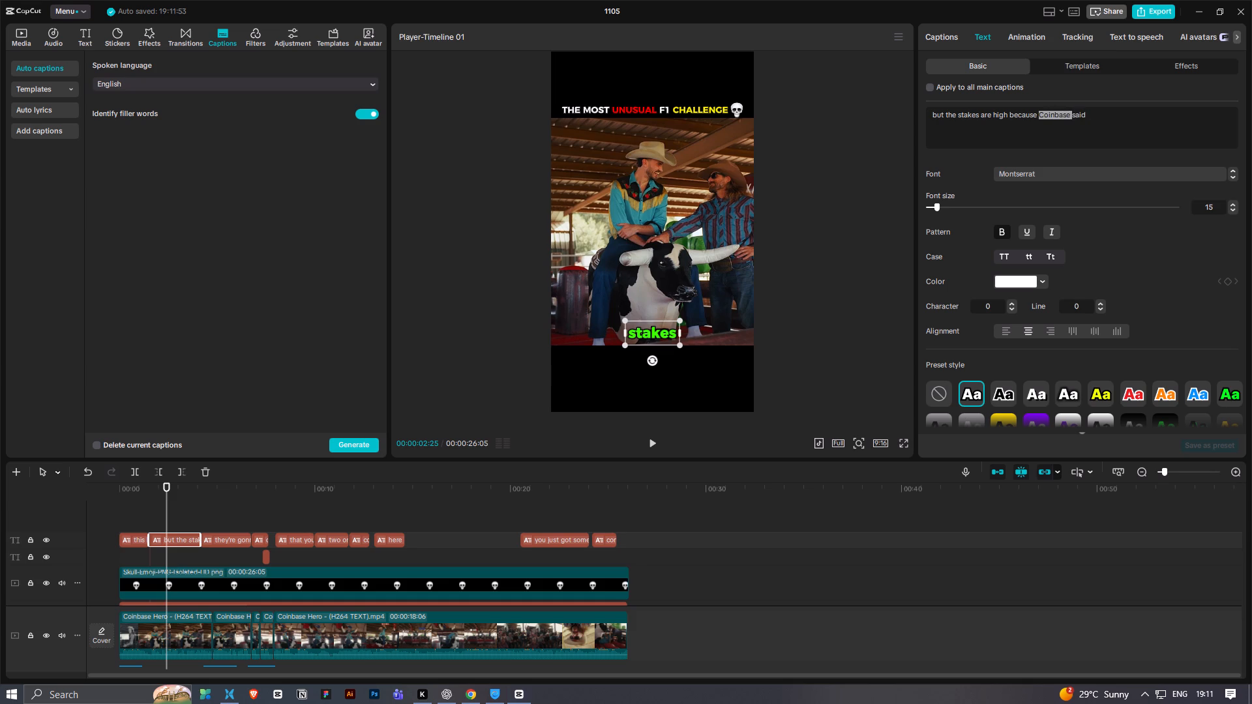
{"action": "left_click_drag", "start_coordinate": [1070, 114], "coordinate": [1069, 115]}
{"action": "left_click", "coordinate": [1031, 280]}
{"action": "left_click_drag", "start_coordinate": [1051, 316], "coordinate": [1139, 281]}
{"action": "left_click", "coordinate": [1071, 126]}
{"action": "key", "text": "space"}
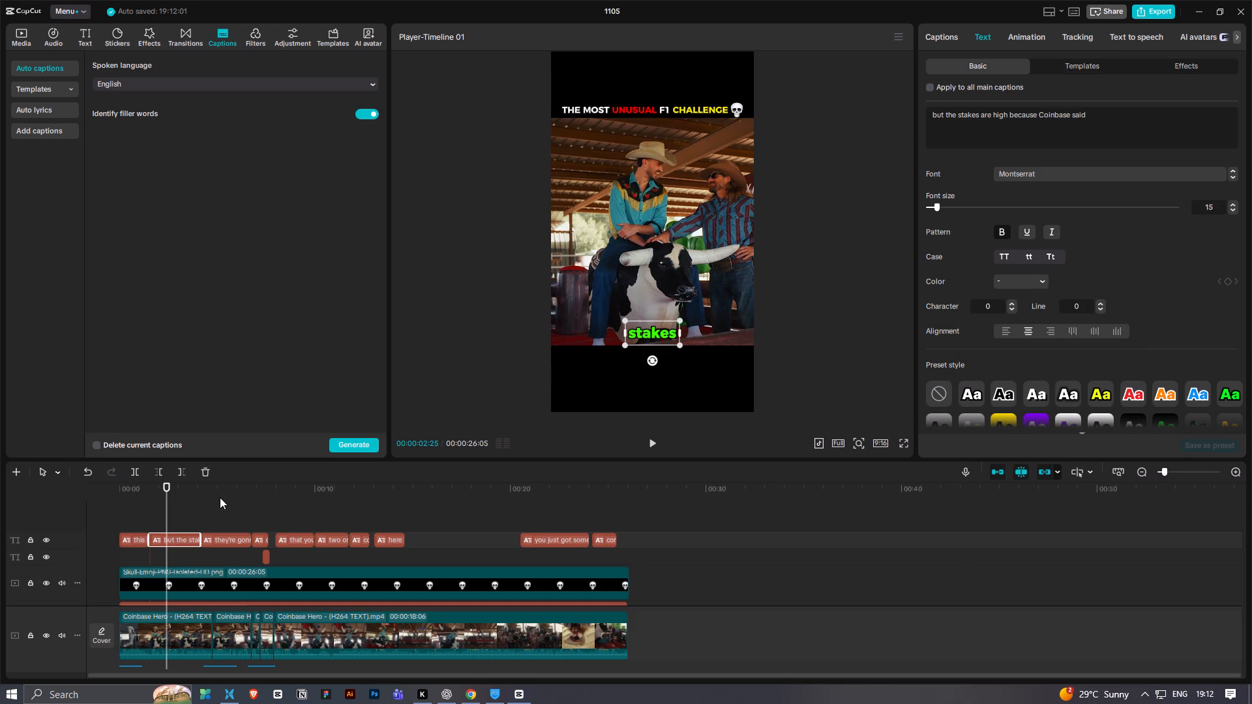
Play the "but the stakes are high because Coinbase said" caption and return to the word "Coinbase" to check the highlight colours.
{"action": "key", "text": "space"}
{"action": "left_click", "coordinate": [194, 492]}
{"action": "left_click", "coordinate": [166, 492]}
{"action": "key", "text": "space"}
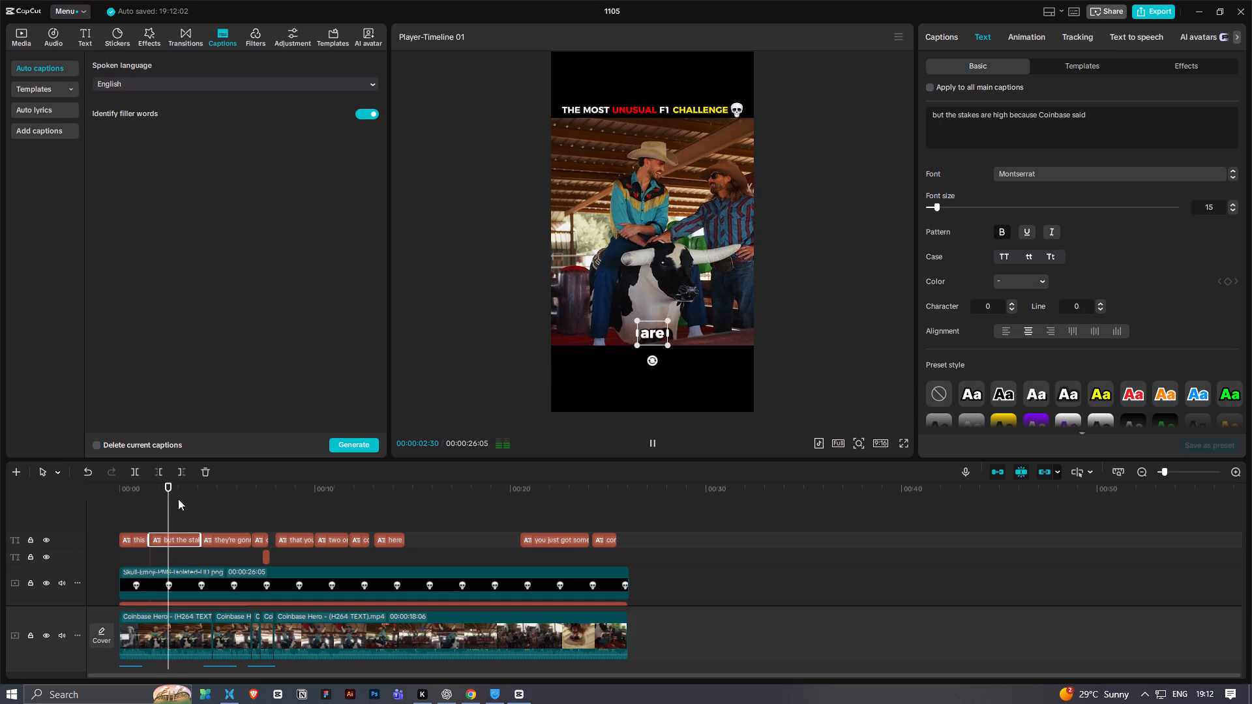
{"action": "key", "text": "space"}
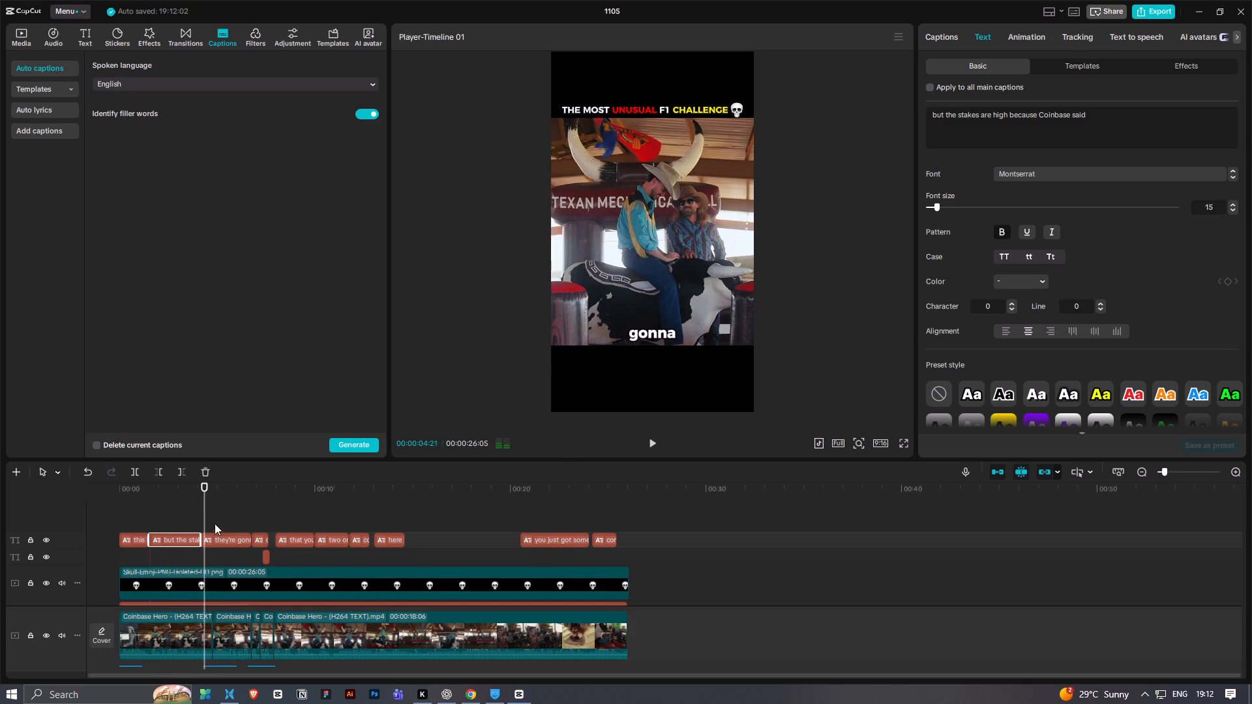
{"action": "left_click", "coordinate": [204, 510]}
{"action": "left_click", "coordinate": [195, 488]}
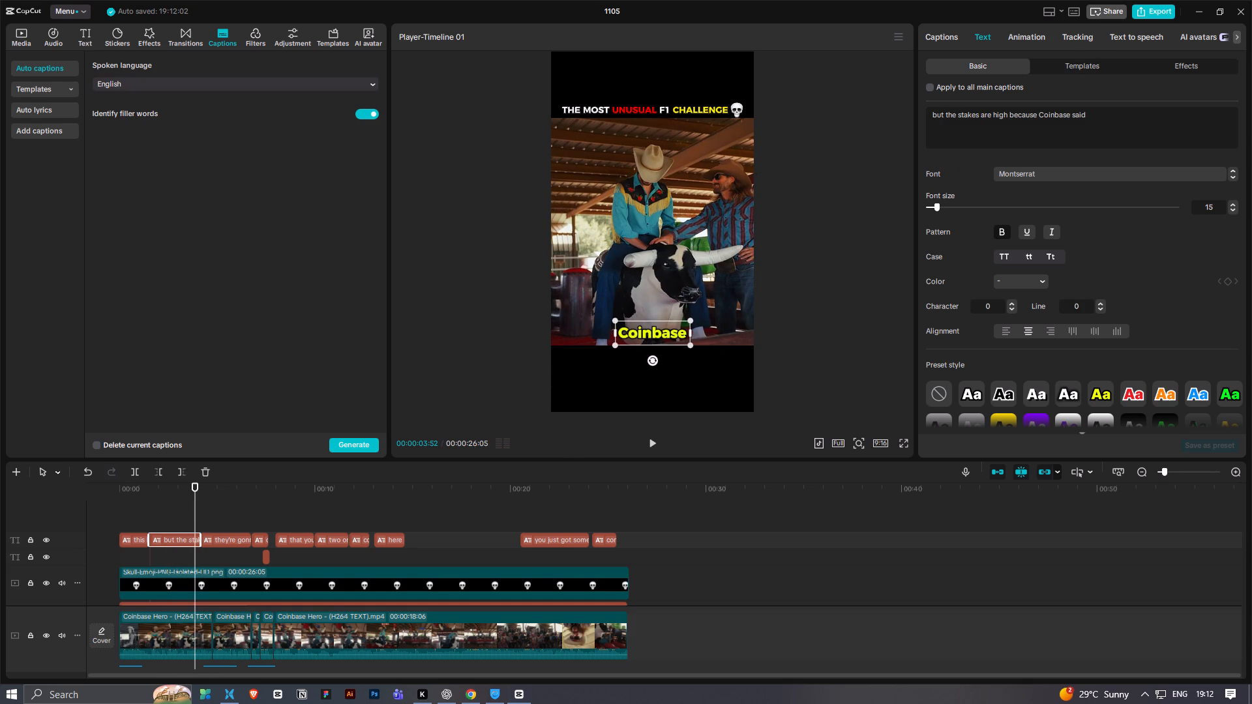
Recolour the word "high" in the "but the stakes are high because Coinbase said" caption red.
{"action": "left_click_drag", "start_coordinate": [993, 117], "coordinate": [1006, 117]}
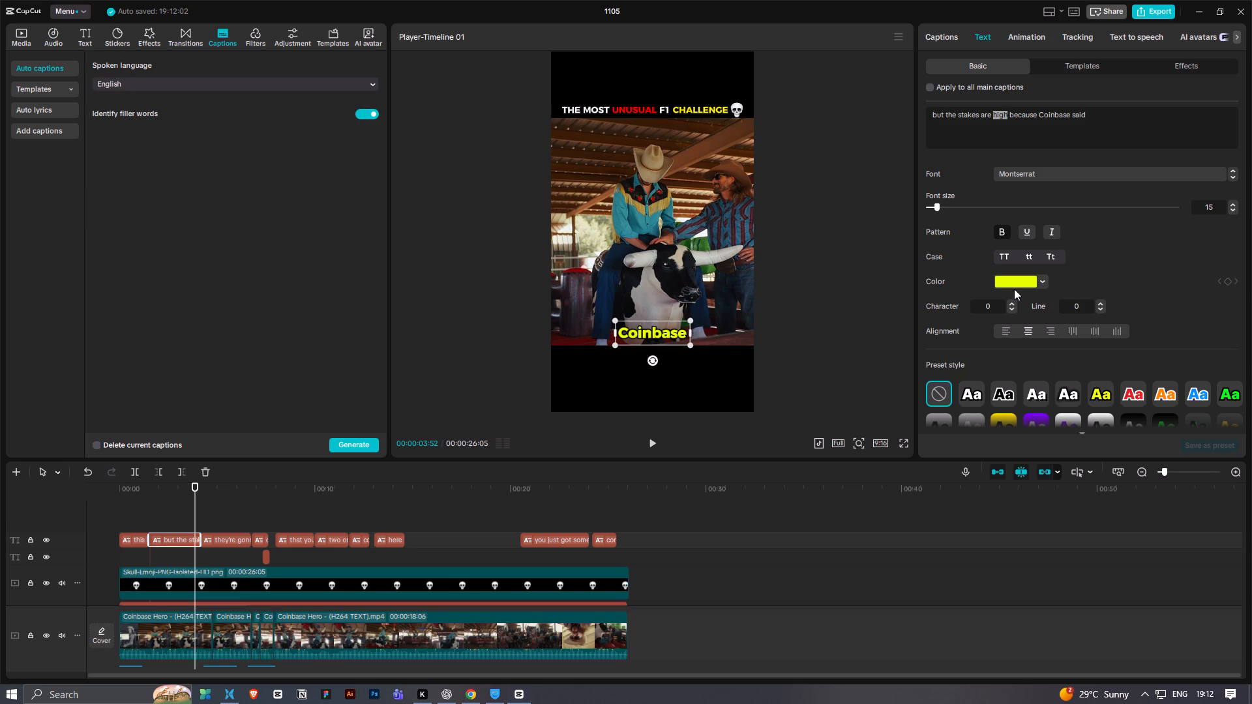
{"action": "left_click", "coordinate": [1014, 284]}
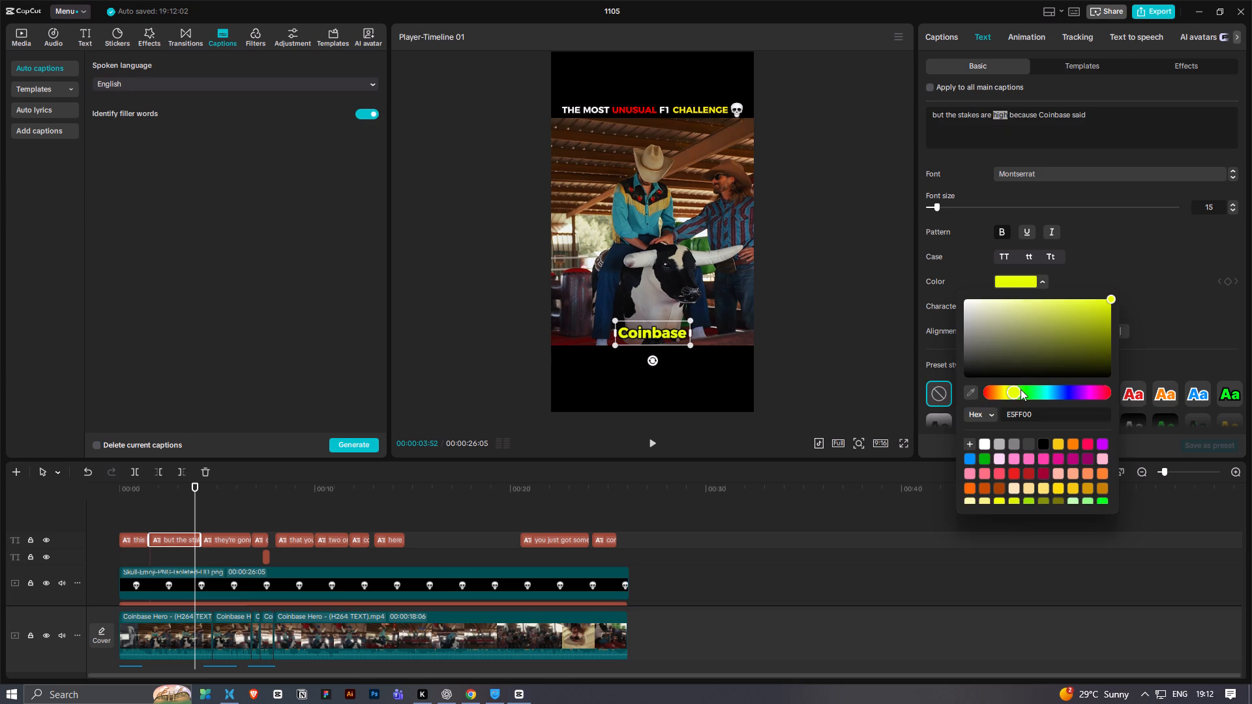
{"action": "left_click_drag", "start_coordinate": [1013, 393], "coordinate": [968, 398]}
Play through the second caption and into the third to check the coloured words and their timing.
{"action": "left_click", "coordinate": [194, 516]}
{"action": "left_click", "coordinate": [158, 495]}
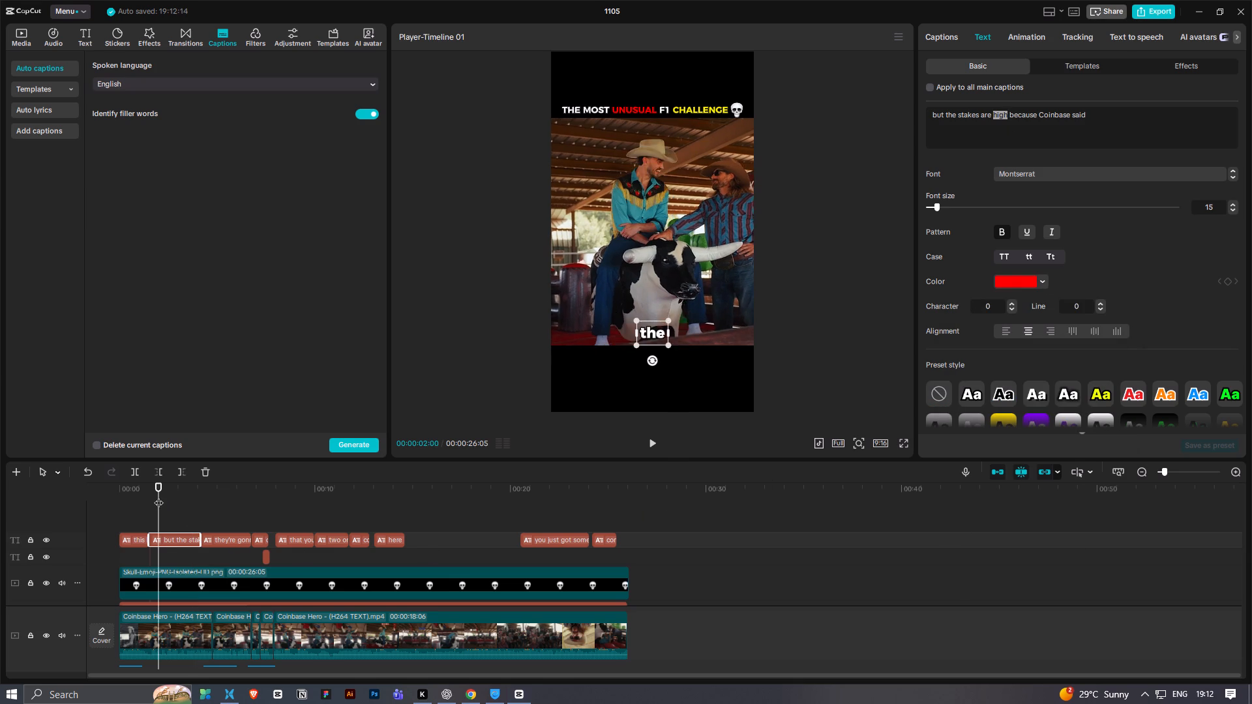
{"action": "key", "text": "space"}
{"action": "left_click", "coordinate": [267, 504]}
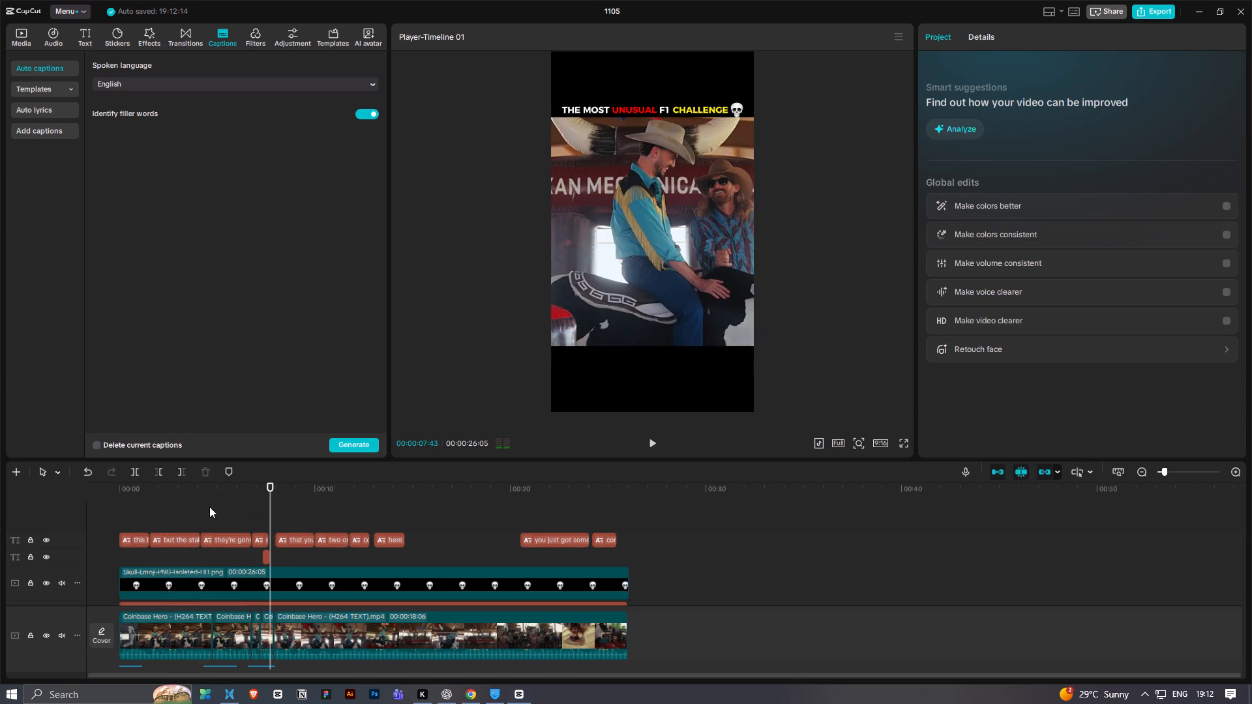
{"action": "key", "text": "space"}
{"action": "left_click", "coordinate": [213, 495]}
{"action": "left_click", "coordinate": [183, 495]}
{"action": "key", "text": "space"}
{"action": "scroll", "coordinate": [238, 539], "scroll_direction": "up", "scroll_amount": 3, "text": "ctrl"}
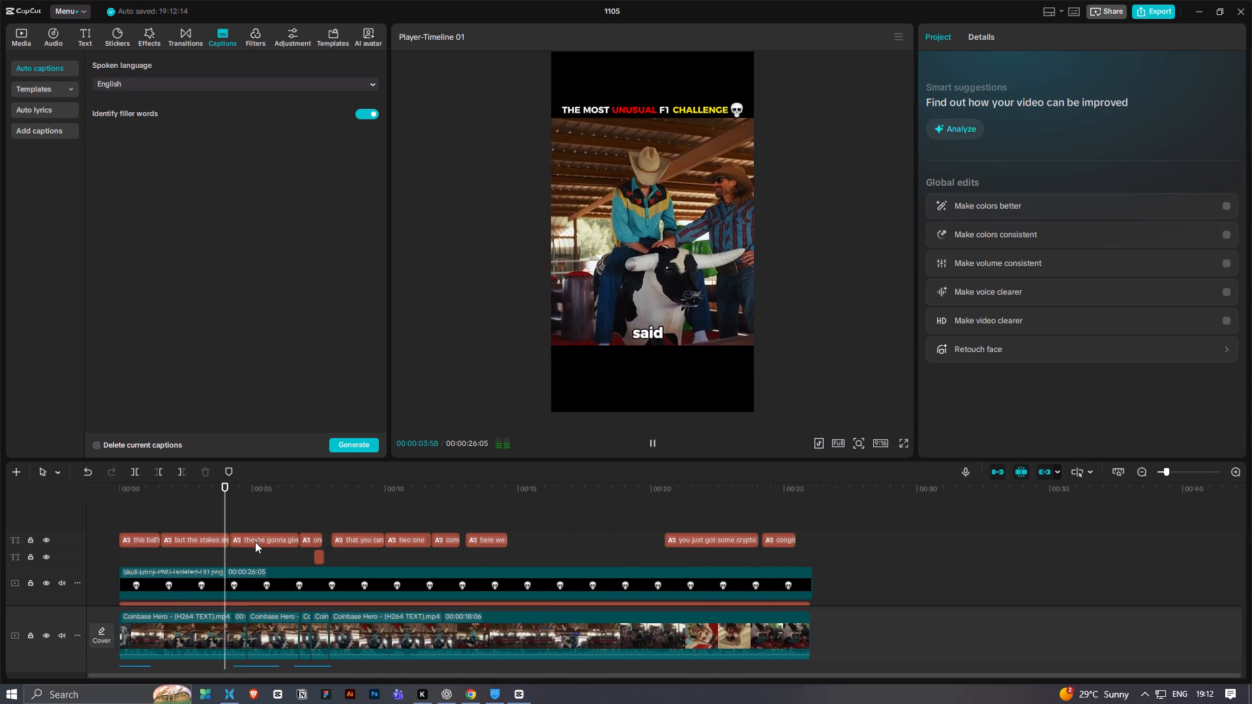
{"action": "key", "text": "space"}
Colour the words "gonna give you" in the "they're gonna give you $100 in crypto for every" caption yellow.
{"action": "left_click", "coordinate": [269, 536]}
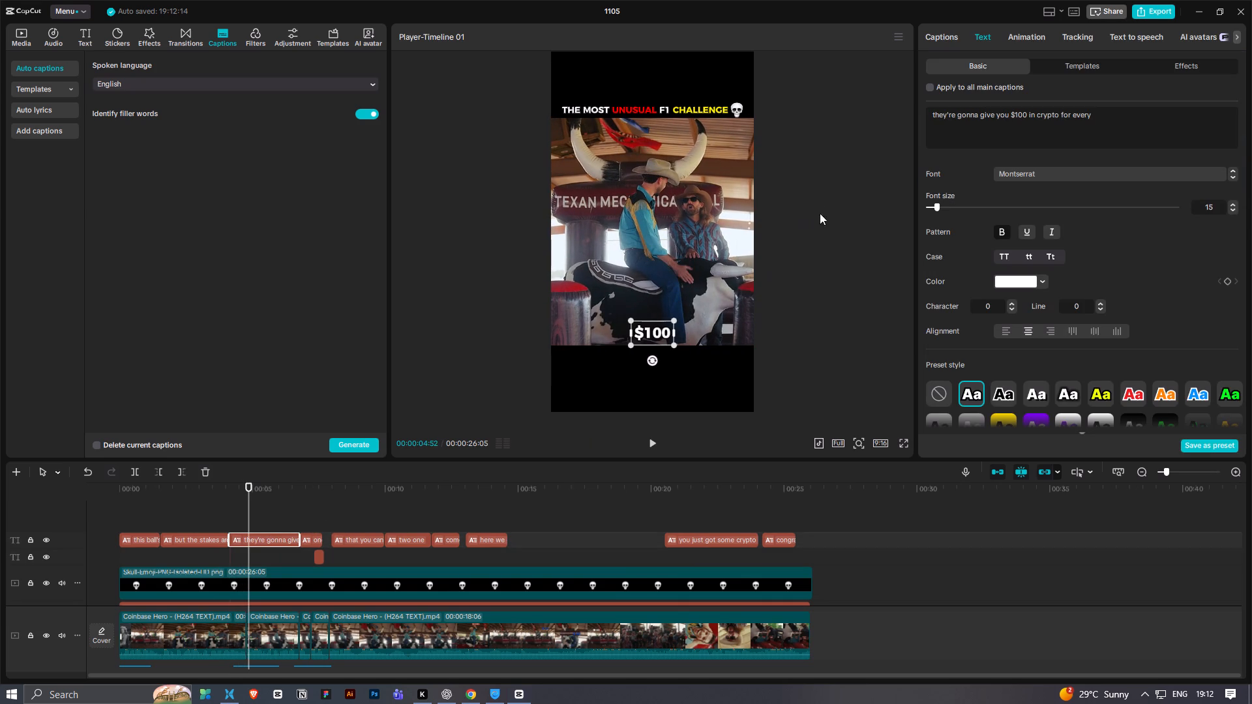
{"action": "left_click_drag", "start_coordinate": [958, 115], "coordinate": [981, 119]}
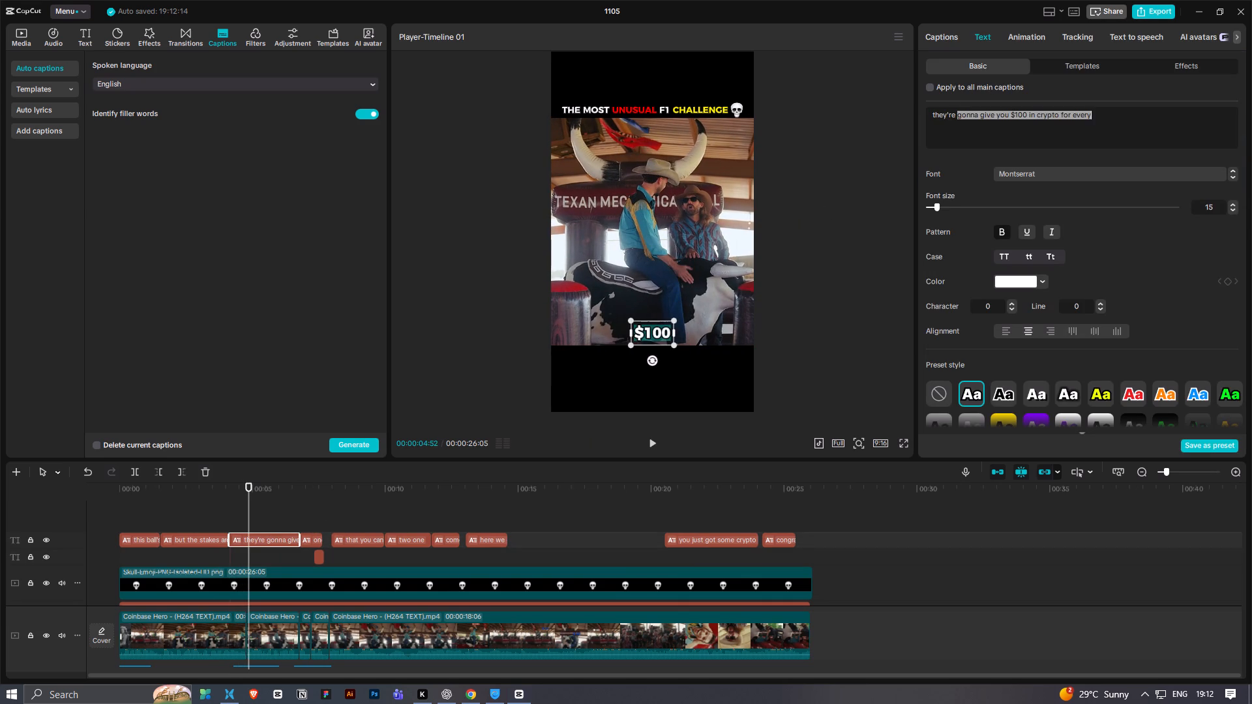
{"action": "left_click_drag", "start_coordinate": [981, 119], "coordinate": [1006, 117]}
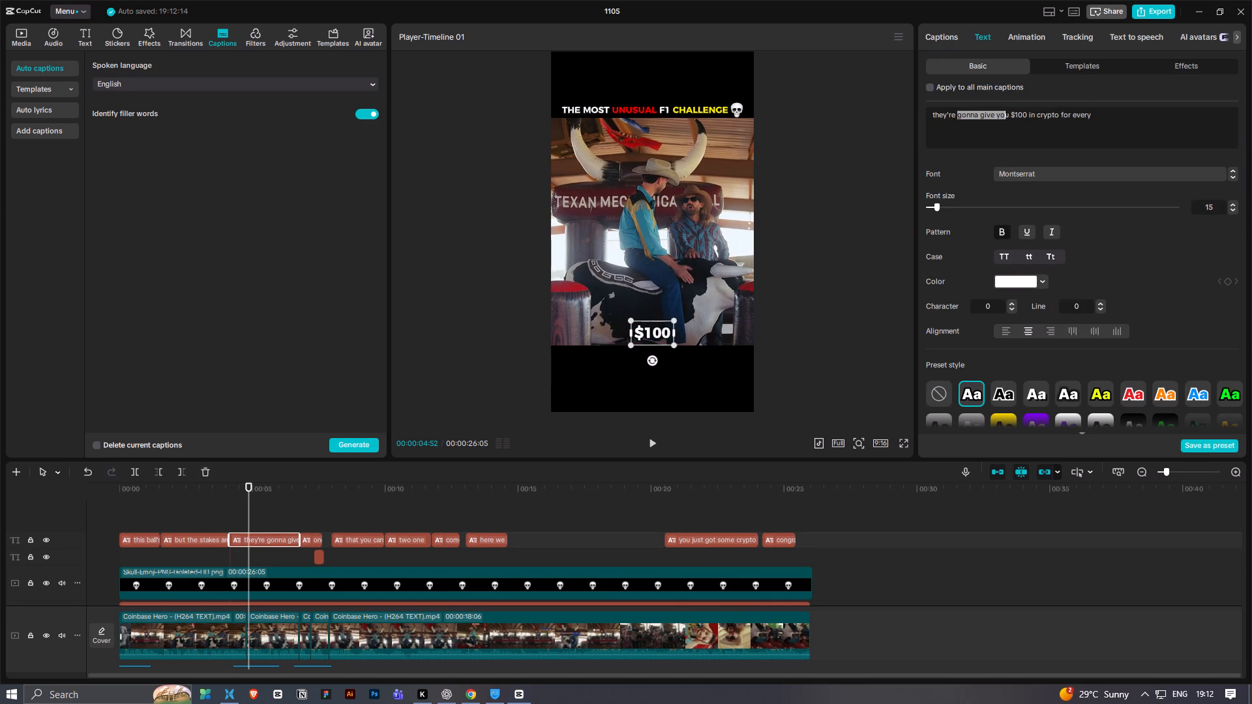
{"action": "left_click_drag", "start_coordinate": [1006, 117], "coordinate": [1009, 115]}
{"action": "left_click", "coordinate": [1015, 278]}
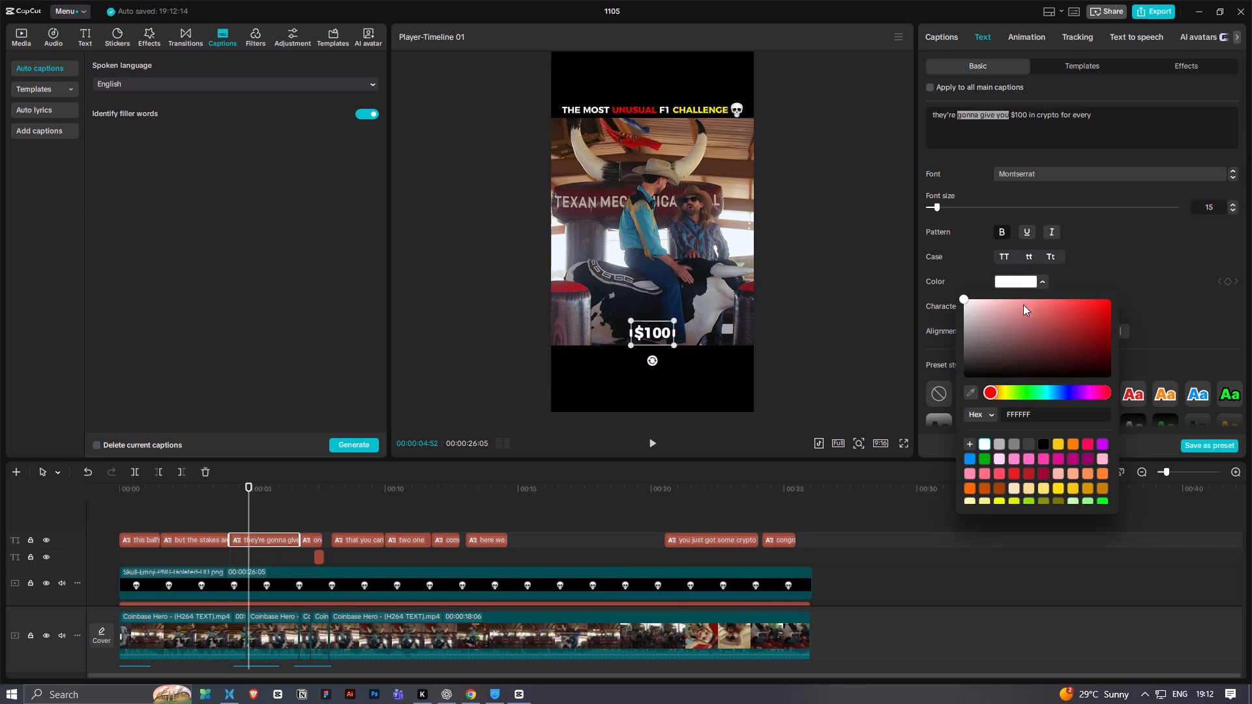
{"action": "left_click_drag", "start_coordinate": [1060, 324], "coordinate": [1147, 274]}
{"action": "left_click_drag", "start_coordinate": [994, 389], "coordinate": [1015, 385]}
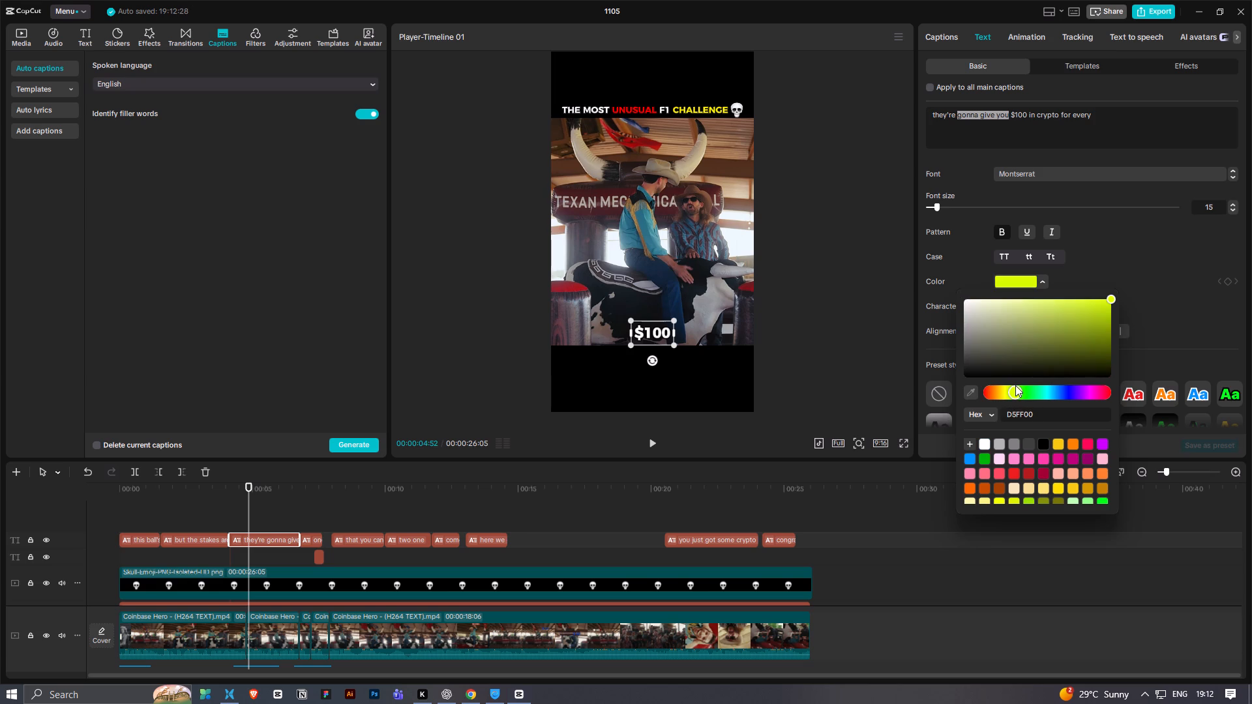
{"action": "left_click_drag", "start_coordinate": [1015, 385], "coordinate": [1013, 394]}
{"action": "left_click", "coordinate": [1045, 165]}
Colour the words "$100 in crypto" in the same caption red.
{"action": "scroll", "coordinate": [1022, 131], "scroll_direction": "up", "scroll_amount": 2}
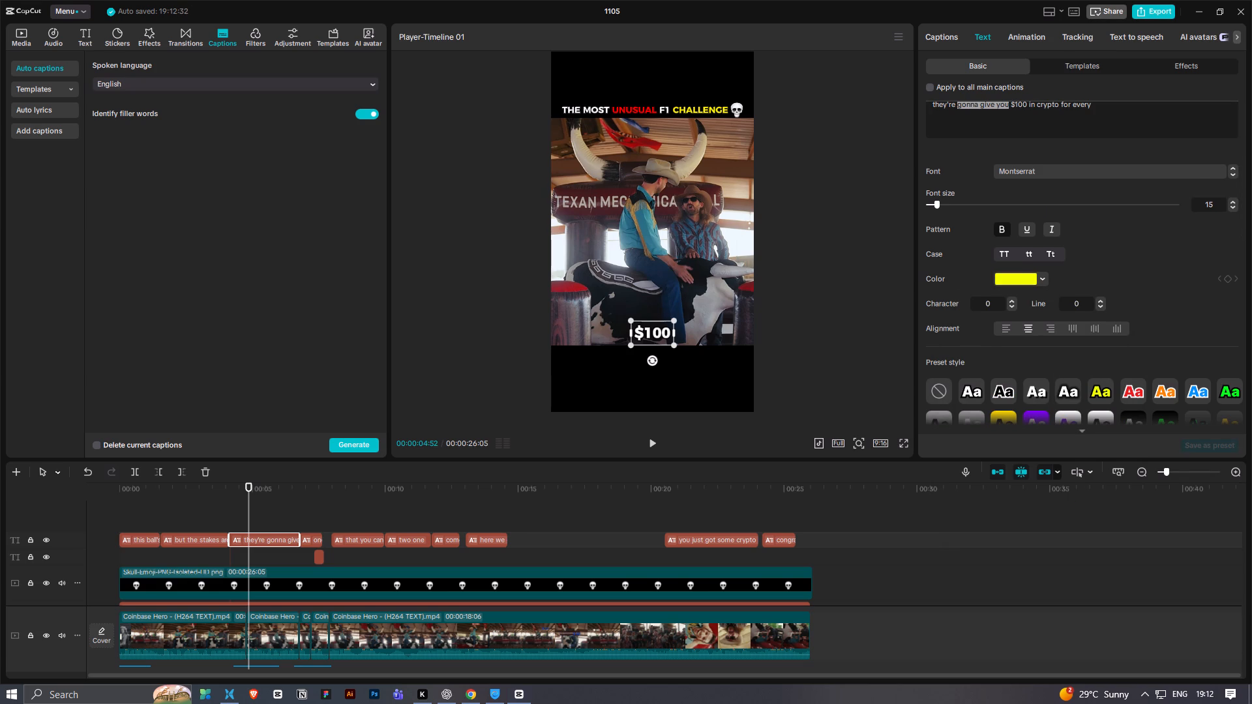
{"action": "left_click_drag", "start_coordinate": [1011, 104], "coordinate": [1052, 106]}
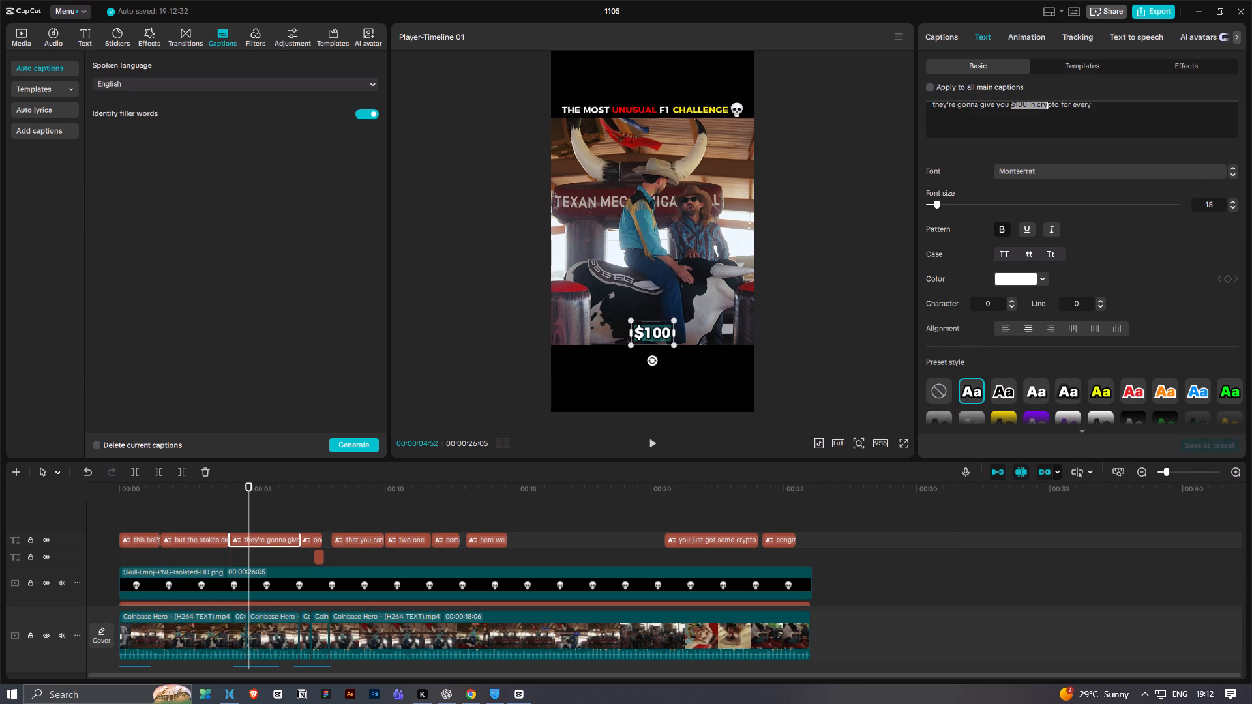
{"action": "left_click_drag", "start_coordinate": [1052, 106], "coordinate": [1057, 106]}
{"action": "left_click", "coordinate": [1019, 285]}
{"action": "left_click_drag", "start_coordinate": [1048, 333], "coordinate": [1144, 282]}
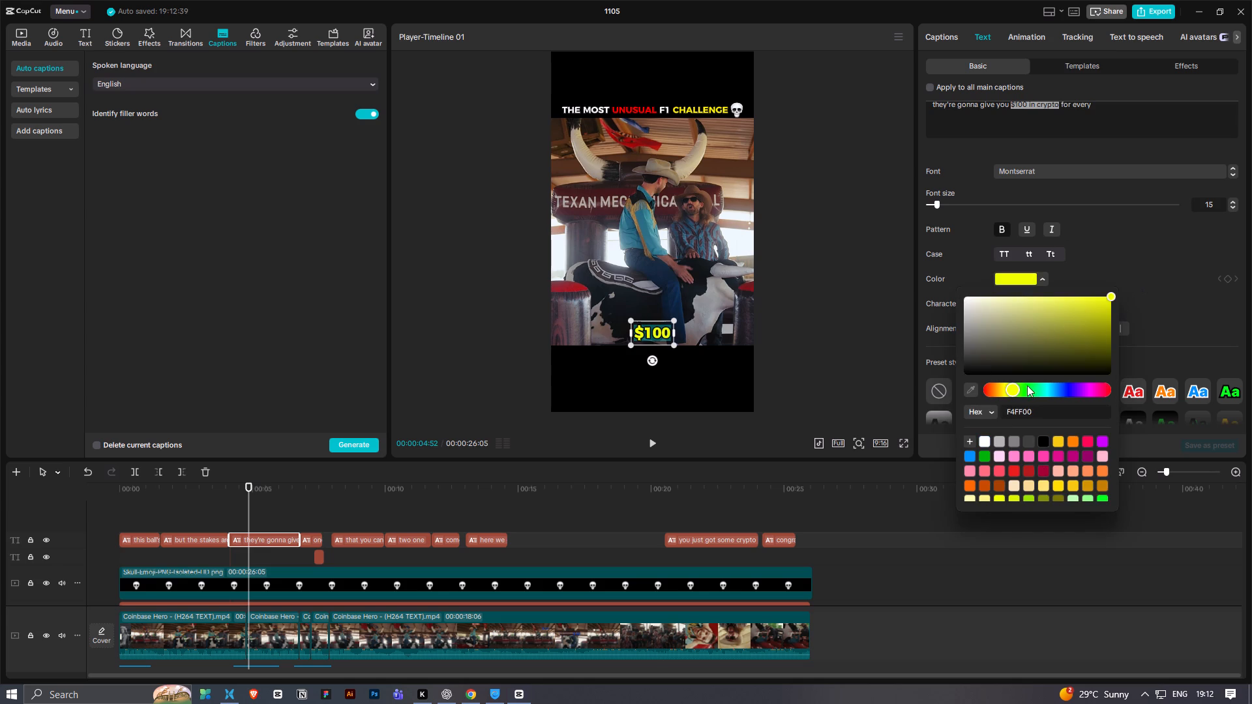
{"action": "left_click_drag", "start_coordinate": [1010, 396], "coordinate": [929, 400]}
Play the section from the second caption through "one second" several times to check the coloured words against the speech.
{"action": "left_click", "coordinate": [188, 504]}
{"action": "key", "text": "space"}
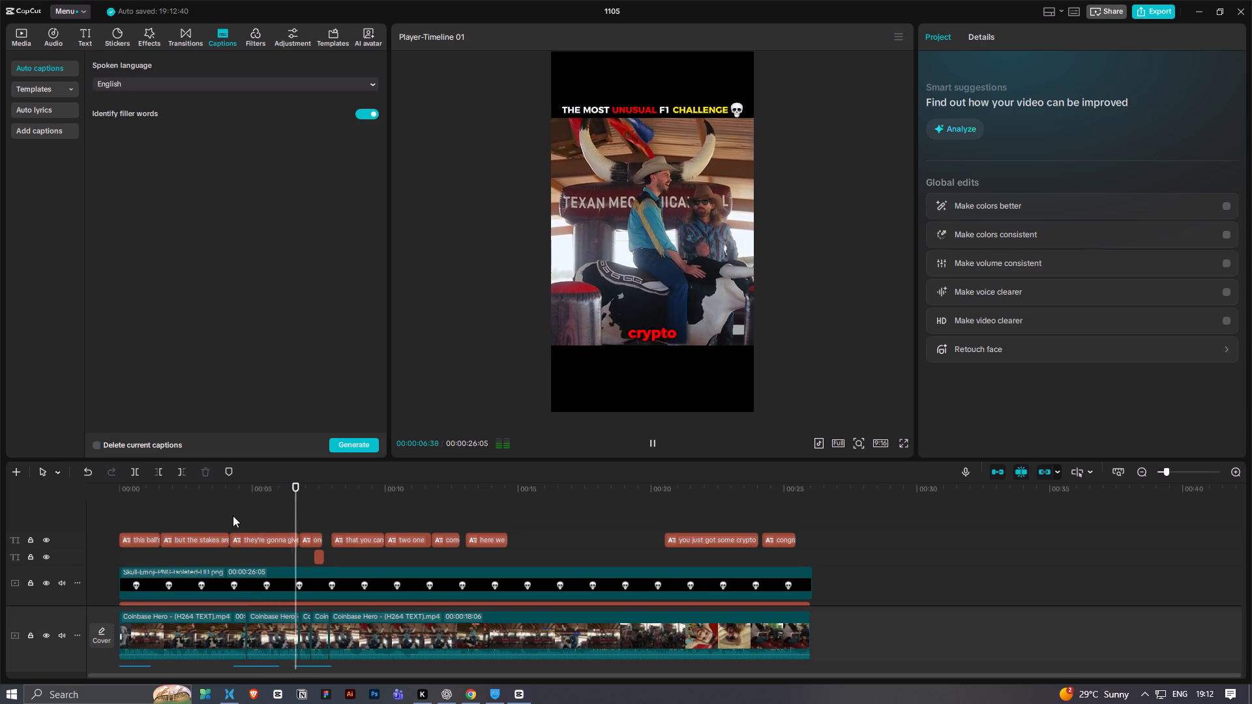
{"action": "key", "text": "space"}
{"action": "scroll", "coordinate": [286, 533], "scroll_direction": "up", "scroll_amount": 3, "text": "ctrl"}
{"action": "left_click", "coordinate": [278, 506]}
{"action": "key", "text": "space"}
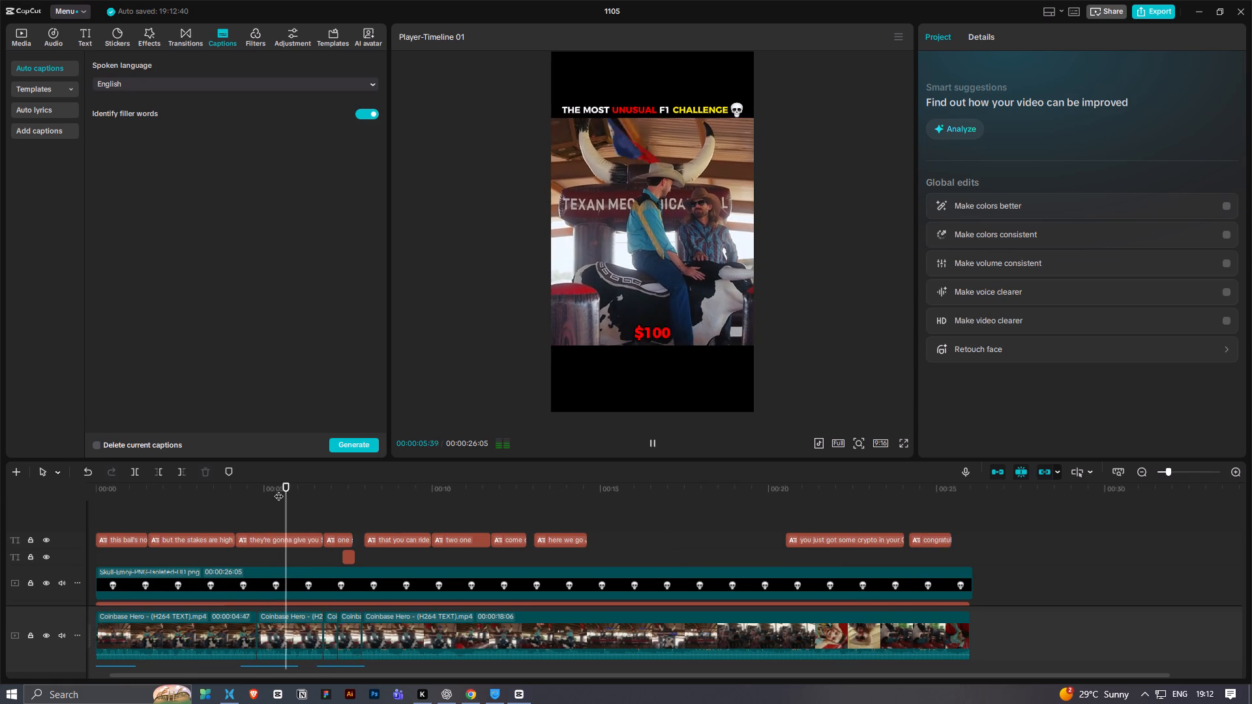
{"action": "key", "text": "space"}
{"action": "scroll", "coordinate": [299, 557], "scroll_direction": "up", "scroll_amount": 7, "text": "ctrl"}
{"action": "left_click", "coordinate": [261, 513]}
{"action": "key", "text": "space"}
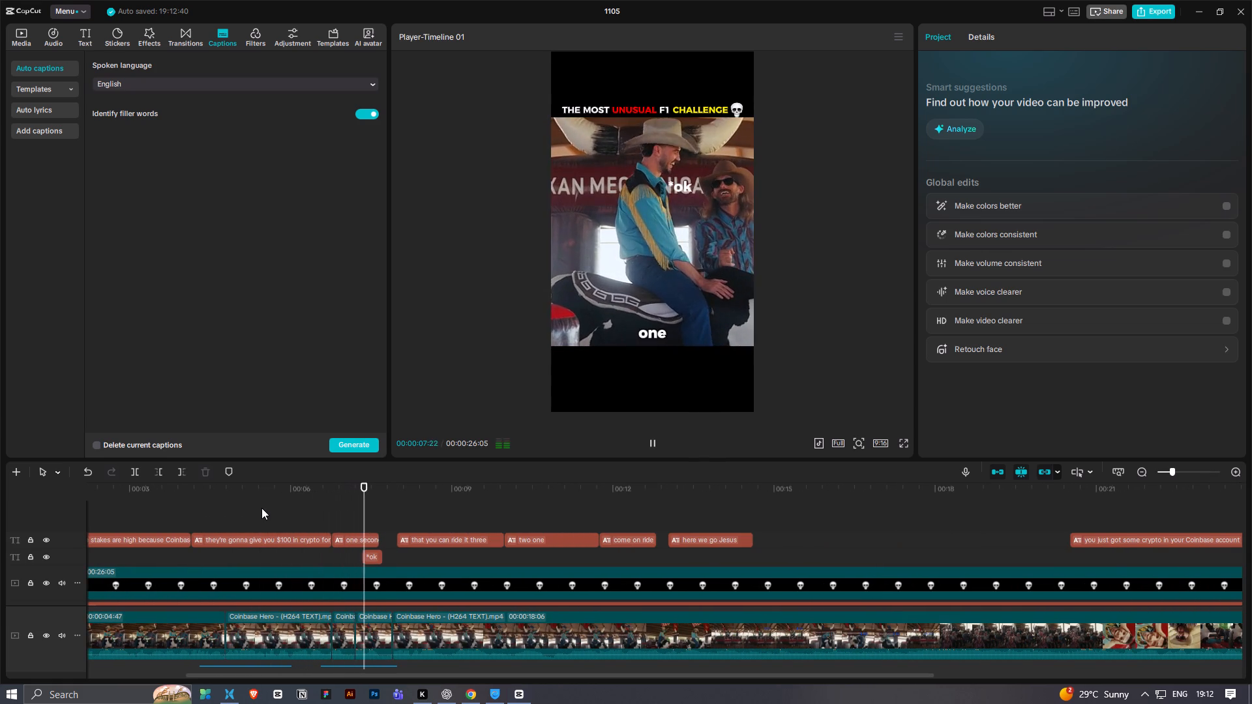
{"action": "key", "text": "space"}
{"action": "left_click", "coordinate": [299, 505]}
{"action": "key", "text": "space"}
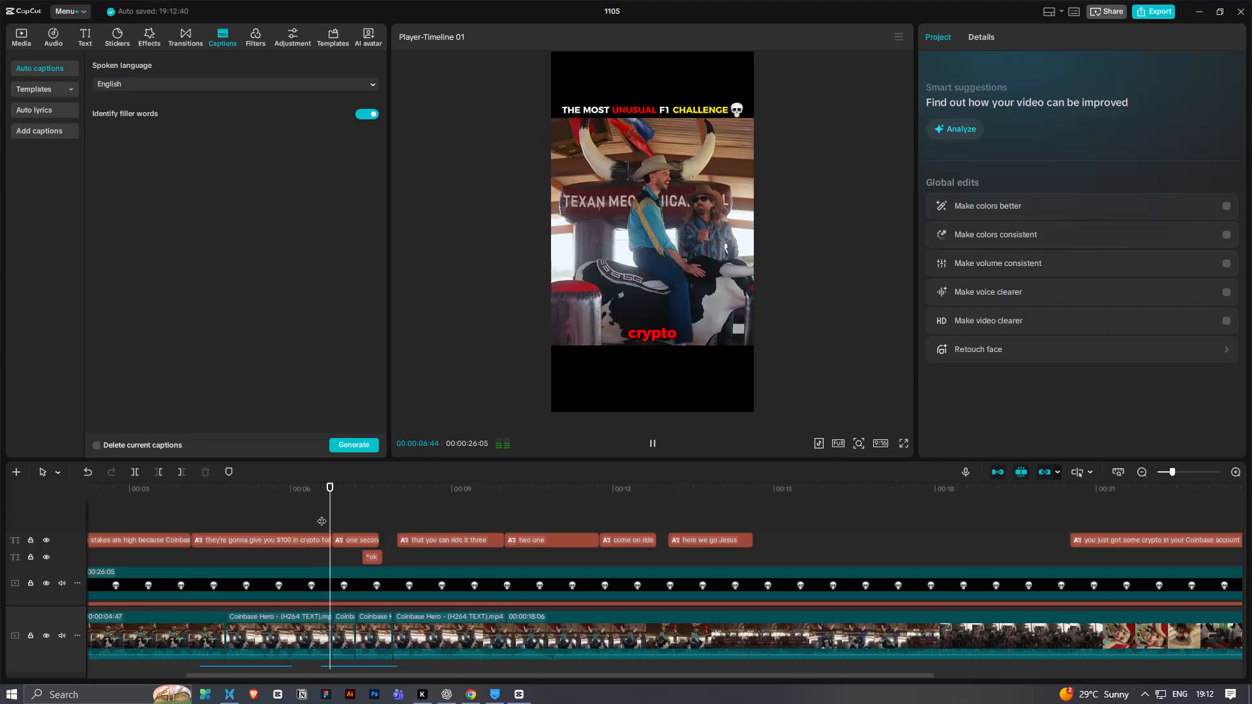
{"action": "key", "text": "space"}
Open the caption list from the "one second" caption and start a transcription pass.
{"action": "left_click", "coordinate": [358, 546]}
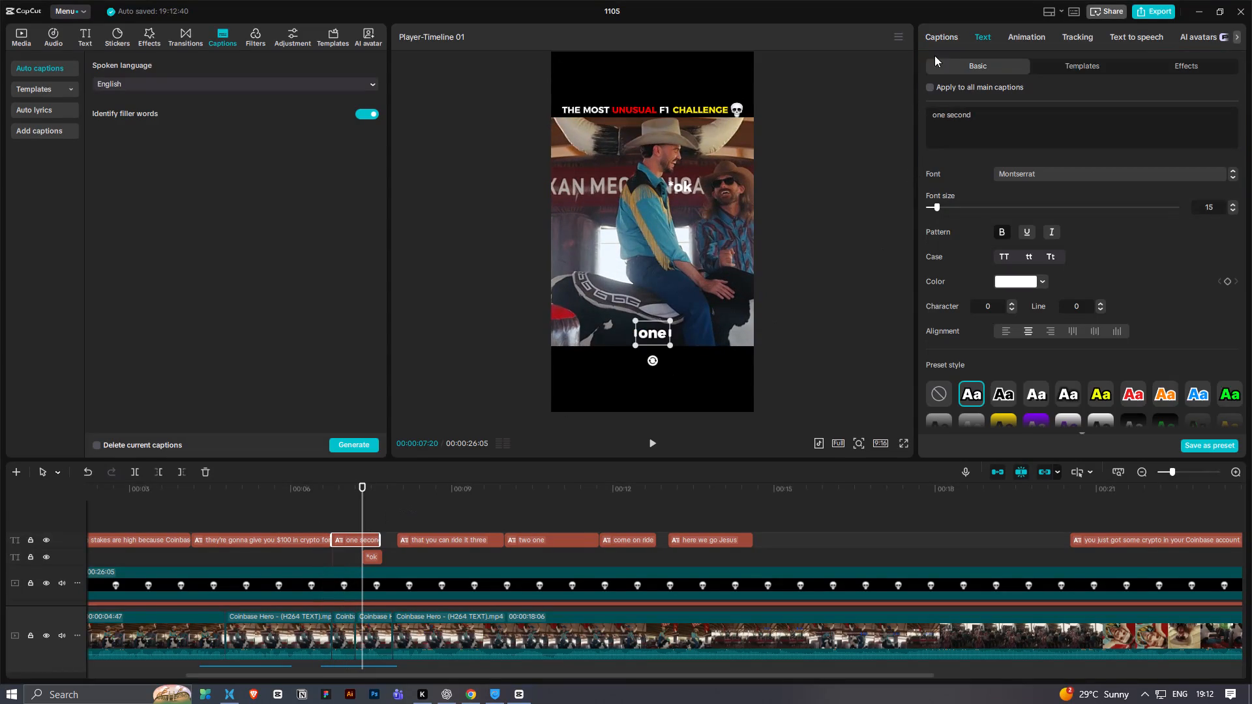
{"action": "left_click", "coordinate": [946, 40]}
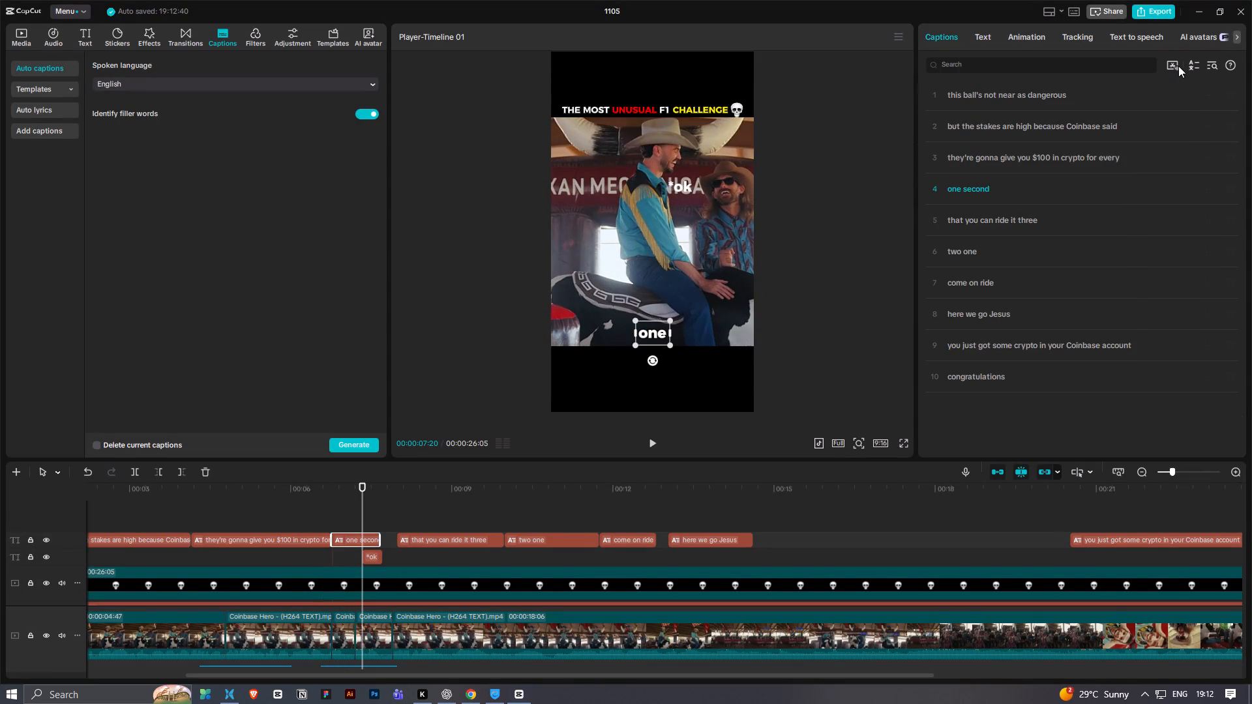
{"action": "left_click", "coordinate": [1178, 66]}
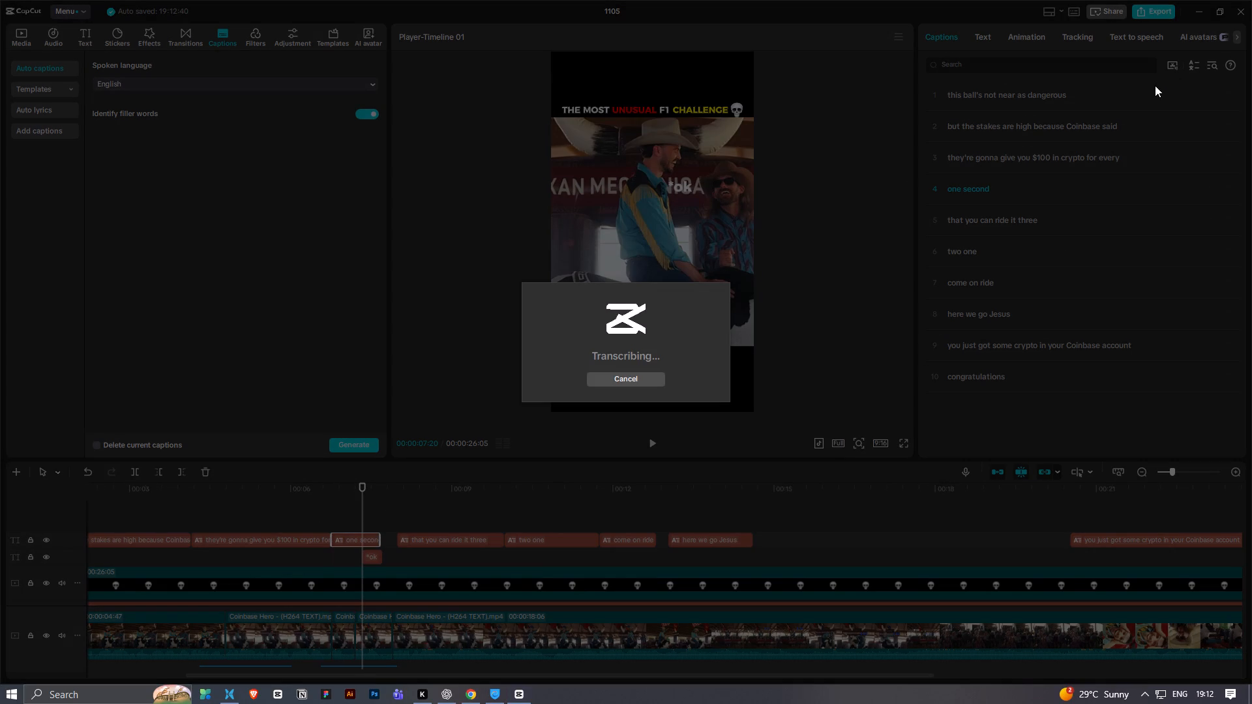